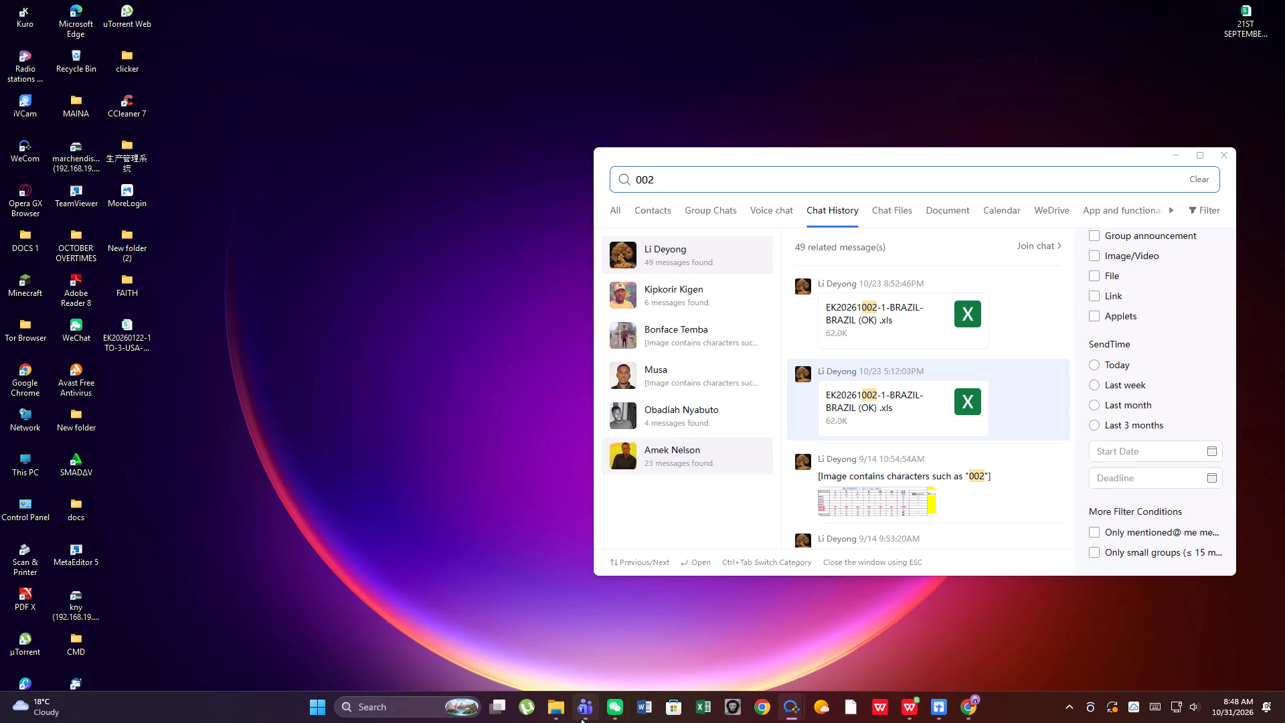
Copy the FAITH desktop folder and try to paste it into the message box of Iman's WeChat conversation.
right_click(133, 280)
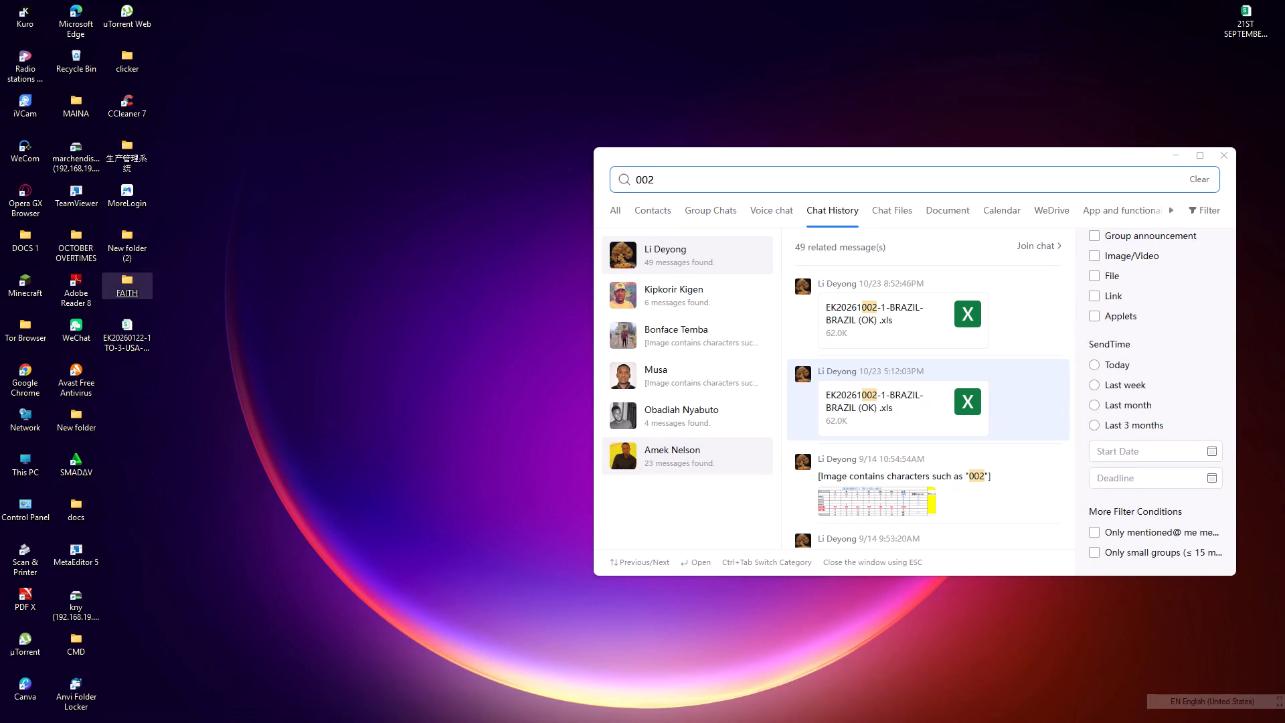
left_click(184, 304)
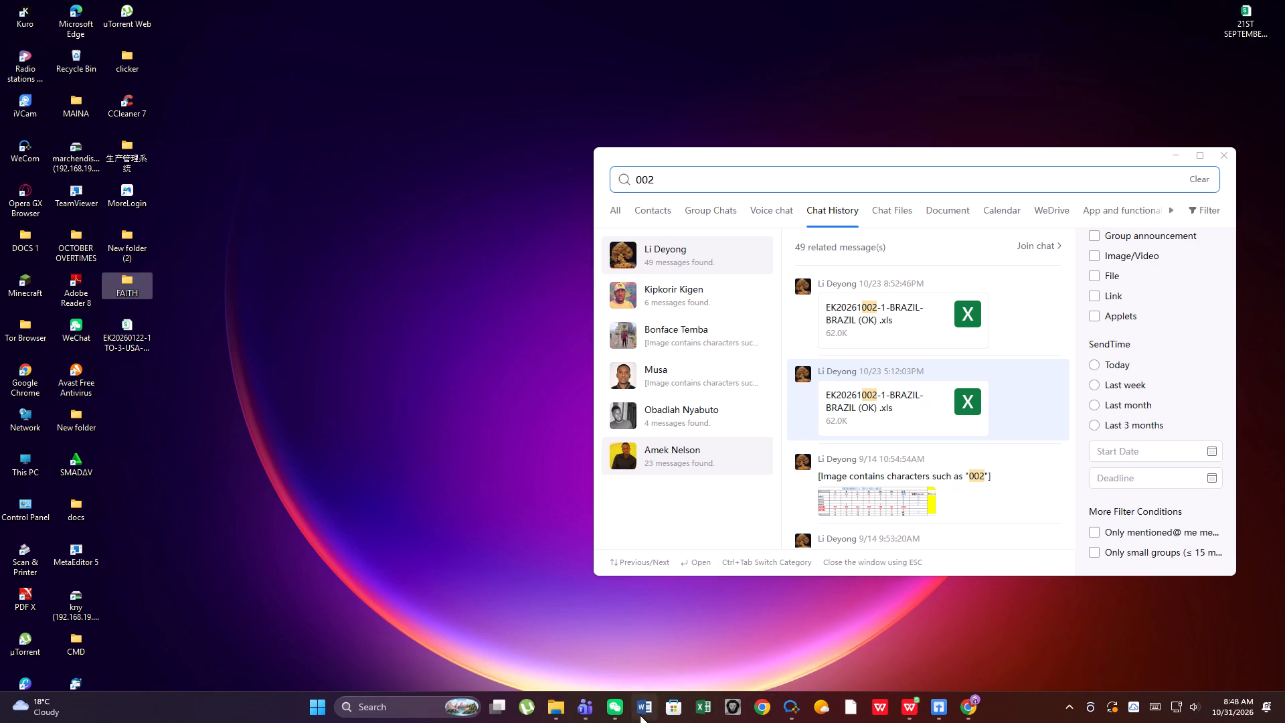
left_click(615, 647)
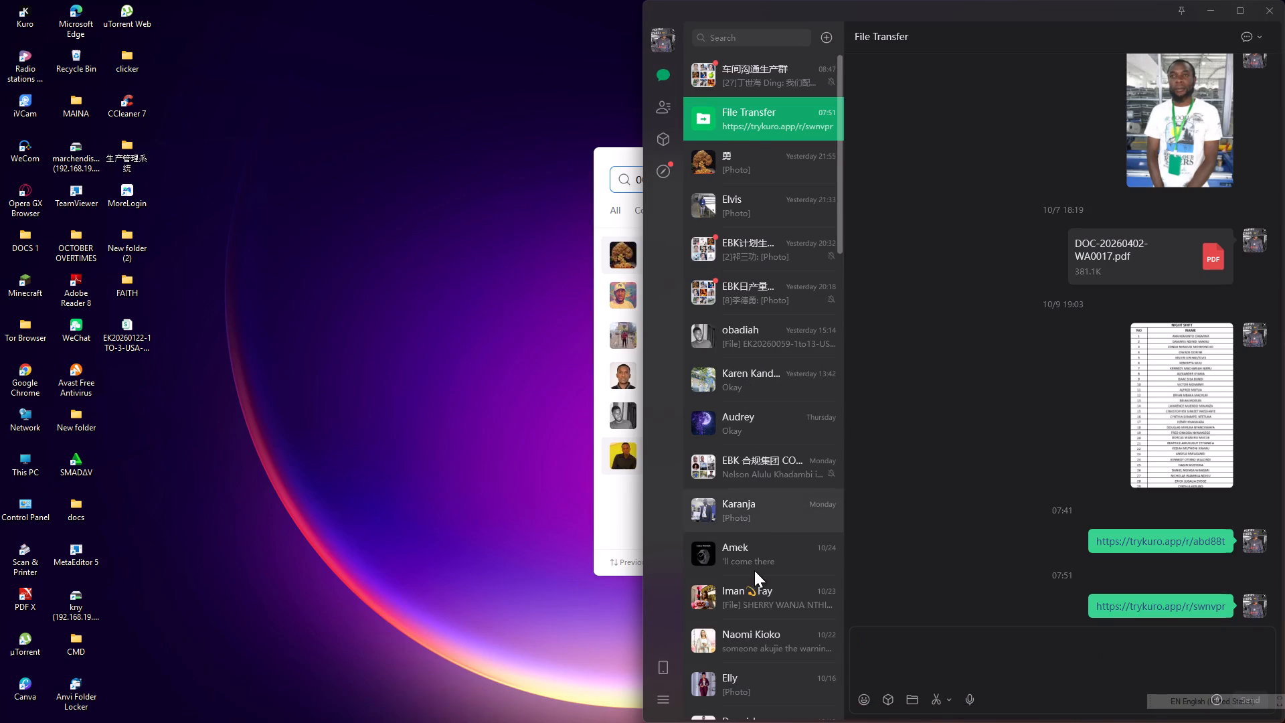
left_click(758, 589)
right_click(863, 637)
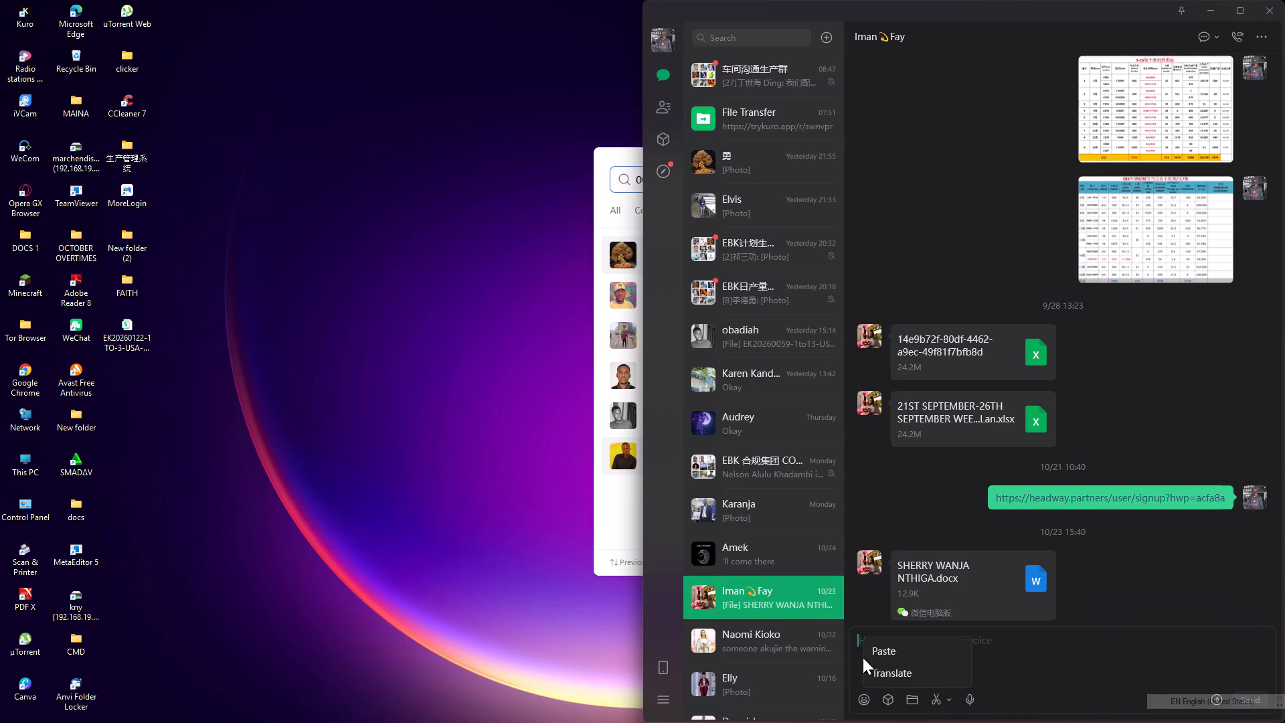
left_click(867, 652)
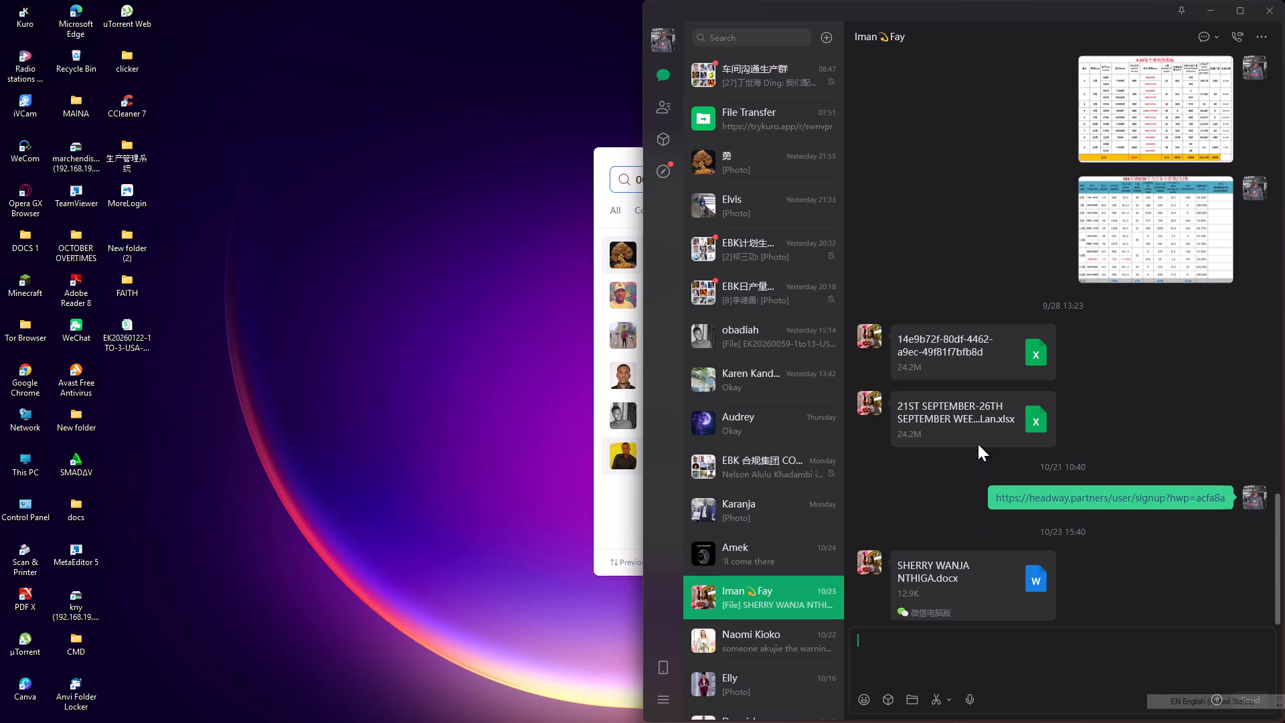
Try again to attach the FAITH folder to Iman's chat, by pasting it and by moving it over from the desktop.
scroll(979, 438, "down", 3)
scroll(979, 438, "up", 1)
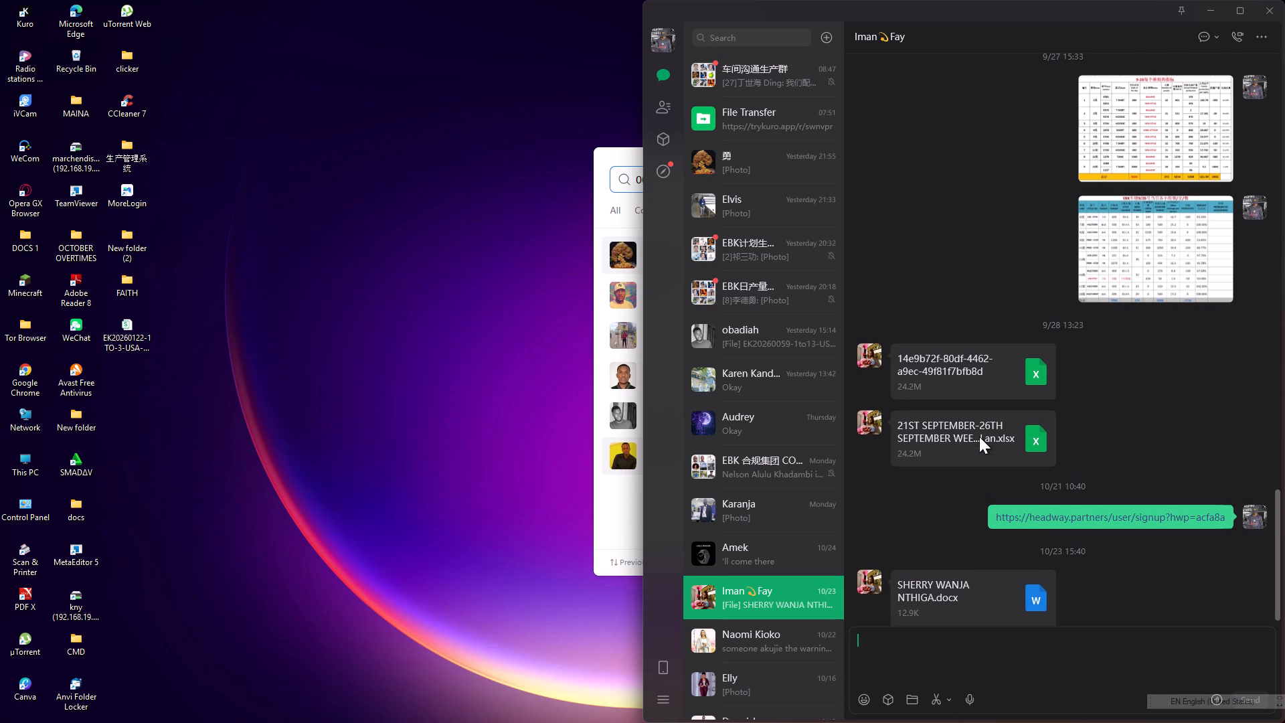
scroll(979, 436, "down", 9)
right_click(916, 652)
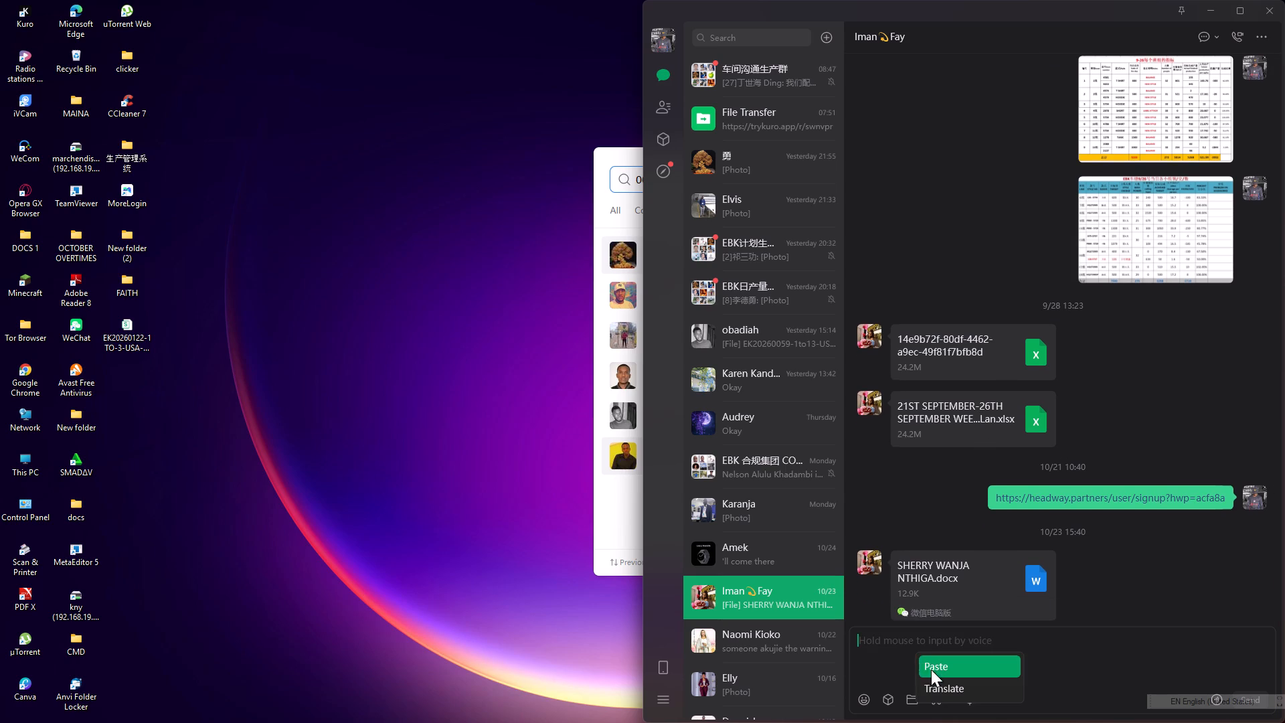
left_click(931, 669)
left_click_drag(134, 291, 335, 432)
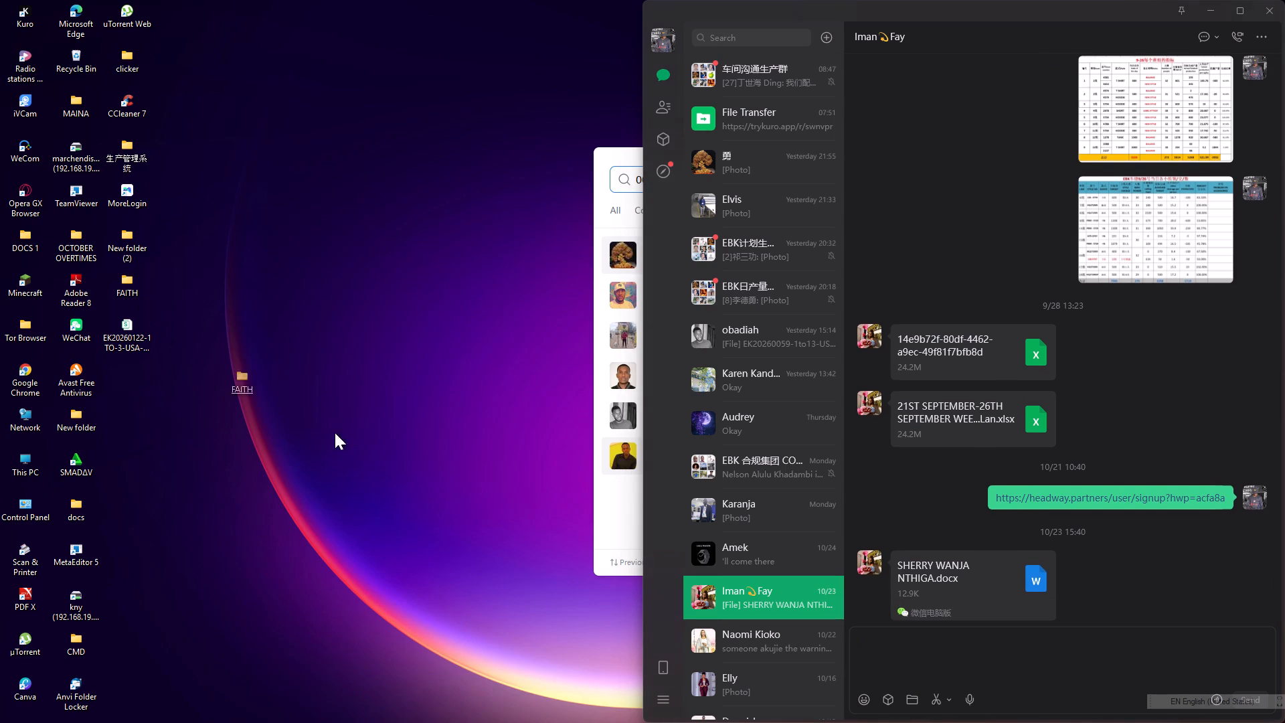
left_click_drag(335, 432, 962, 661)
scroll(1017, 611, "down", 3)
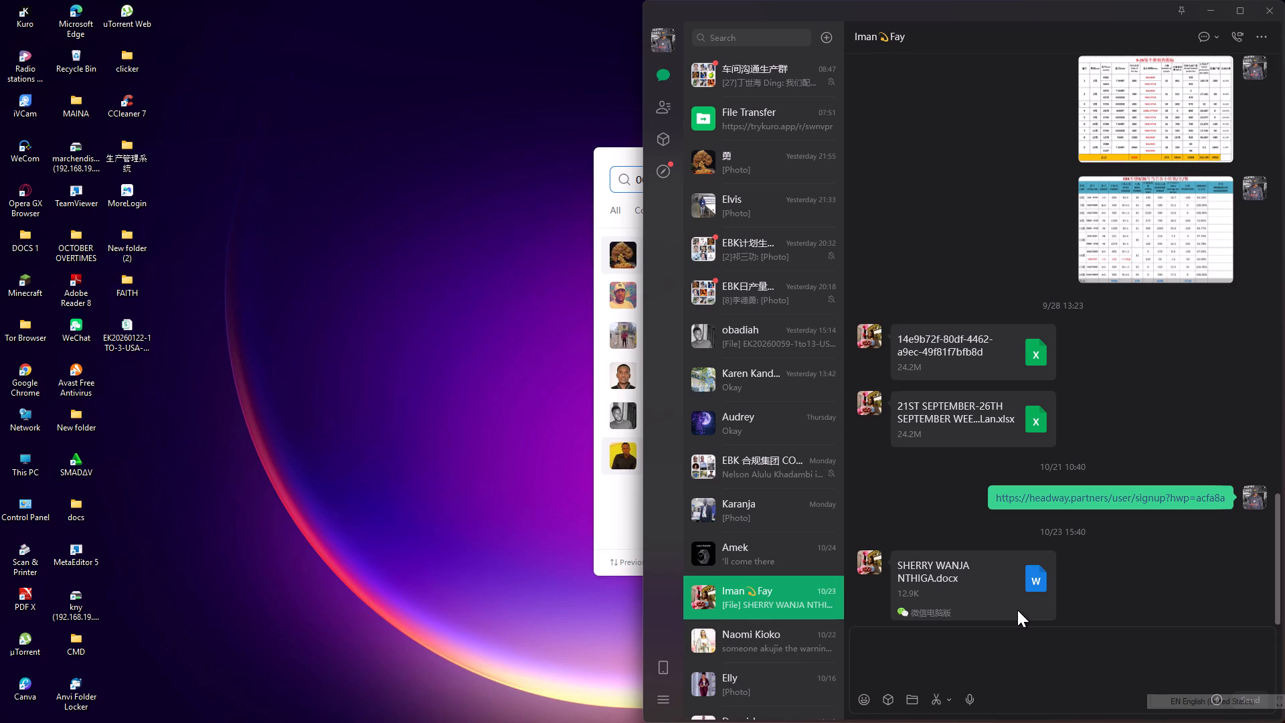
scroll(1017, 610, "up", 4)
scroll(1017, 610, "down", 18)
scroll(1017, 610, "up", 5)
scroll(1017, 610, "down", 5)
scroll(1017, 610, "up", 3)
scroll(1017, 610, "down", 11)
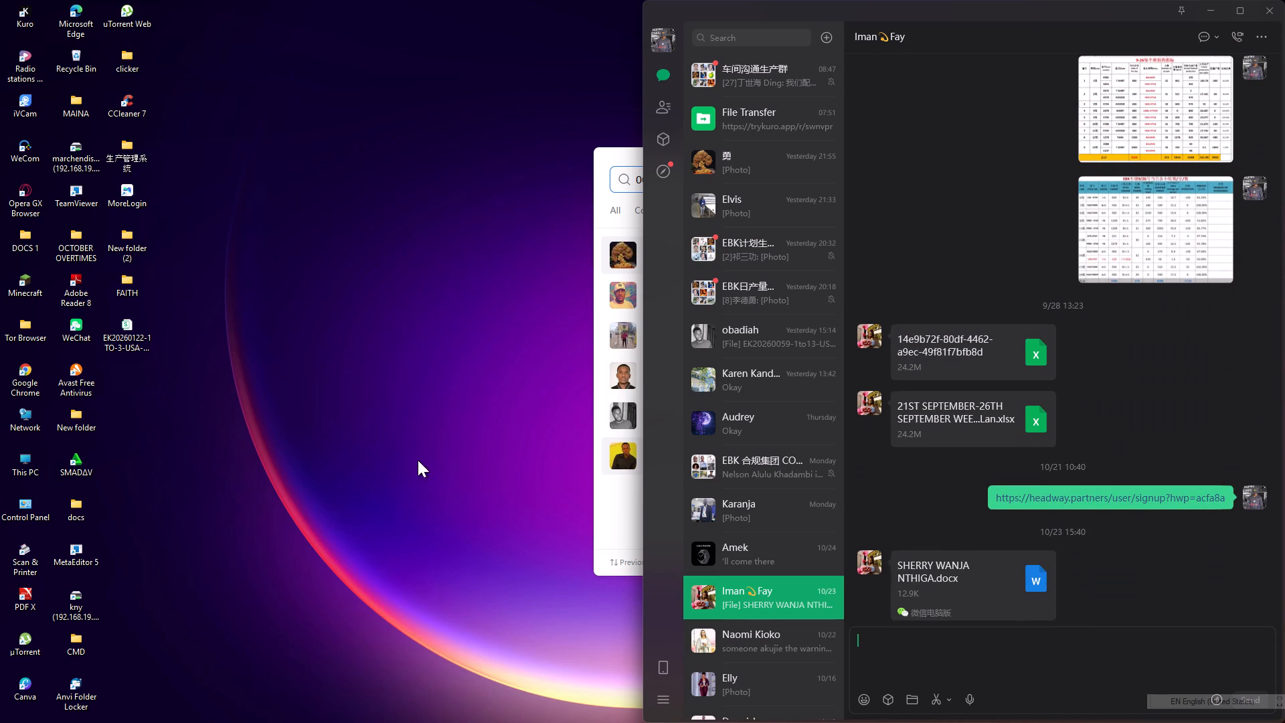
Copy all nine XLS files from inside the FAITH folder, send them in Iman's chat, and minimize WeChat.
double_click(122, 278)
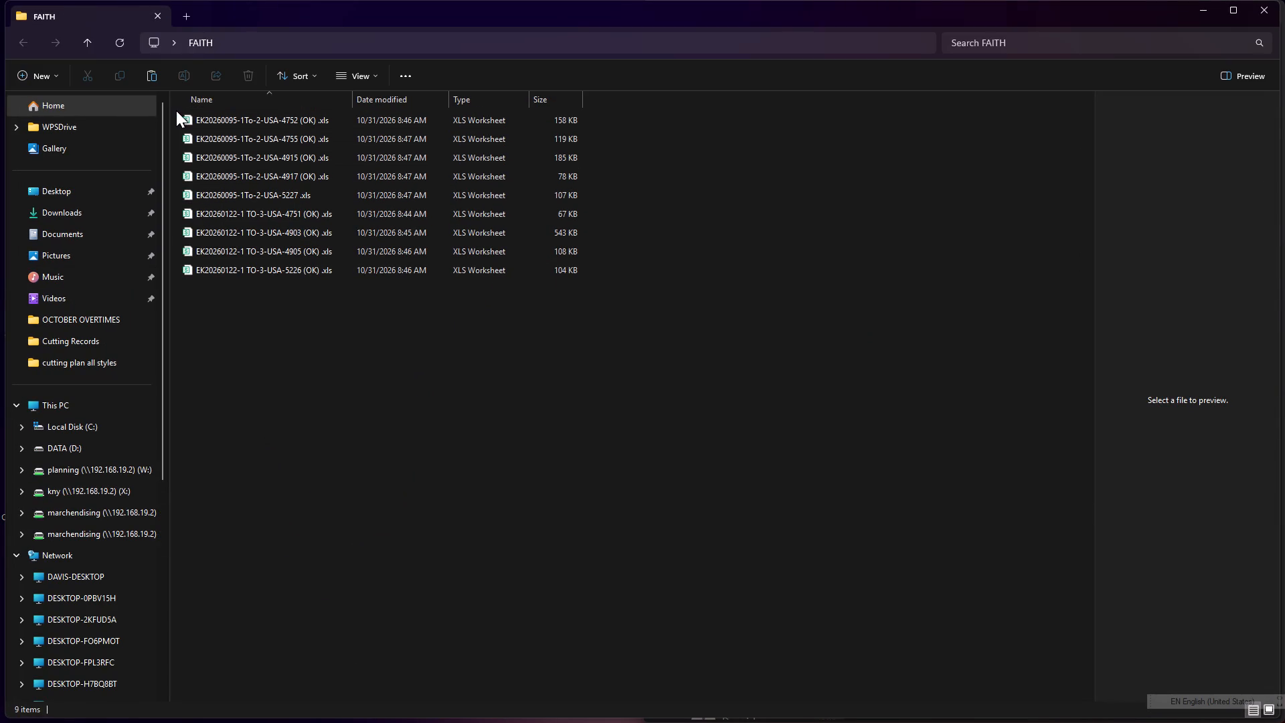
left_click_drag(176, 110, 422, 270)
right_click(419, 245)
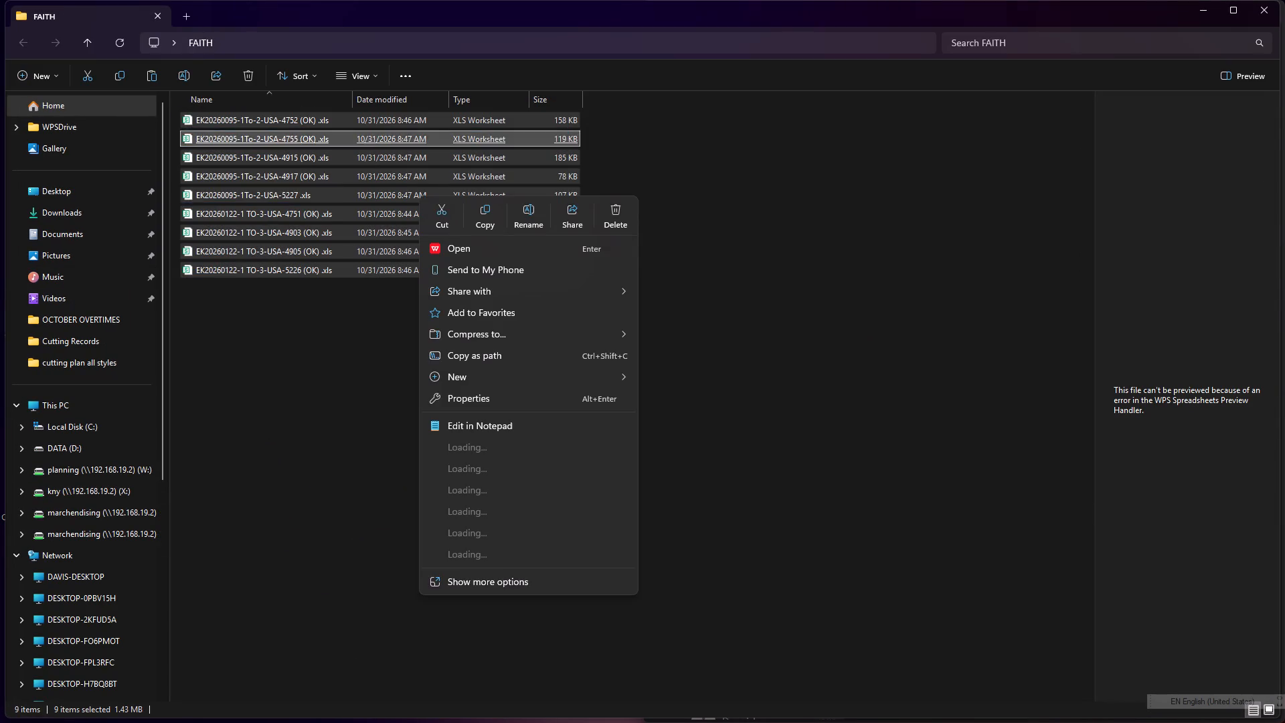
left_click(495, 220)
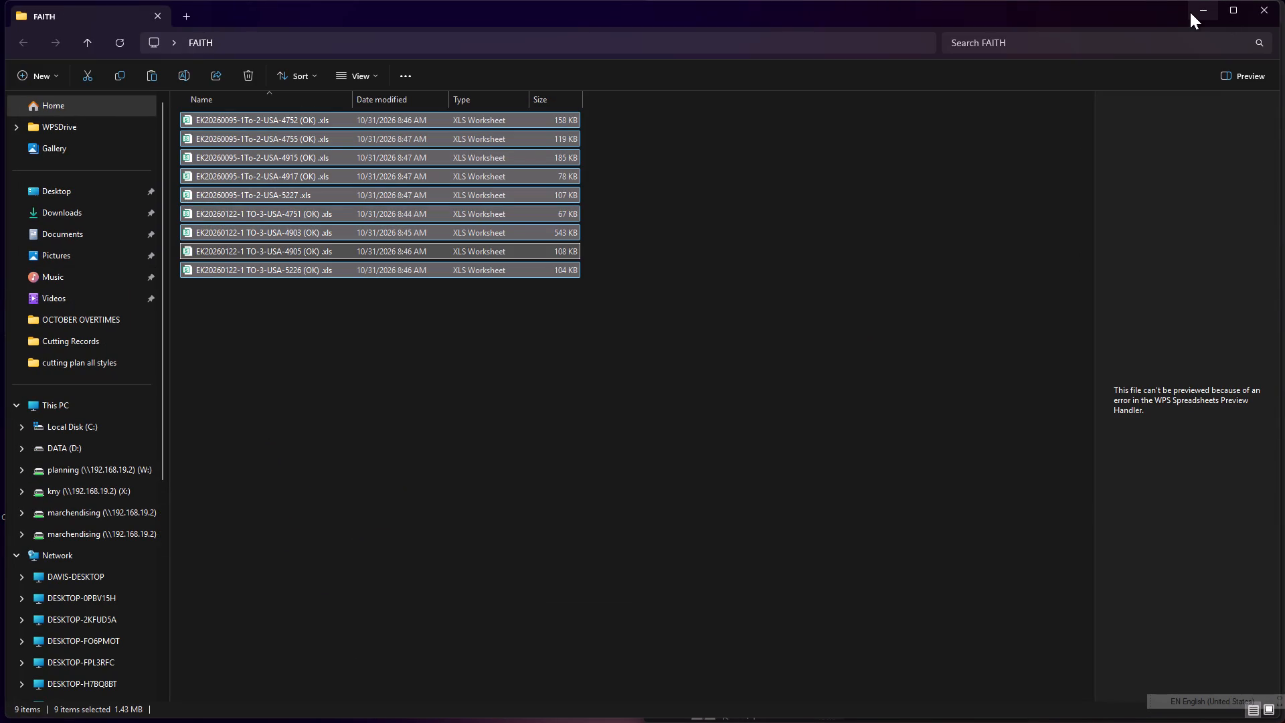
left_click(1203, 11)
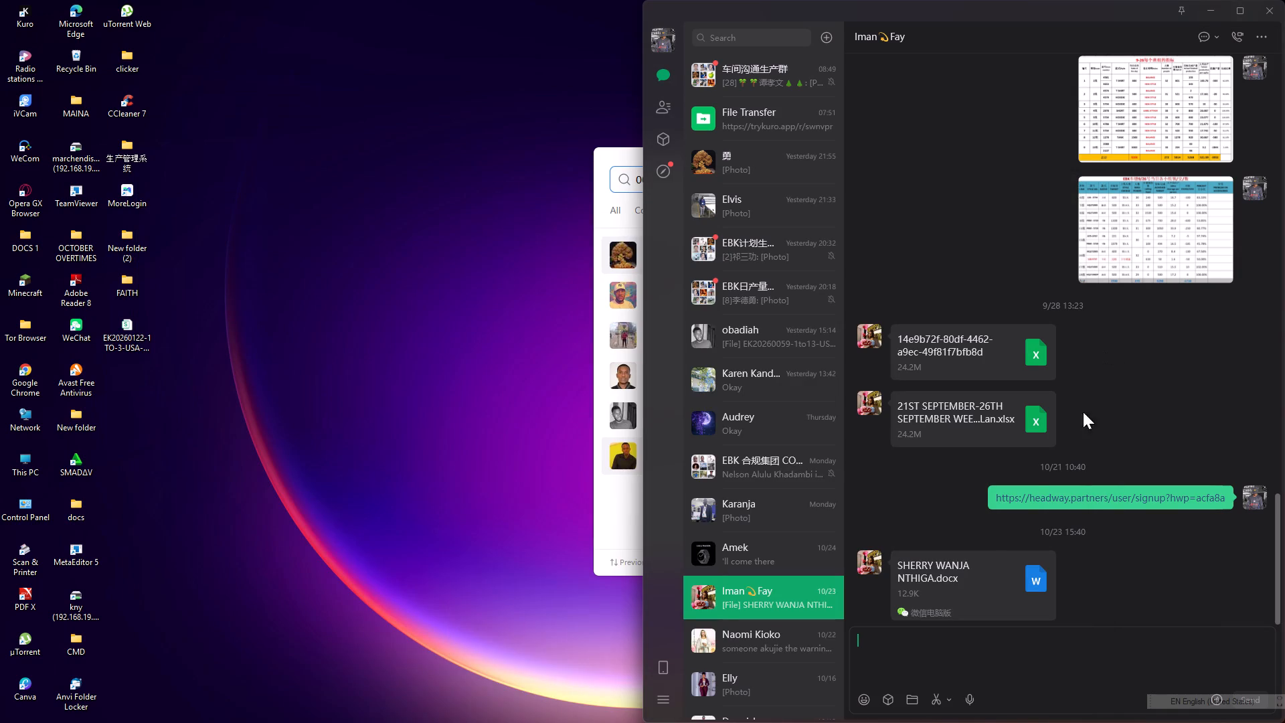
right_click(906, 635)
left_click(933, 658)
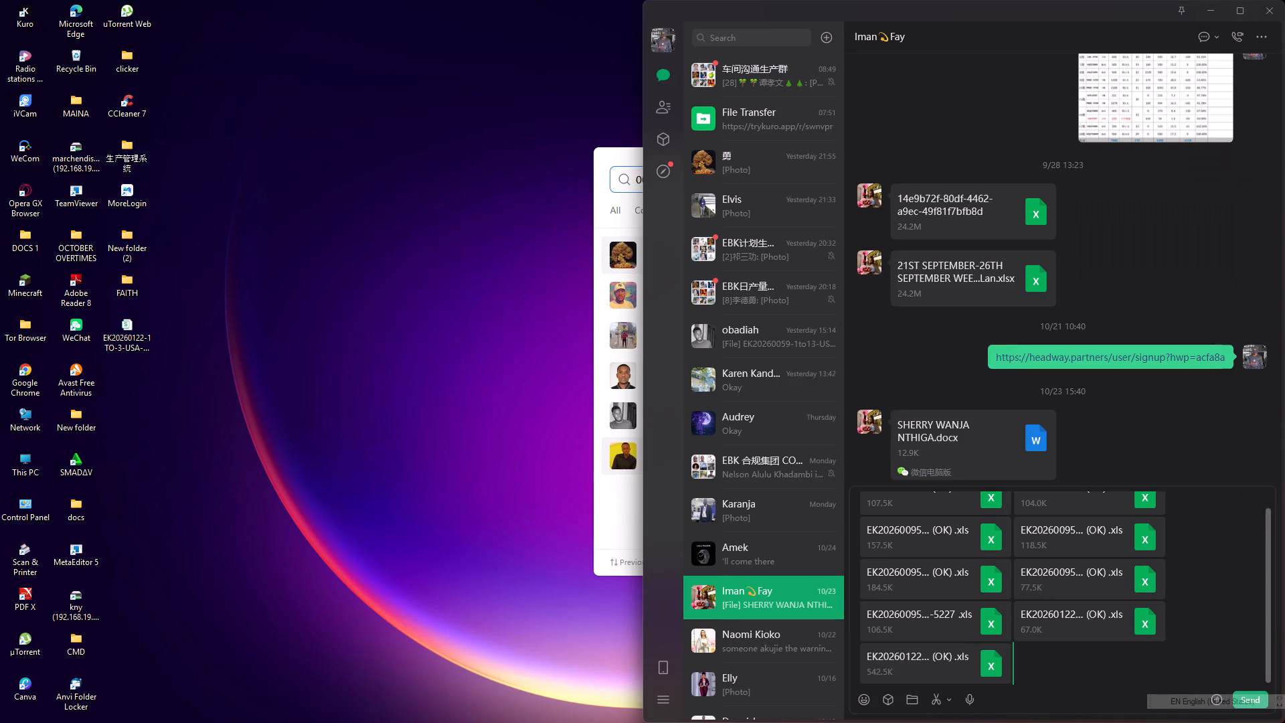
key("Return")
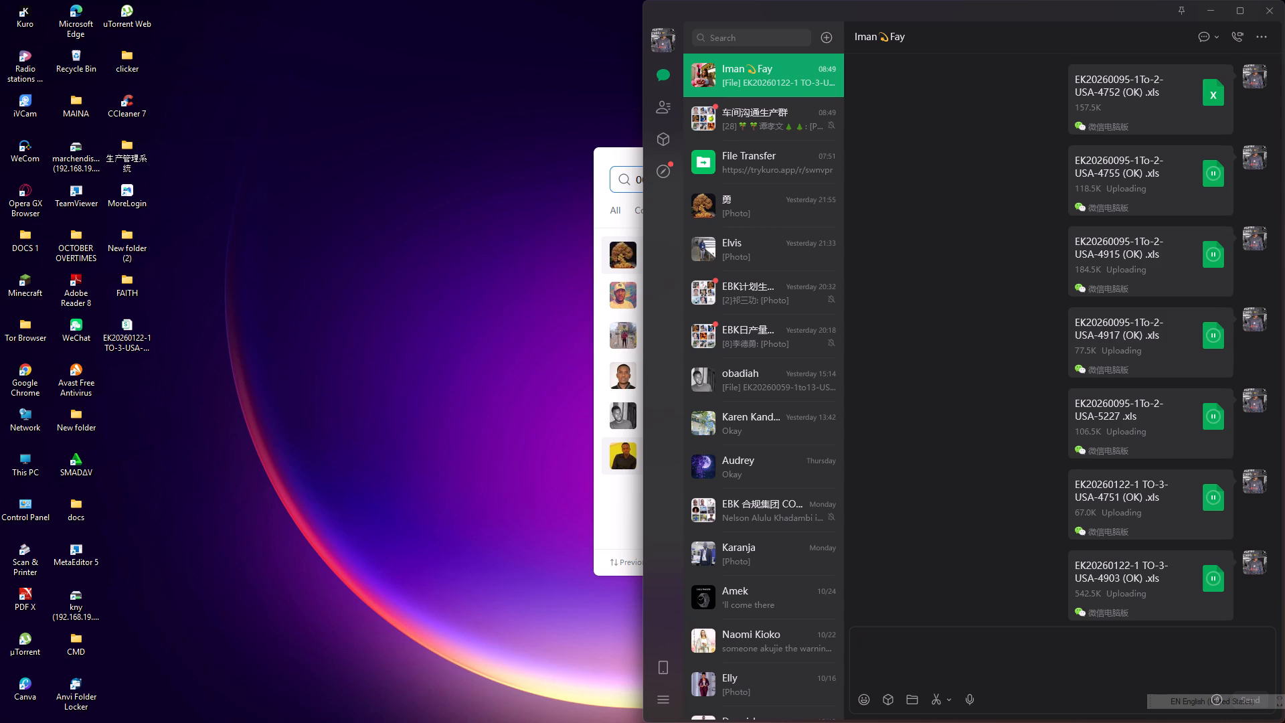
left_click(1215, 16)
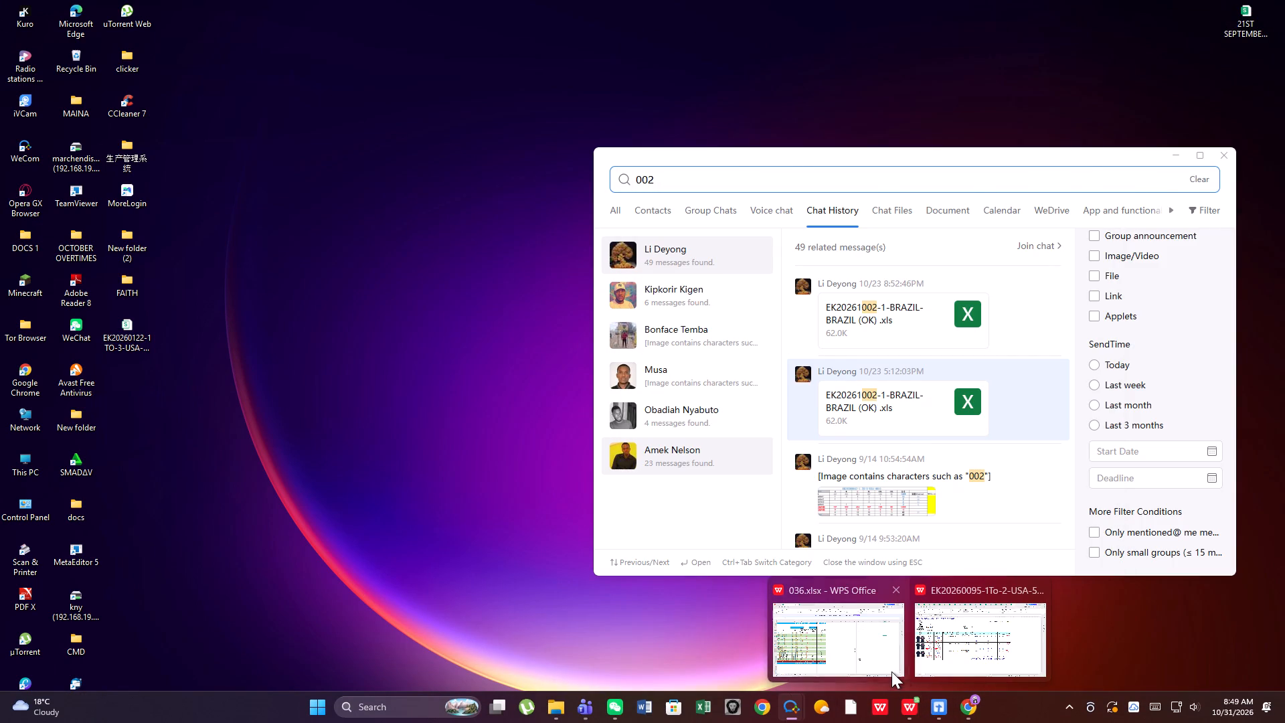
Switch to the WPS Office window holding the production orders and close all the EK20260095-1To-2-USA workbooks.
left_click(887, 670)
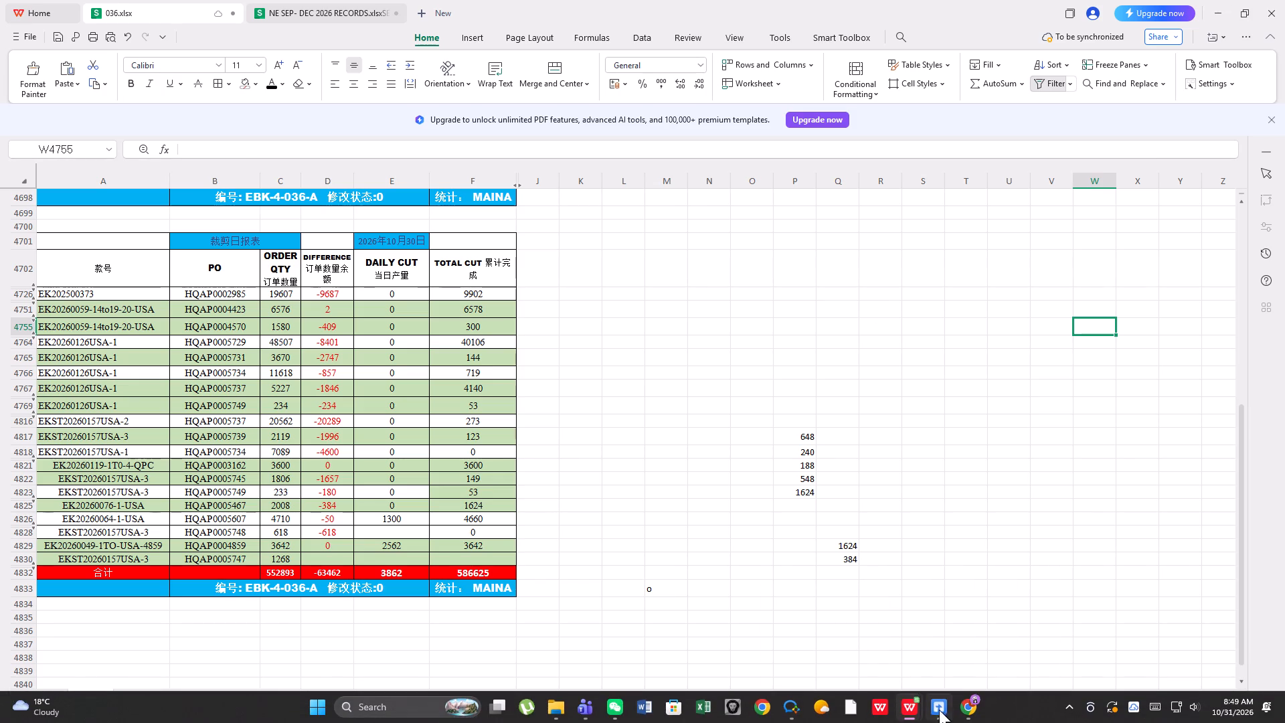
left_click(940, 644)
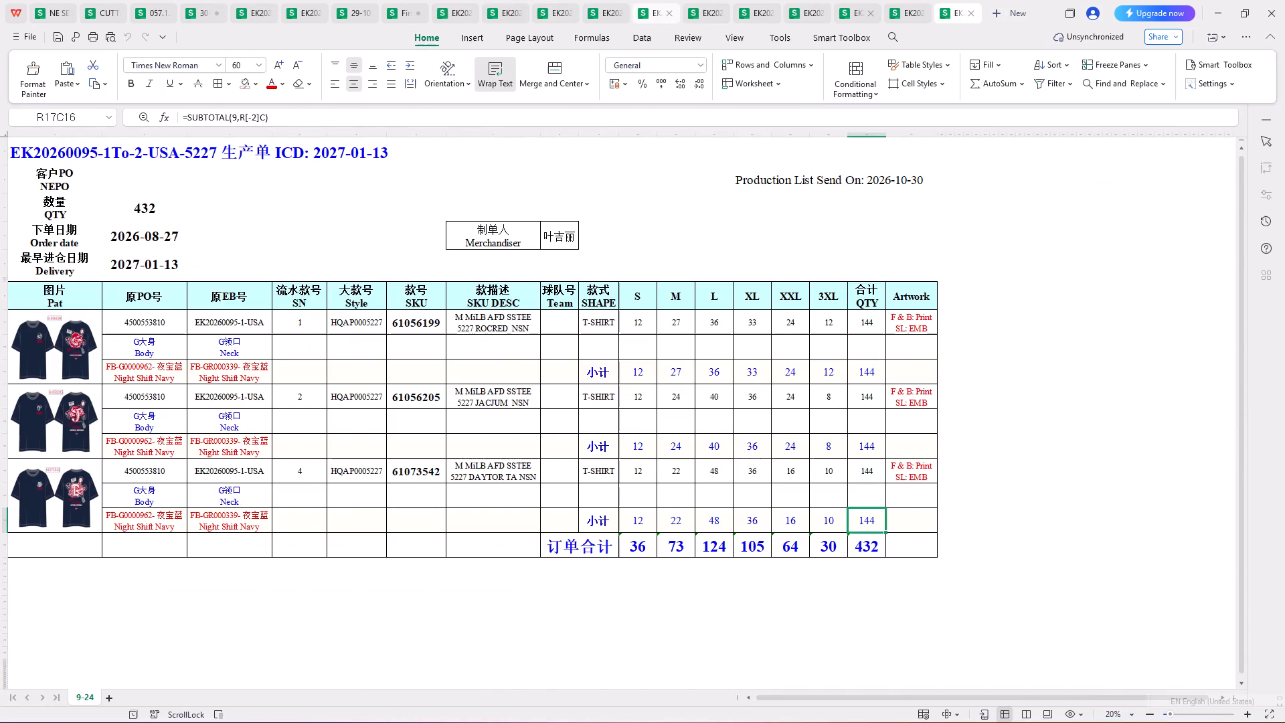
left_click(970, 16)
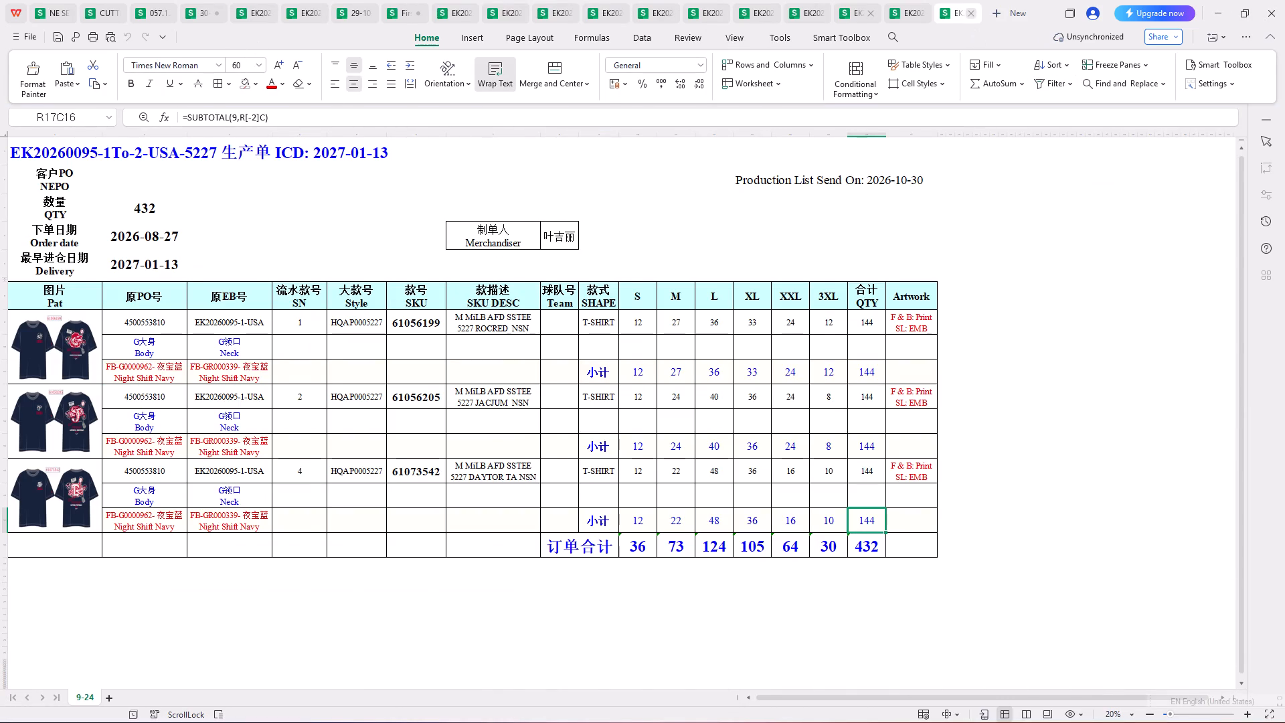
left_click(970, 16)
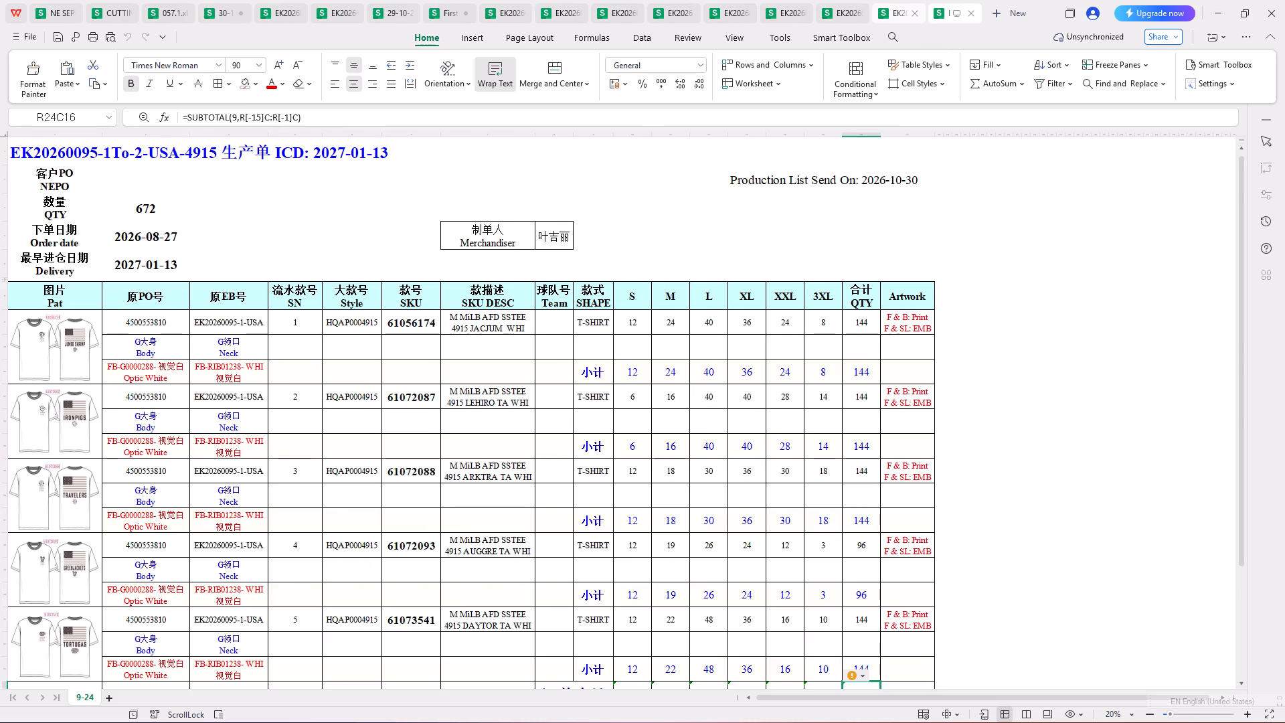
left_click(973, 9)
left_click(973, 9)
left_click(973, 9)
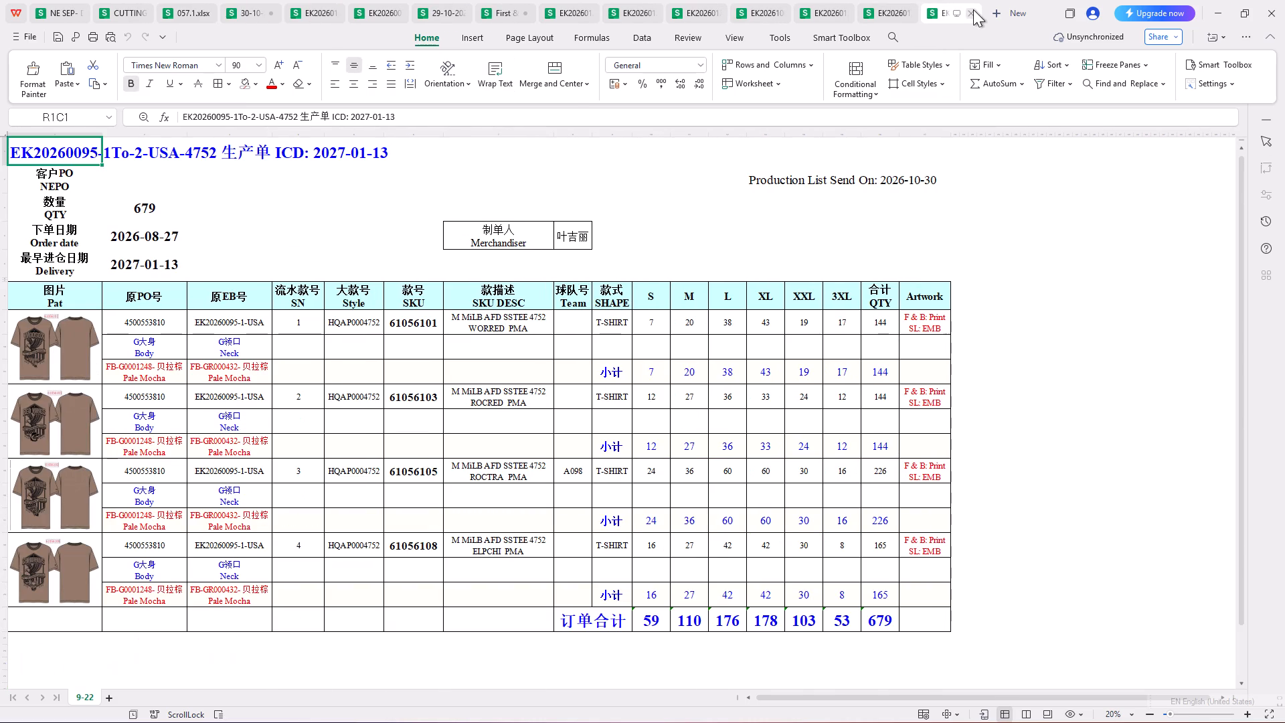
left_click(967, 14)
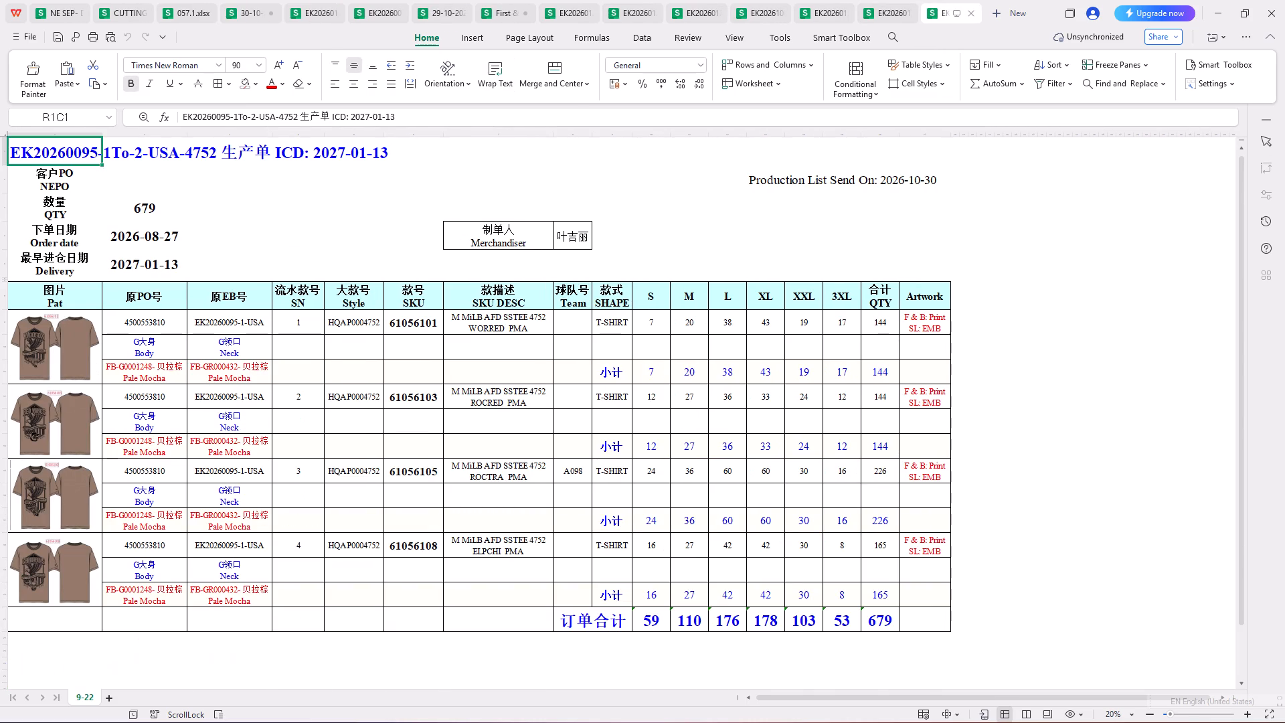
left_click(972, 12)
left_click(972, 12)
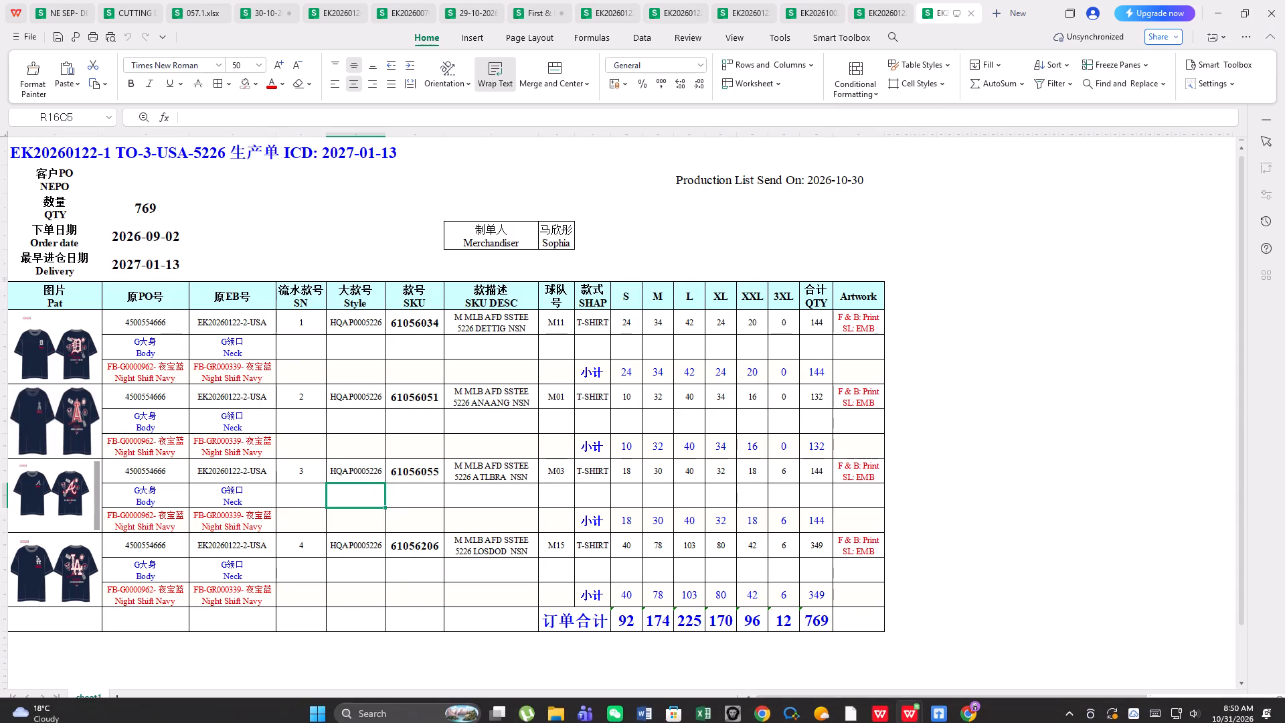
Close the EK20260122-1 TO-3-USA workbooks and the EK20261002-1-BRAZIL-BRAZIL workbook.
left_click(976, 17)
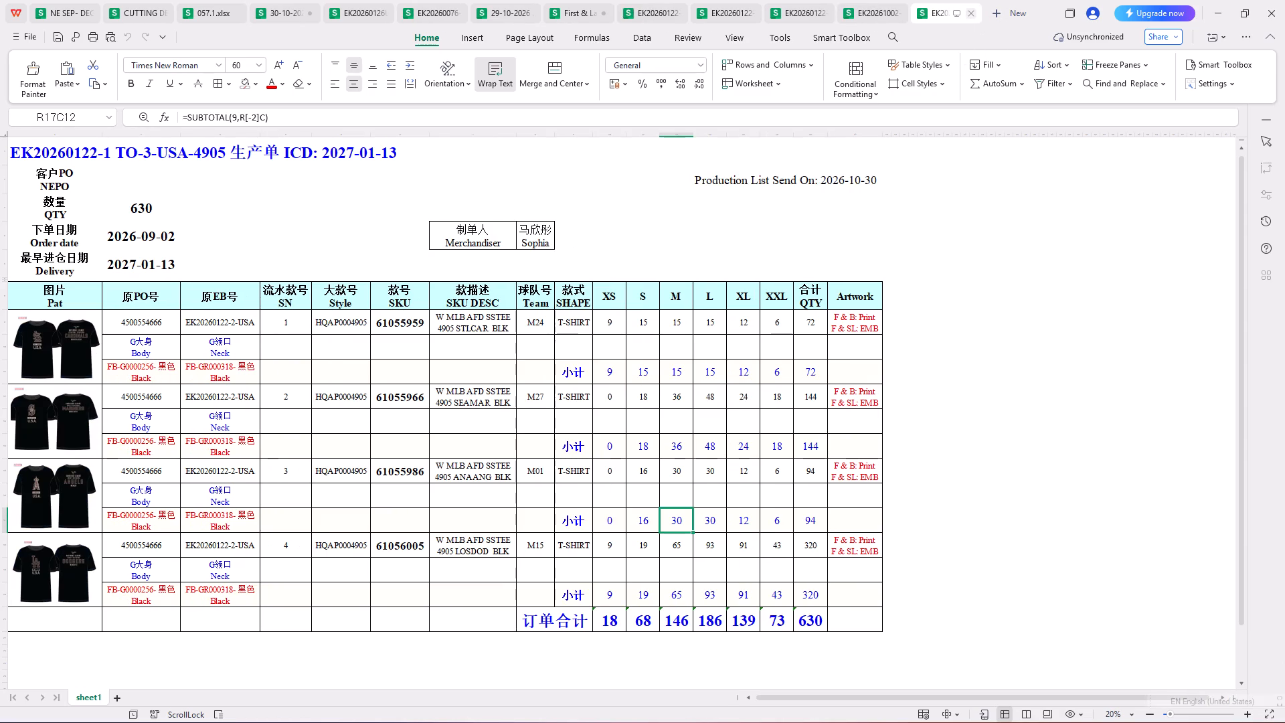
left_click(974, 19)
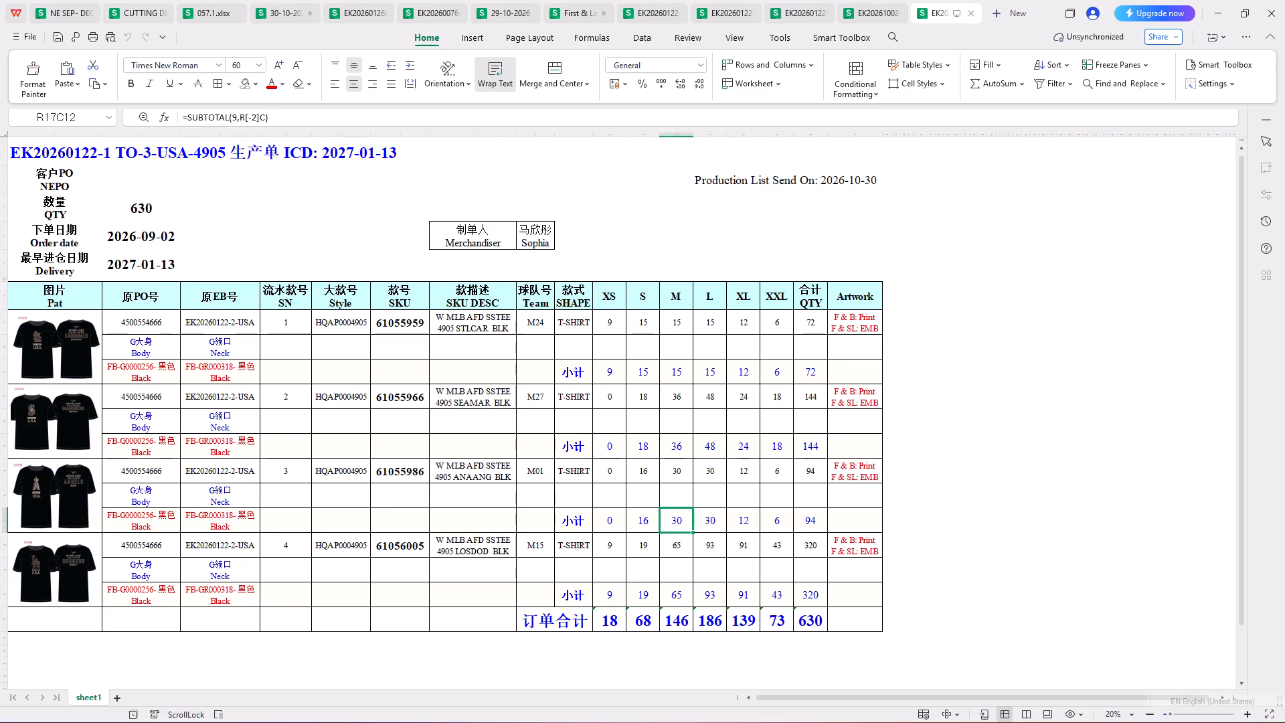
left_click(968, 12)
left_click(972, 14)
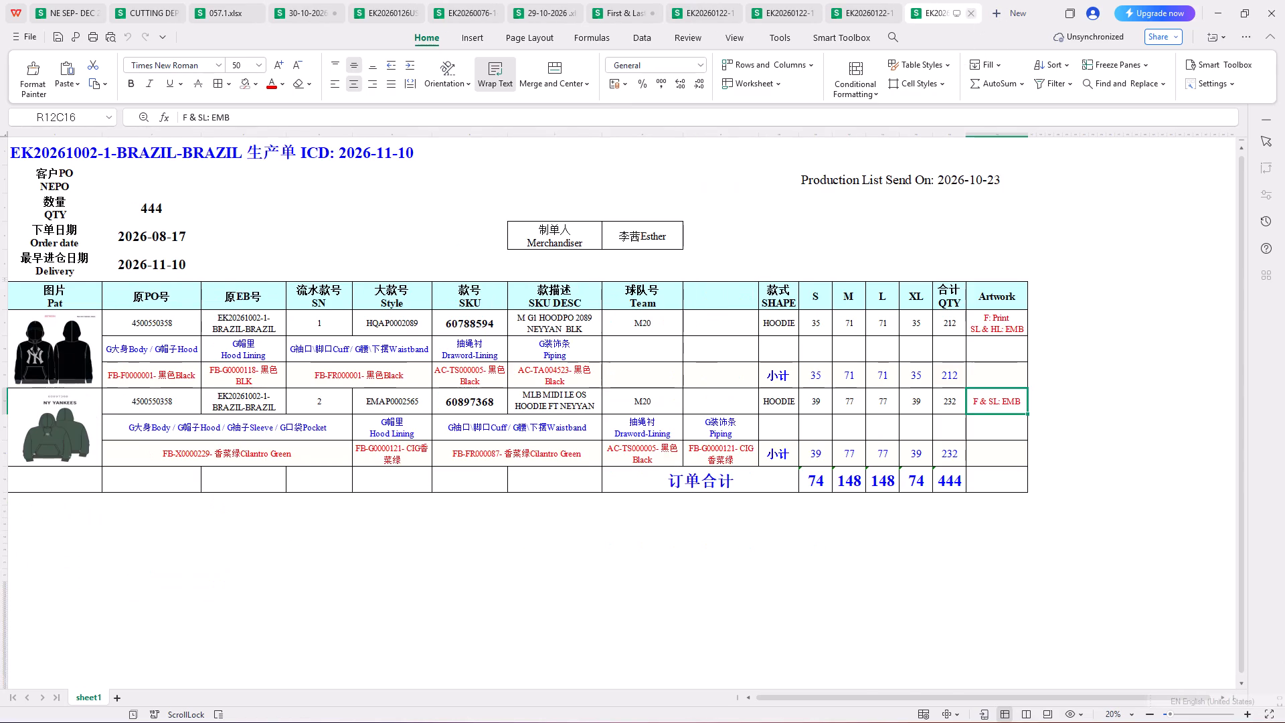
left_click(972, 14)
left_click(972, 14)
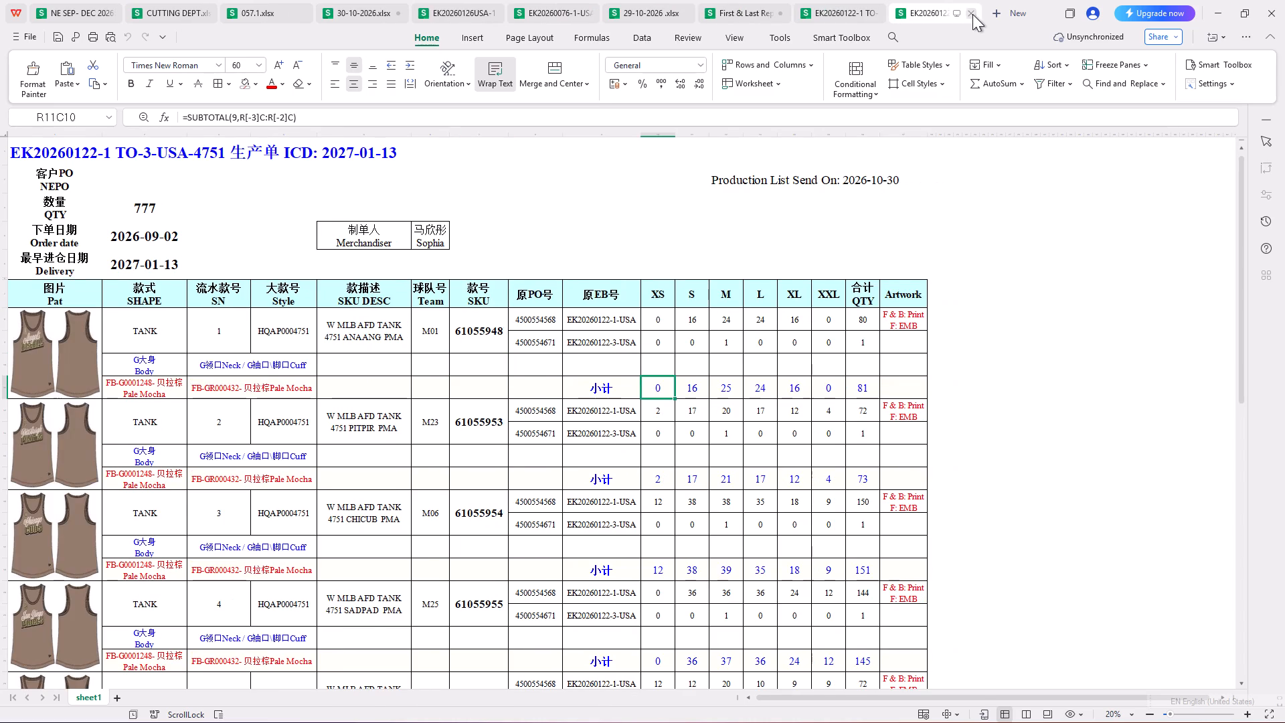
left_click(972, 14)
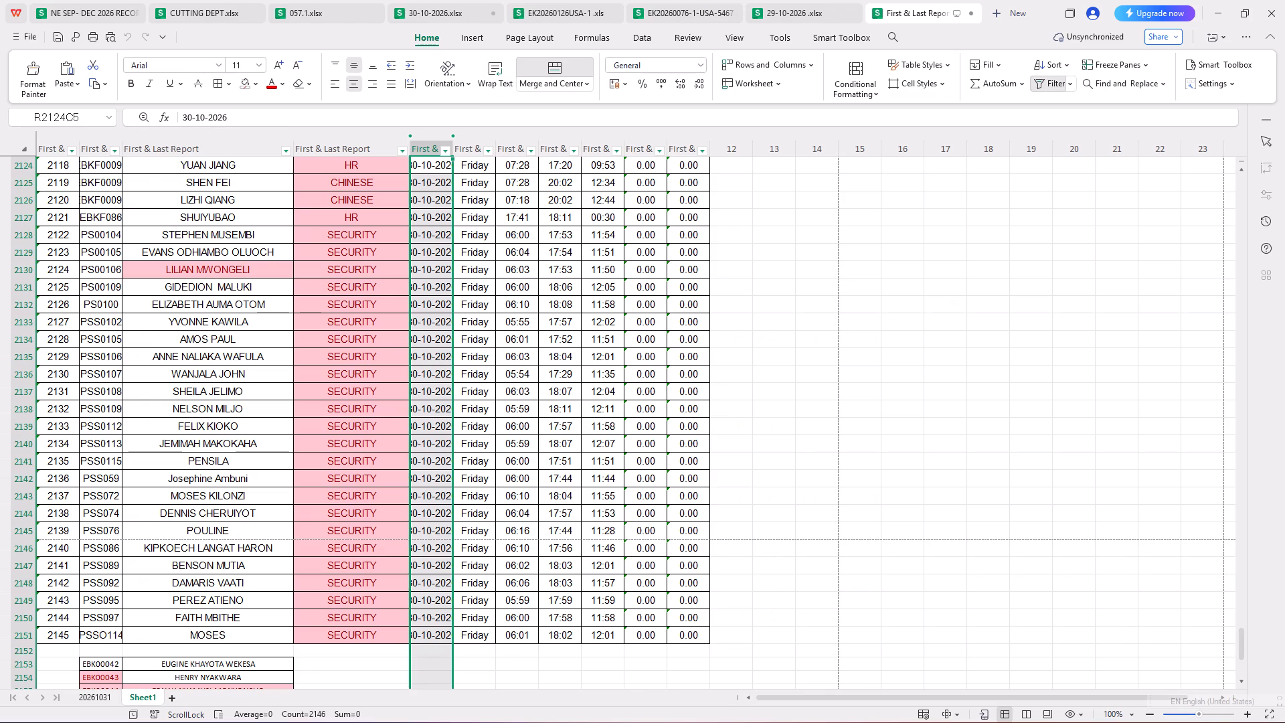
Examine the staff attendance rows near the end of Sheet1 in the First & Last Report workbook, including the staff code and name columns.
left_click(918, 13)
scroll(473, 408, "down", 3)
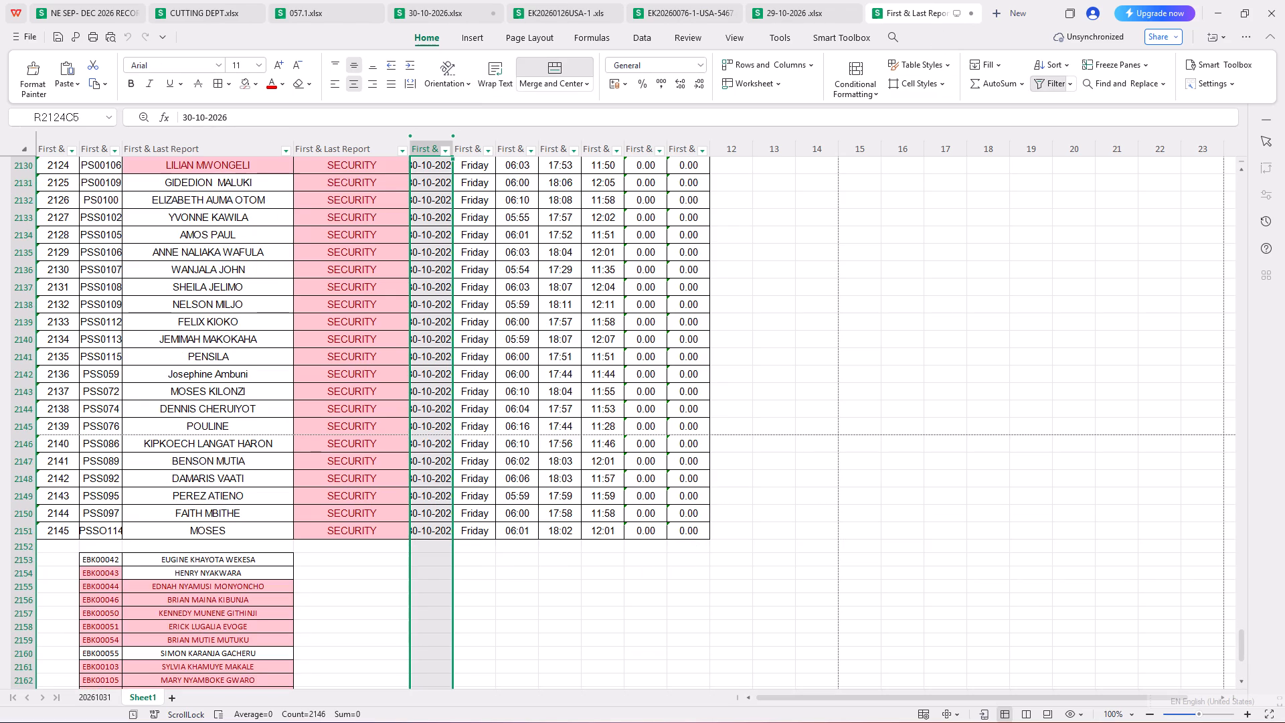
scroll(470, 430, "up", 13)
left_click(808, 374)
scroll(384, 240, "up", 4)
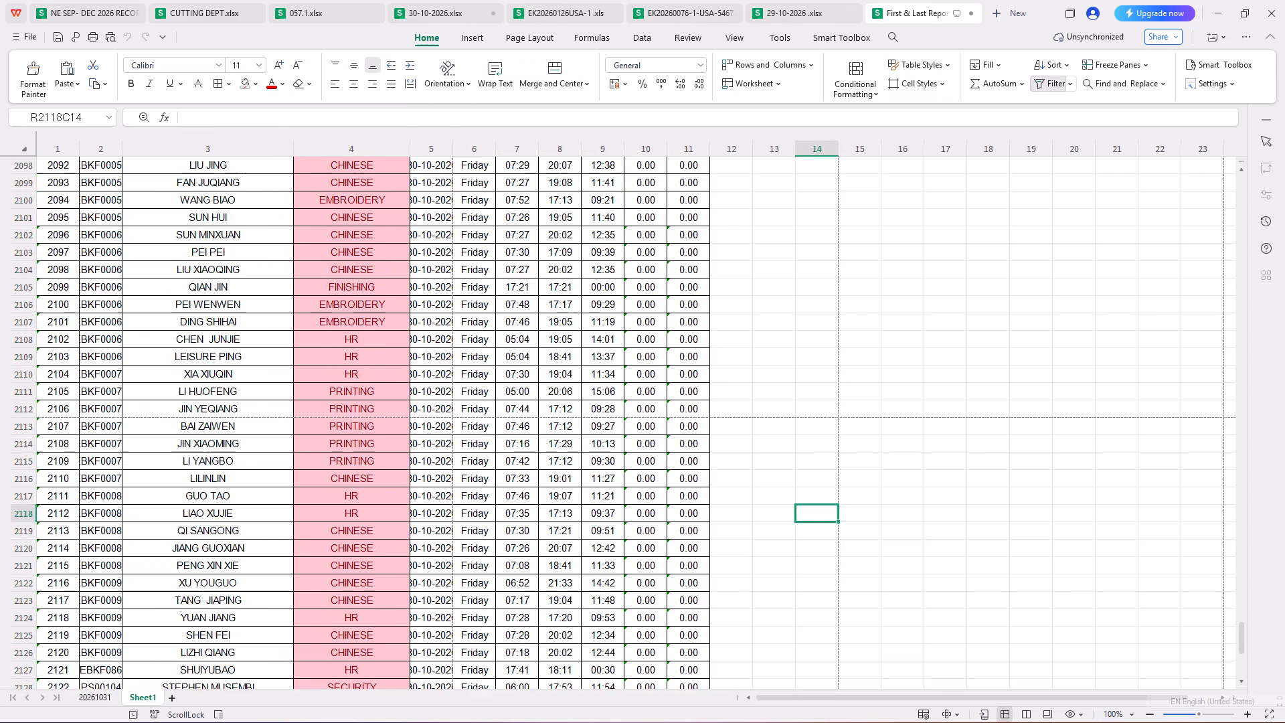
scroll(384, 240, "up", 5)
scroll(210, 286, "up", 5)
left_click(938, 306)
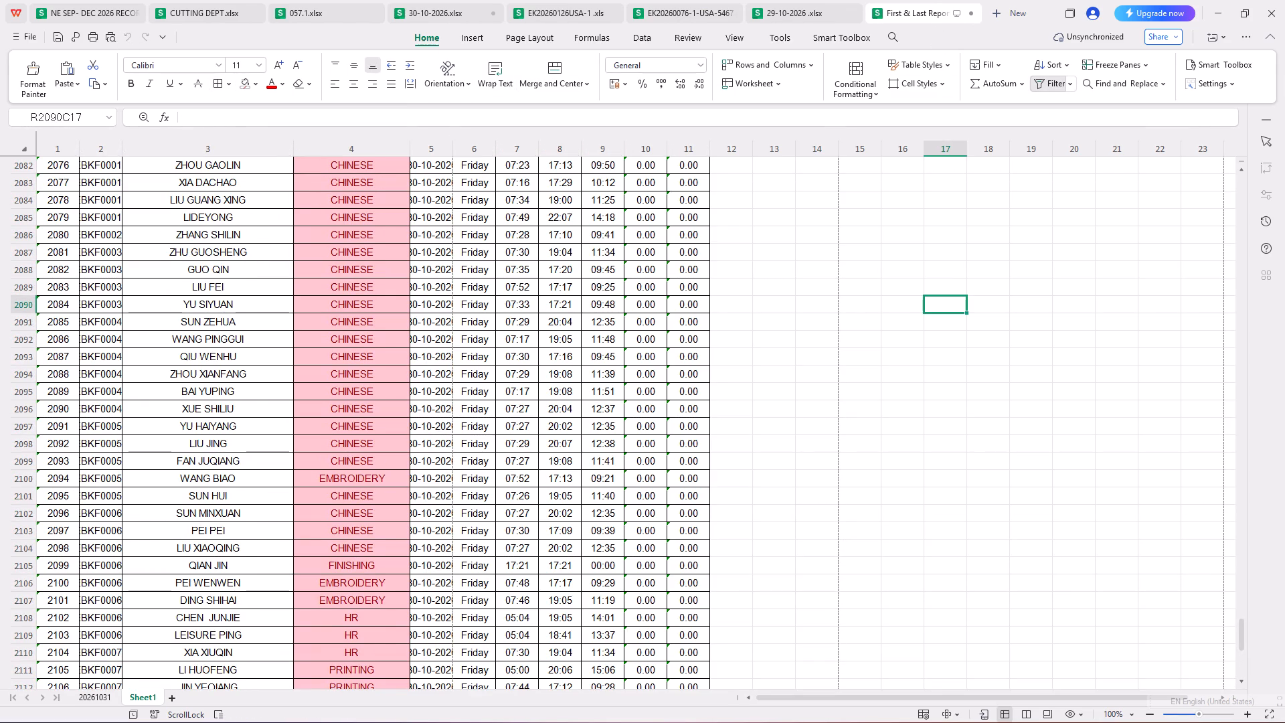
scroll(280, 278, "up", 2)
left_click_drag(110, 149, 248, 172)
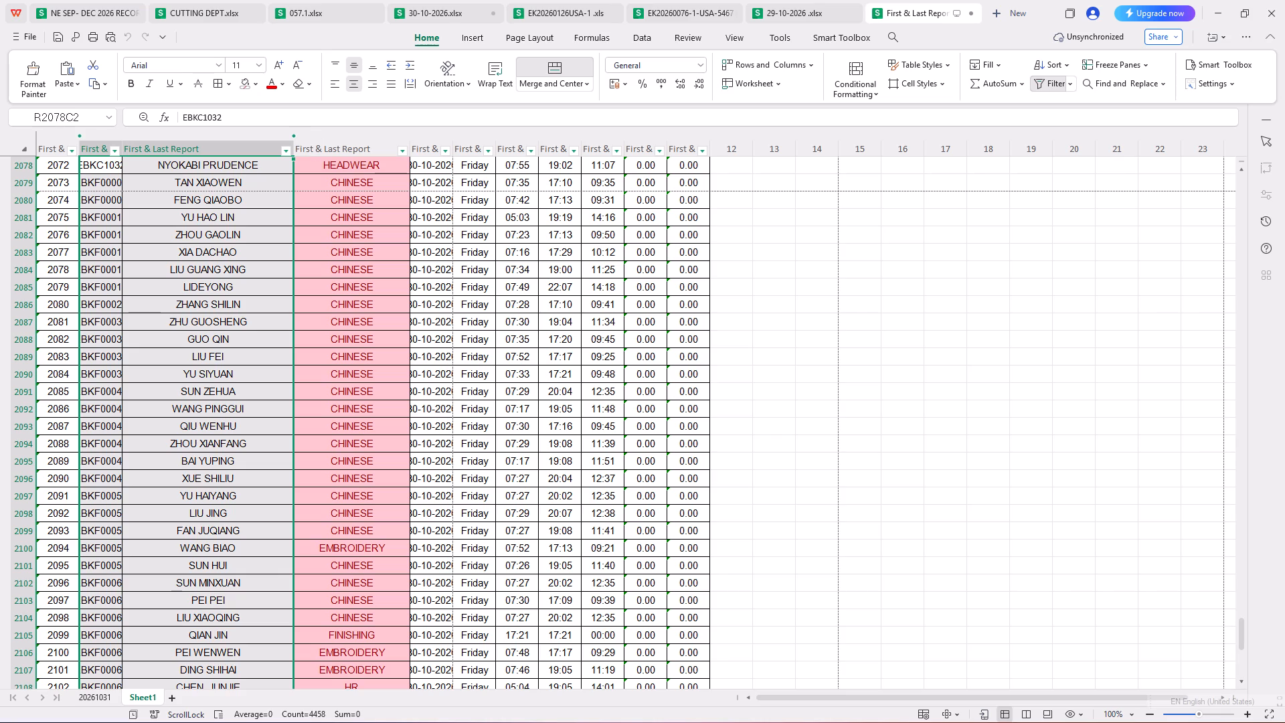
left_click(799, 333)
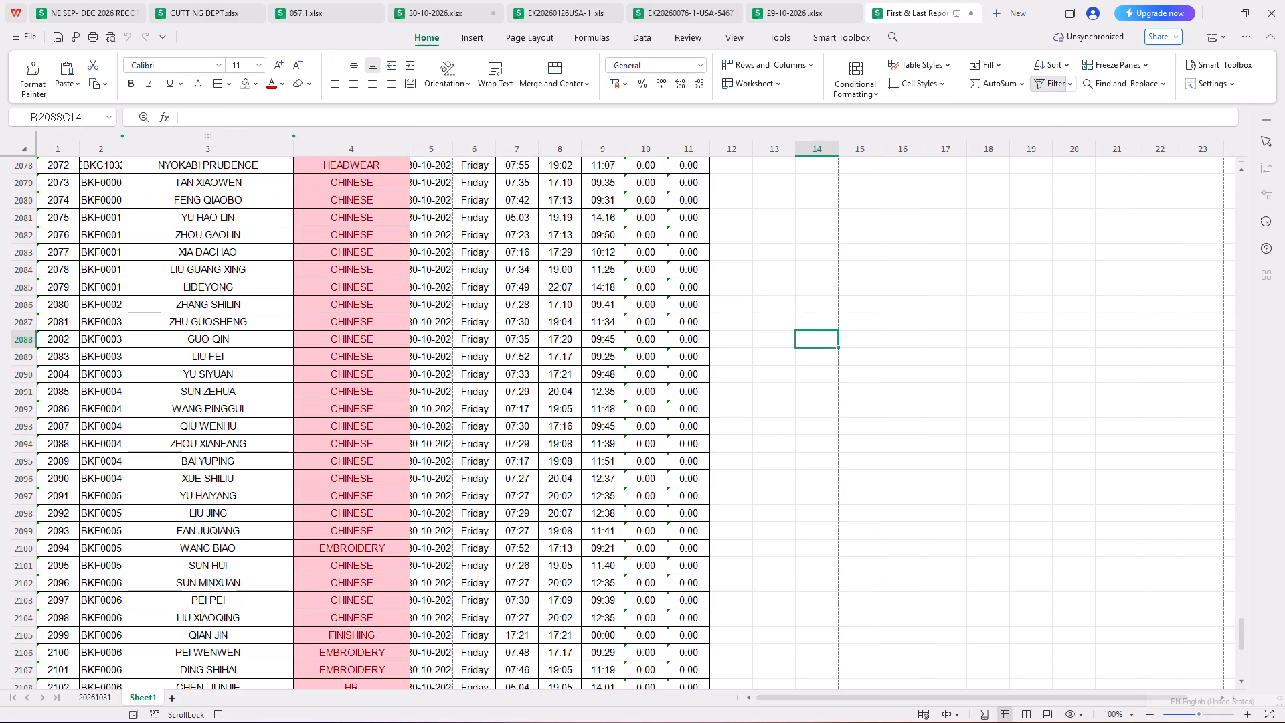
Filter the staff code column of Sheet1 by the light pink cell colour.
left_click(114, 149)
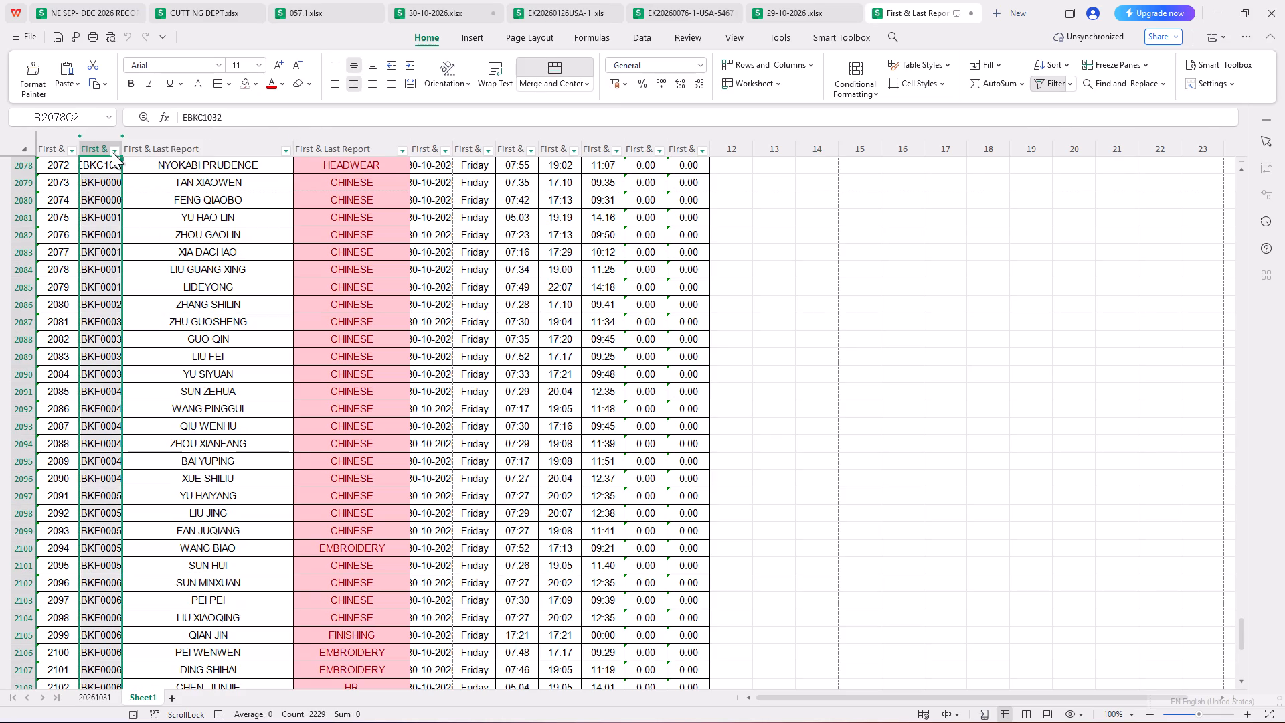
left_click(112, 152)
left_click(230, 193)
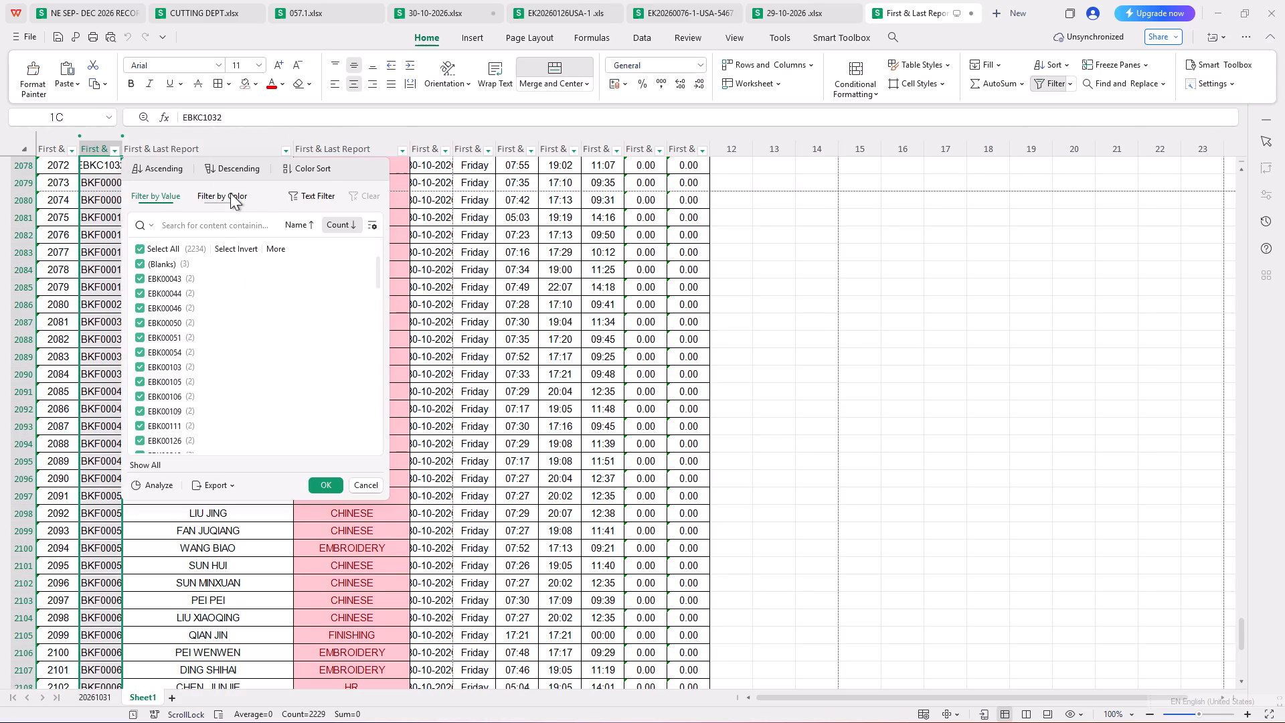
left_click(193, 251)
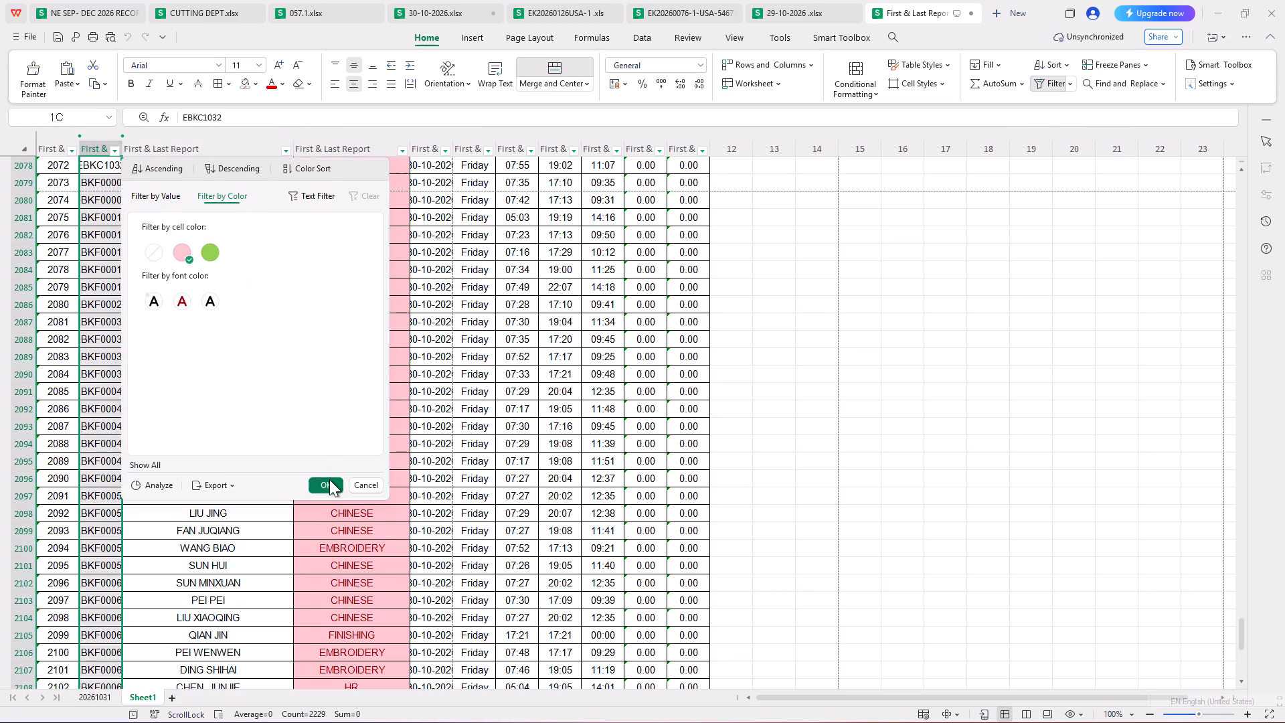
left_click(329, 479)
Examine the filtered attendance rows, comparing their department column with the appended staff list below, from the first record to the last.
scroll(515, 455, "up", 7)
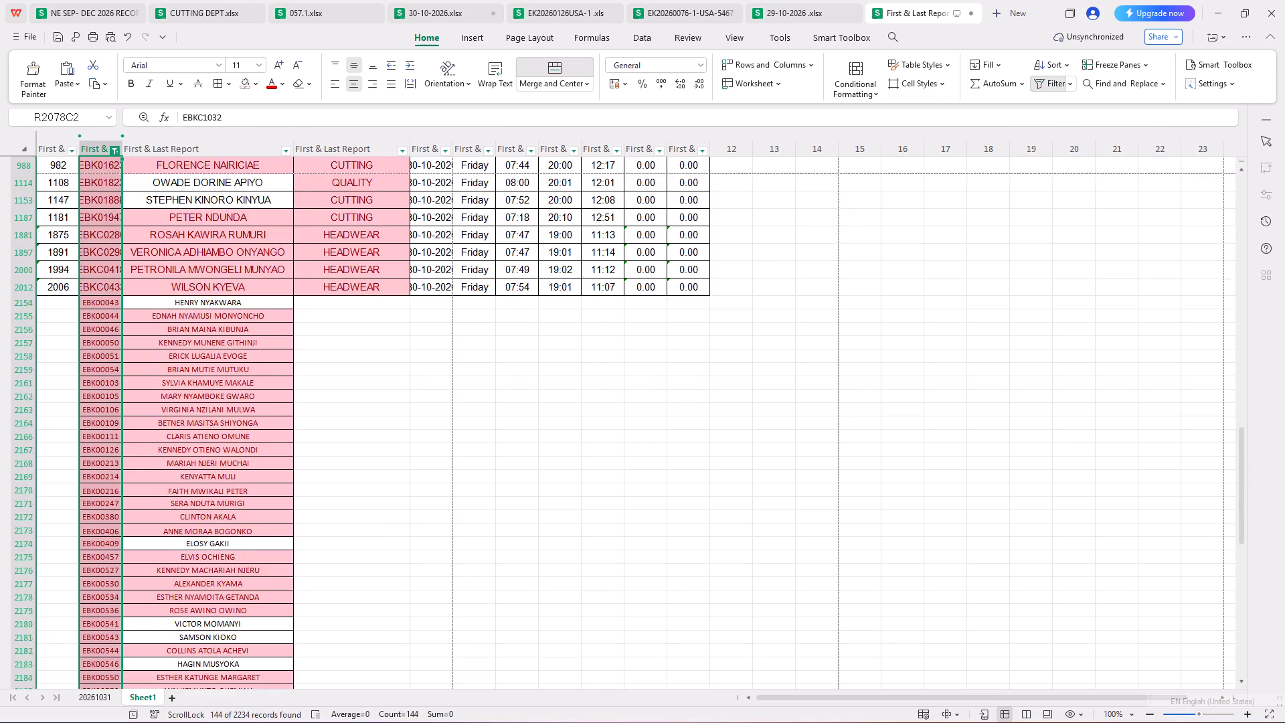
scroll(515, 455, "up", 6)
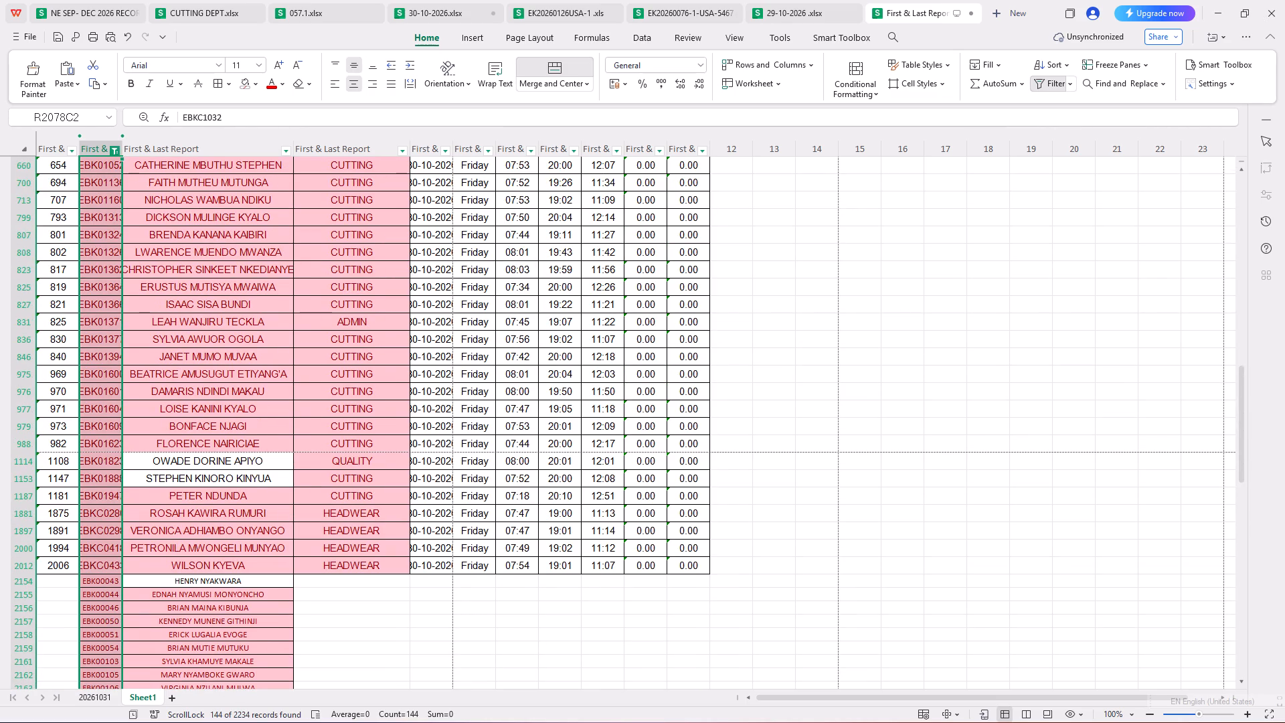
scroll(515, 446, "up", 5)
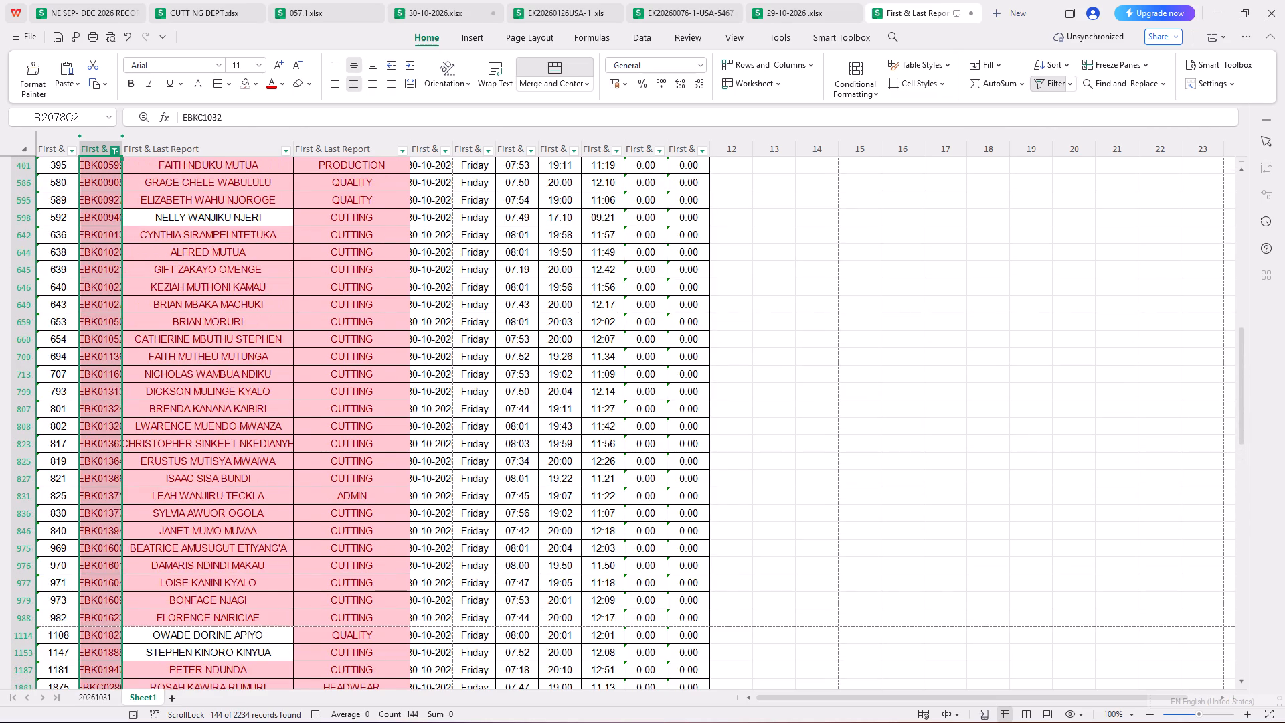
scroll(515, 446, "up", 15)
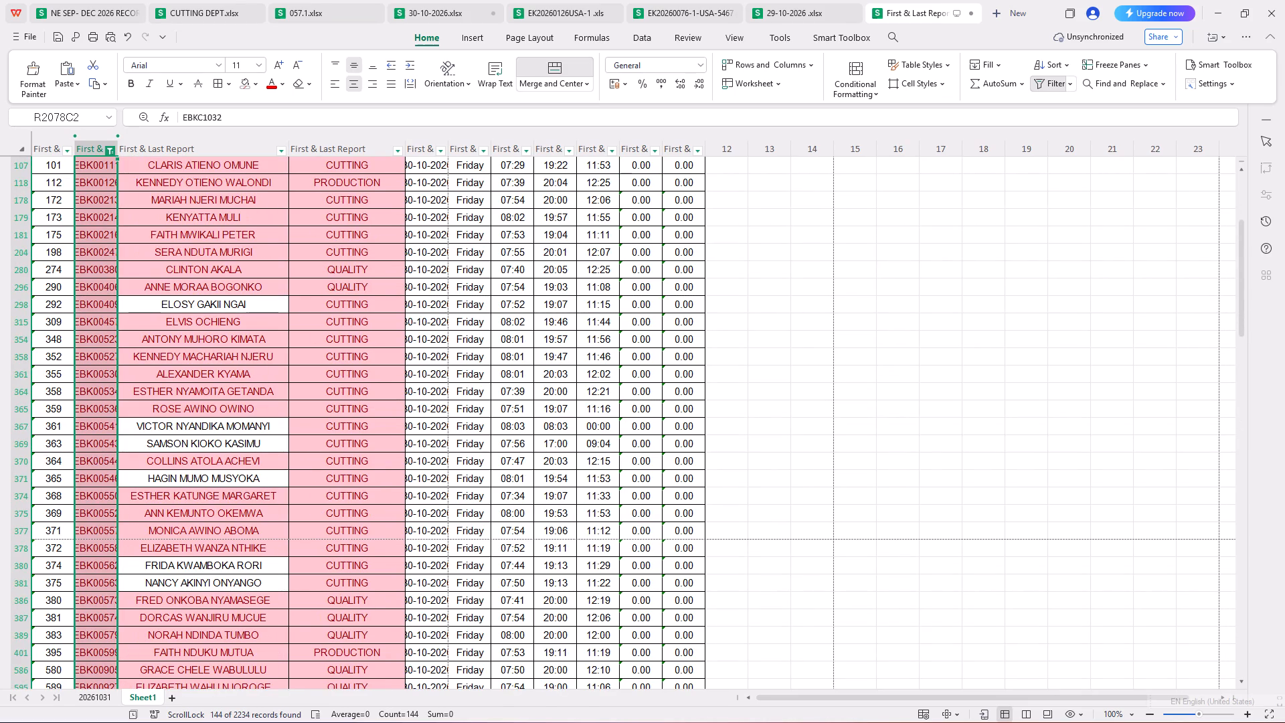
left_click(787, 374)
left_click(394, 139)
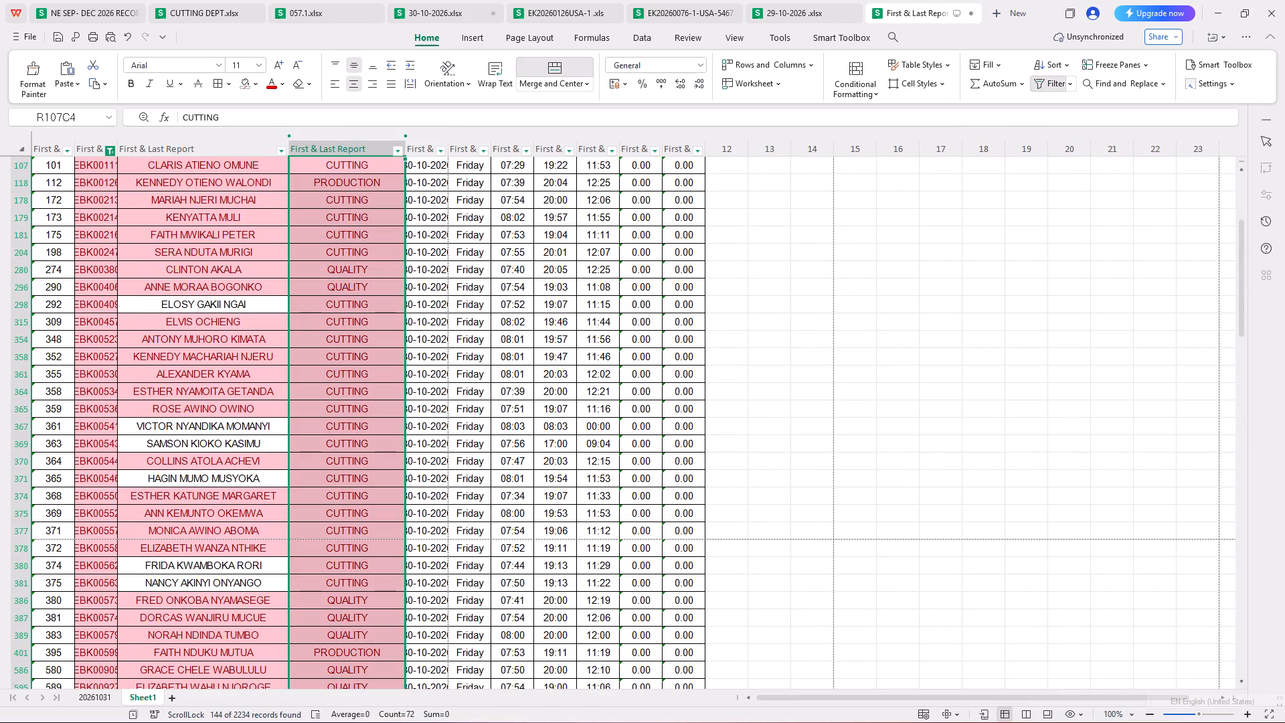
scroll(398, 158, "down", 20)
scroll(398, 158, "down", 11)
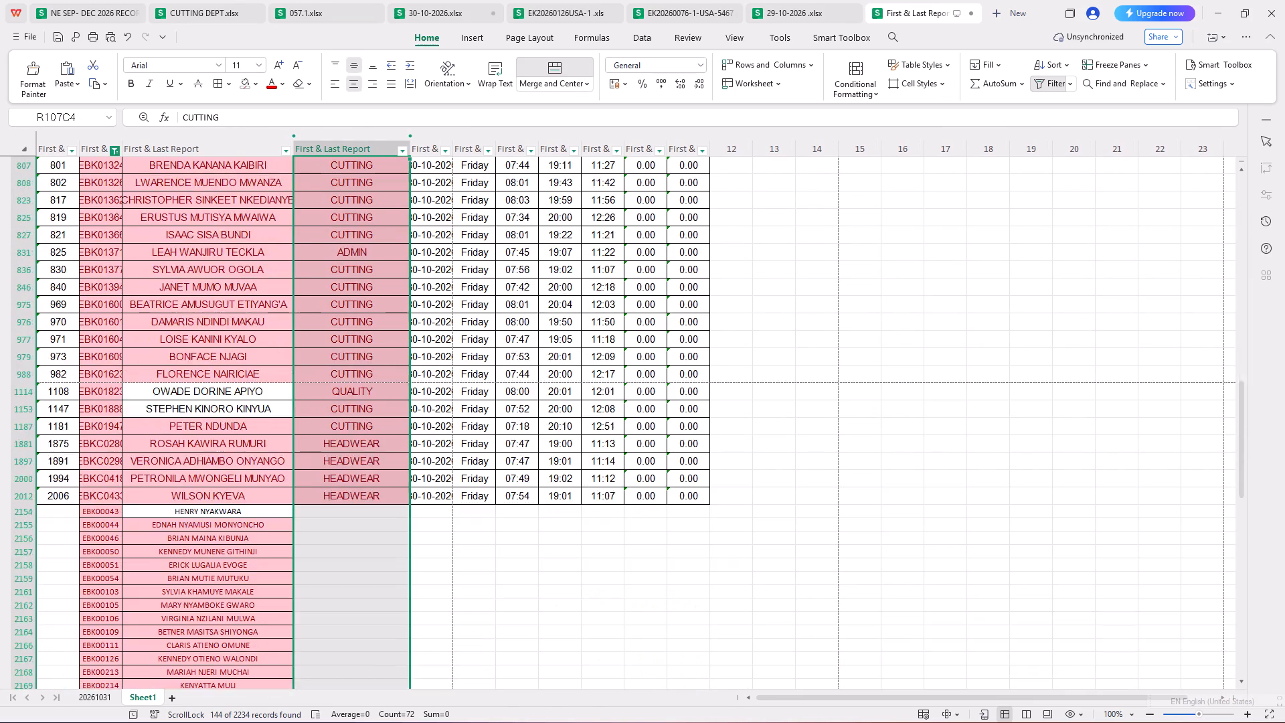
scroll(401, 397, "down", 20)
scroll(401, 397, "down", 3)
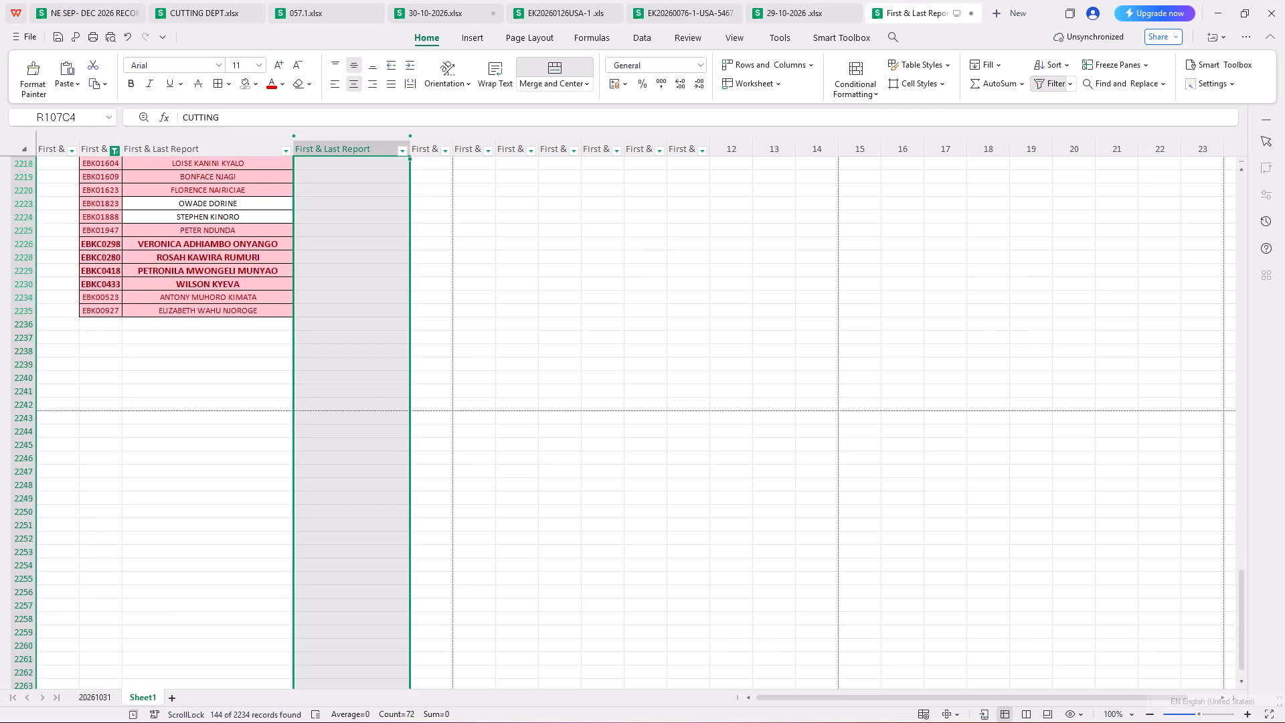
scroll(434, 381, "up", 20)
scroll(434, 381, "up", 10)
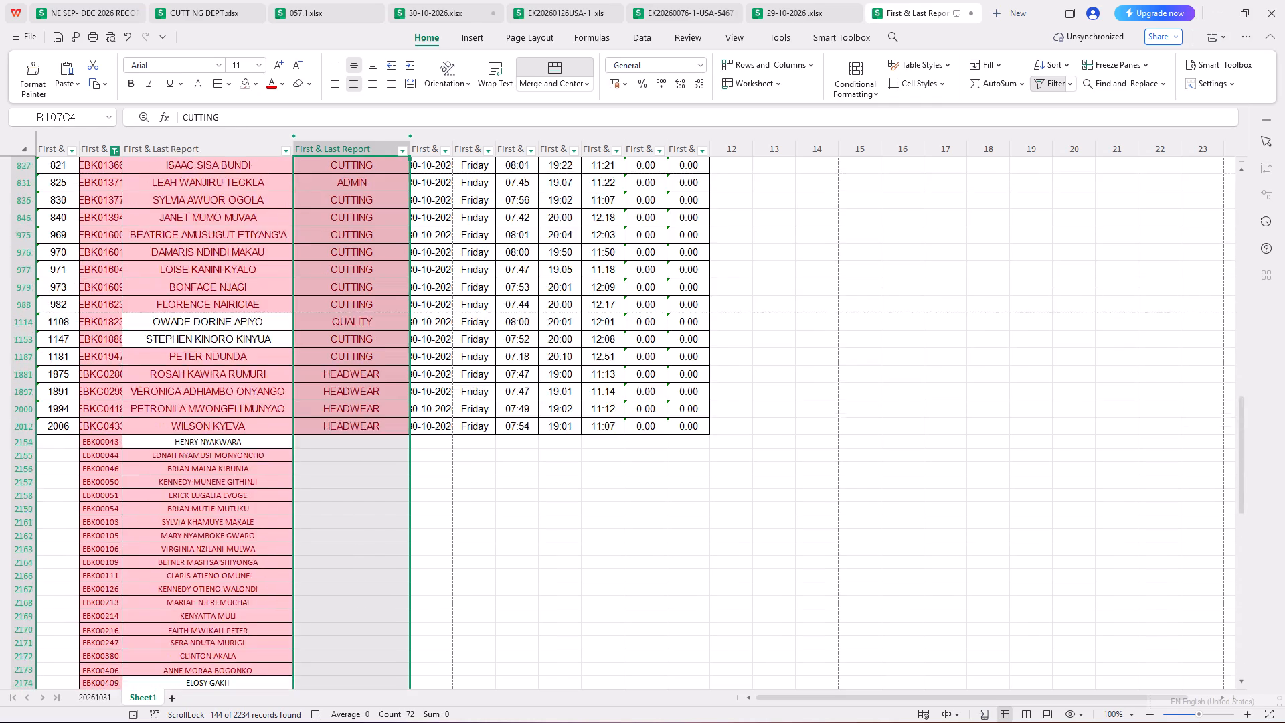
scroll(434, 381, "up", 14)
scroll(434, 381, "up", 18)
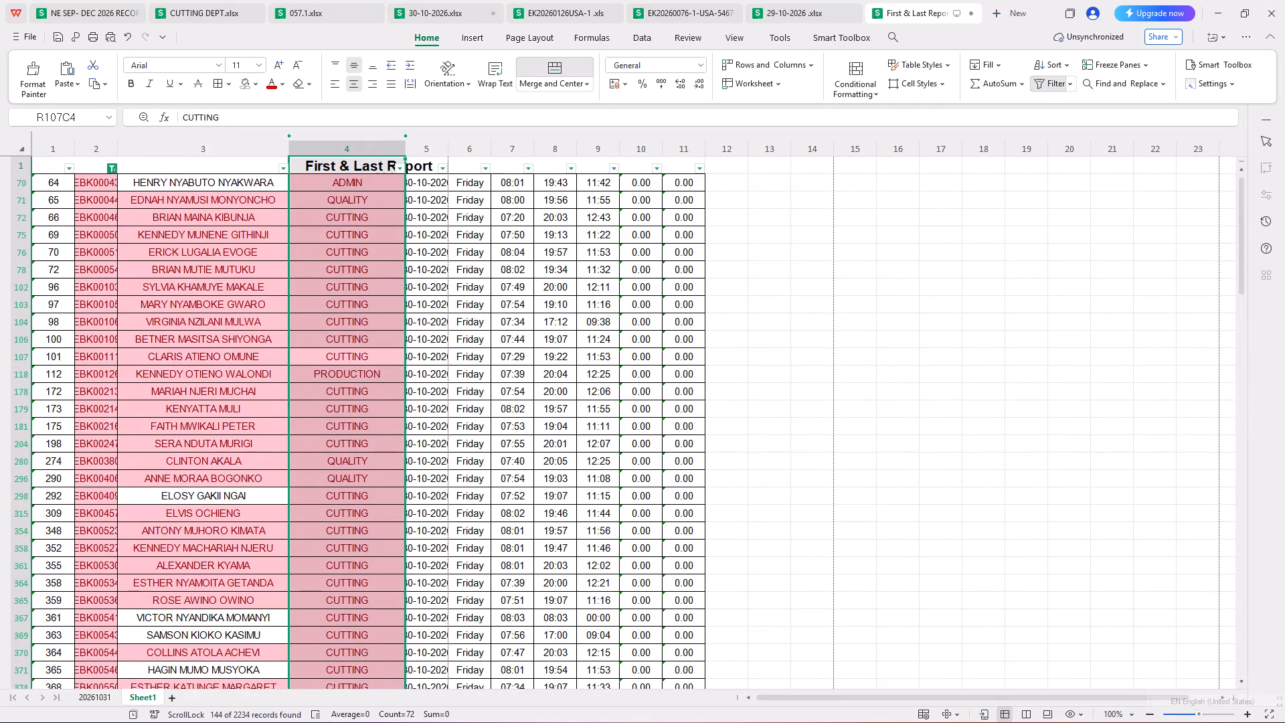
scroll(464, 342, "up", 2)
scroll(468, 327, "down", 1)
scroll(468, 324, "up", 20)
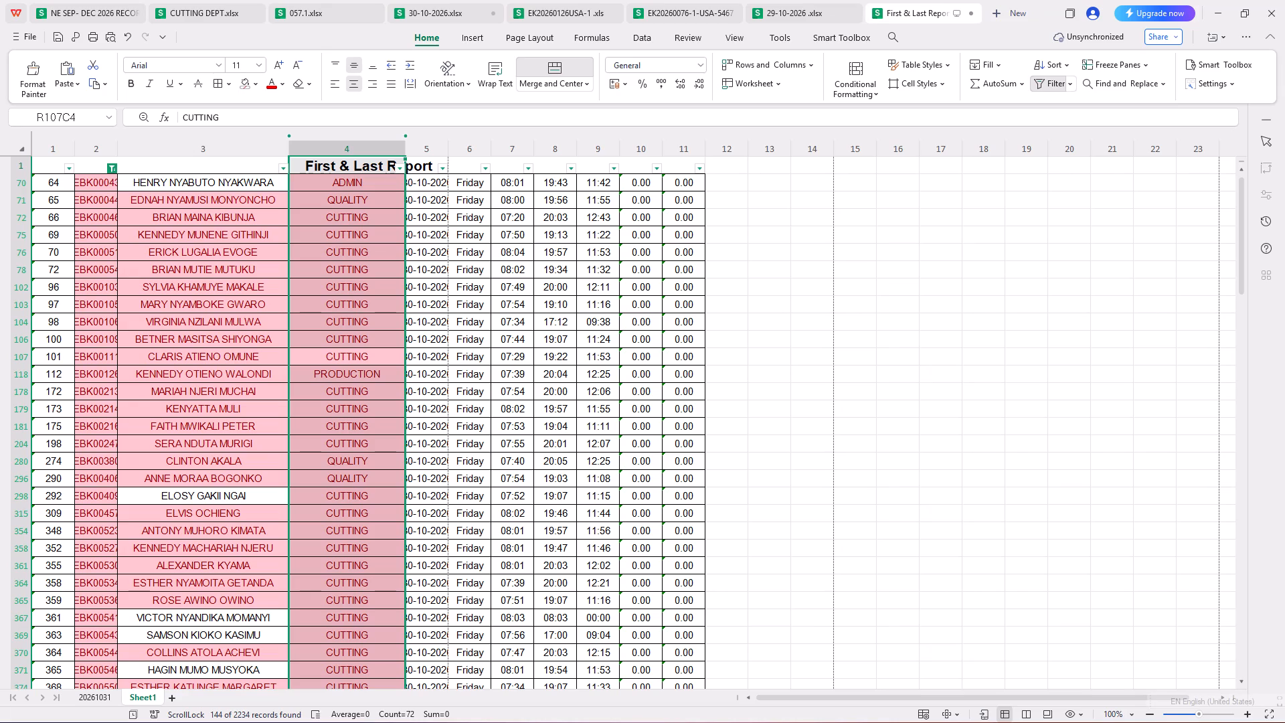
scroll(145, 211, "down", 12)
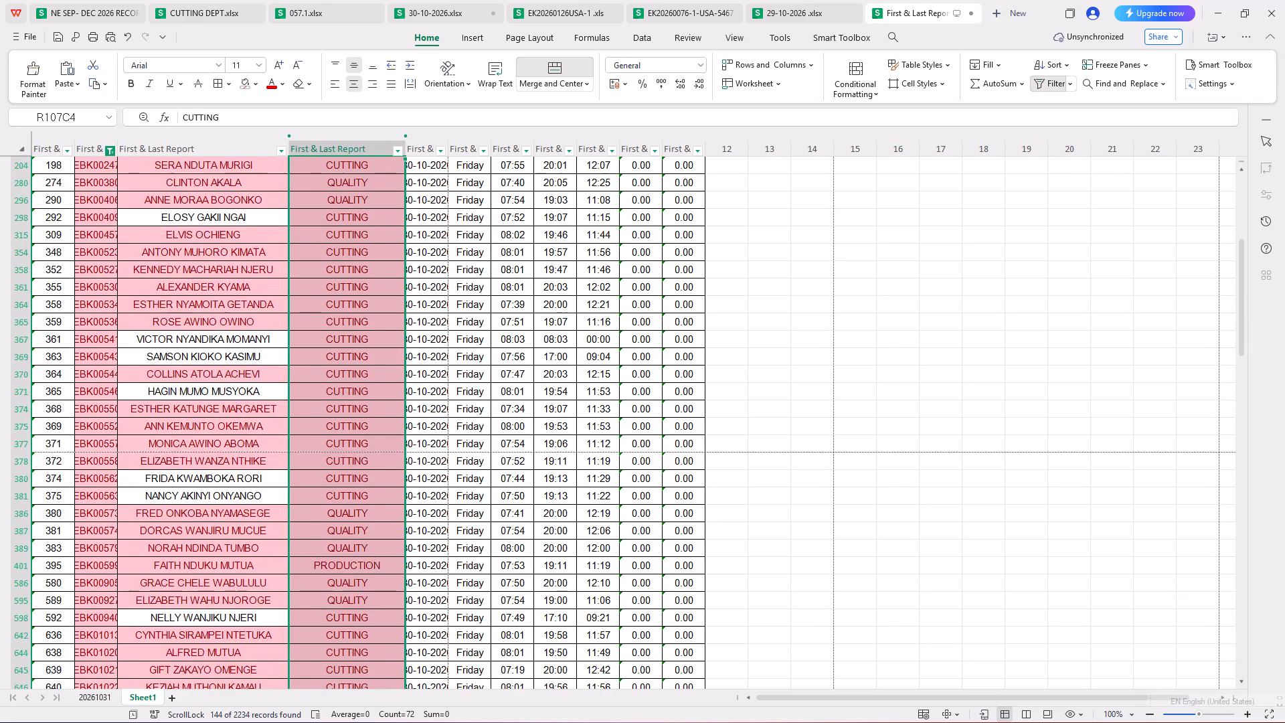
scroll(145, 211, "down", 20)
scroll(145, 211, "down", 2)
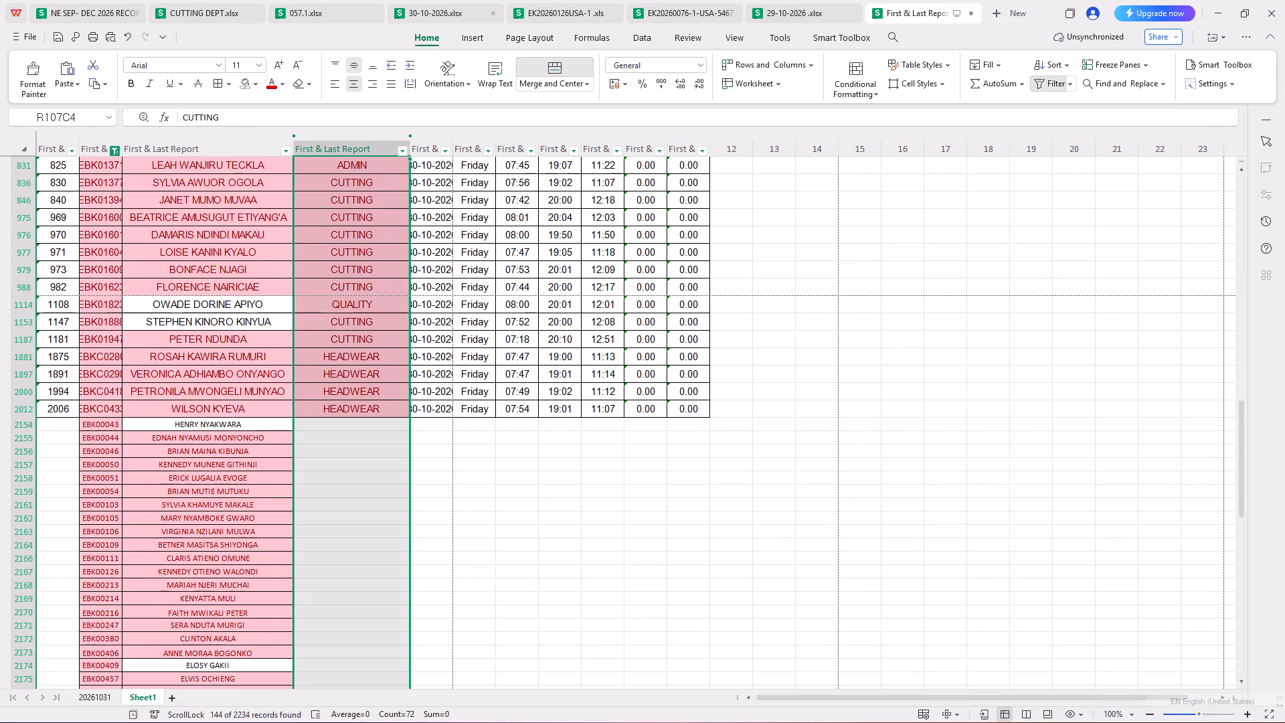
scroll(145, 211, "down", 17)
scroll(145, 211, "down", 5)
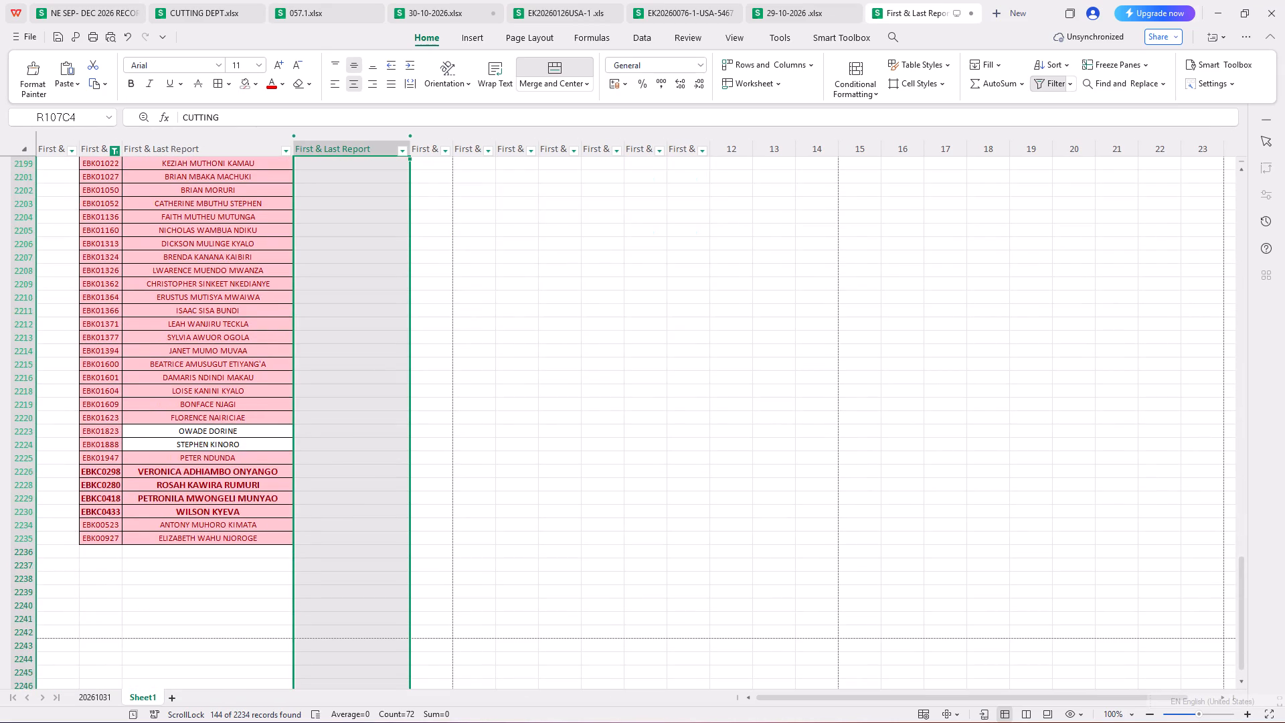
scroll(145, 211, "up", 7)
scroll(177, 139, "up", 4)
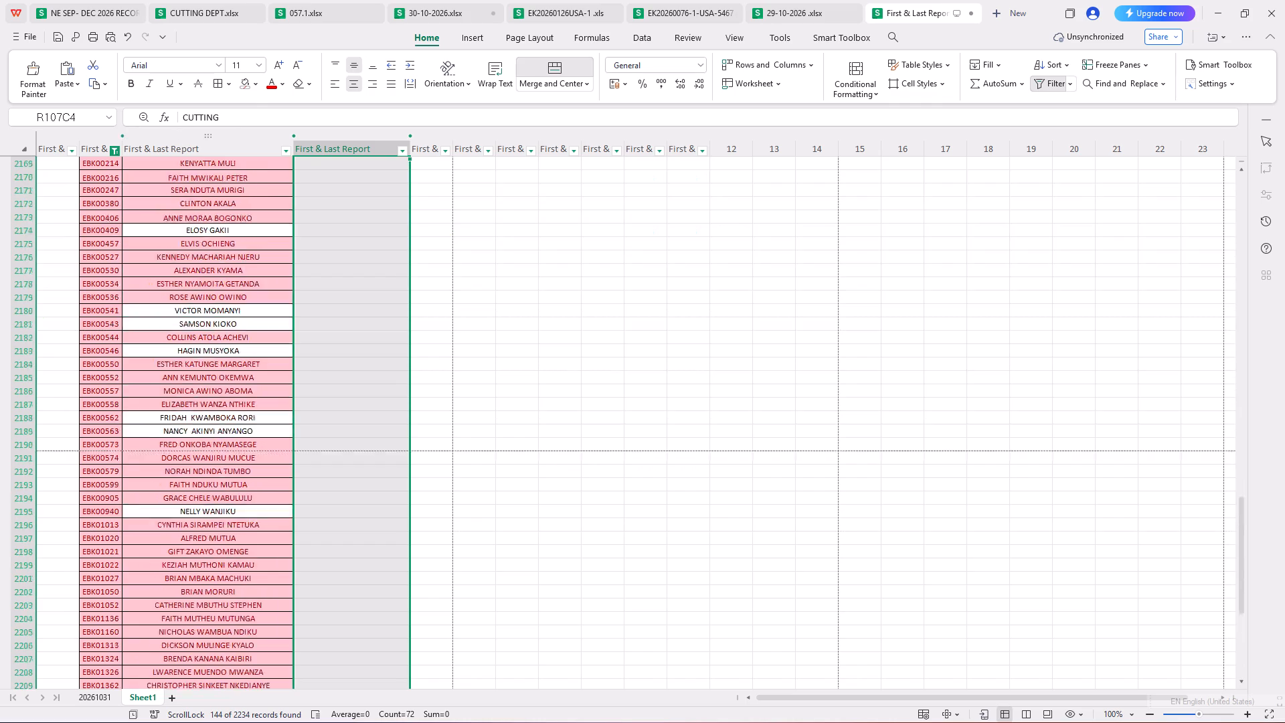
Copy the selected staff codes and names from Sheet5 of the CUTTING DEPT workbook and paste them into the First & Last Report from row 2154, column 2.
left_click(226, 0)
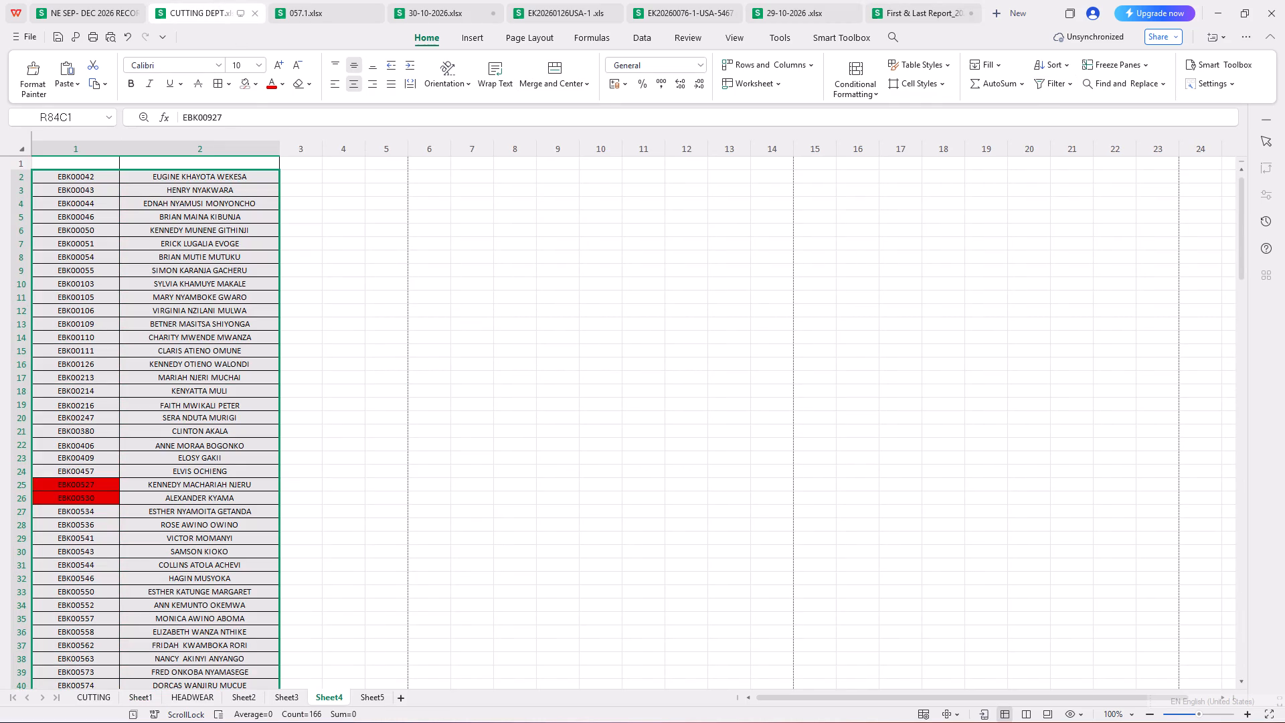
left_click(367, 696)
scroll(276, 538, "down", 7)
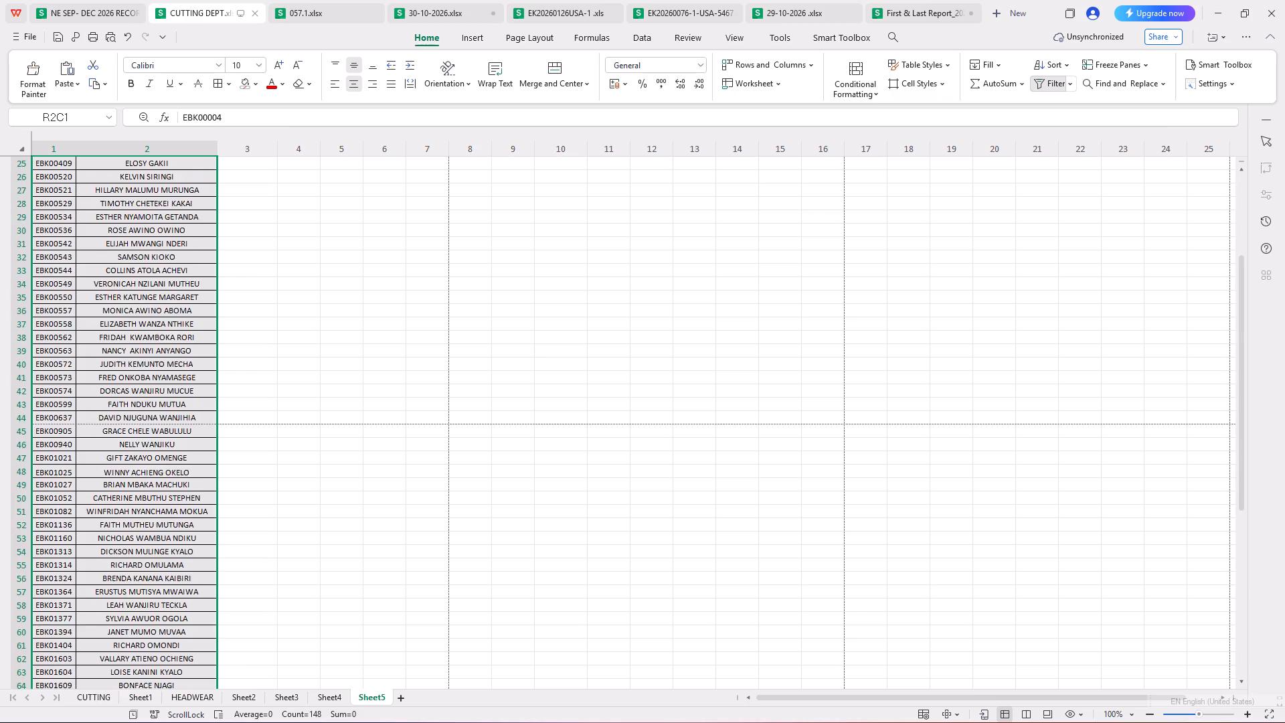
scroll(276, 524, "down", 9)
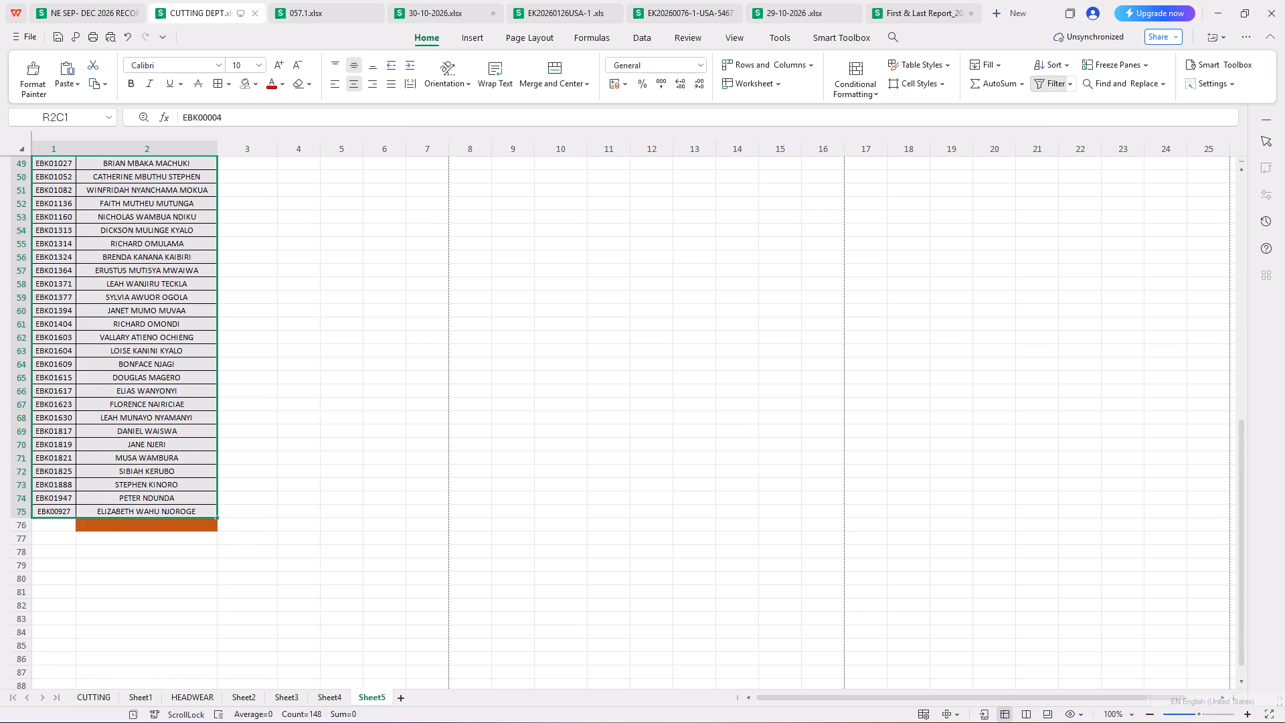
key("ctrl+c")
left_click(927, 4)
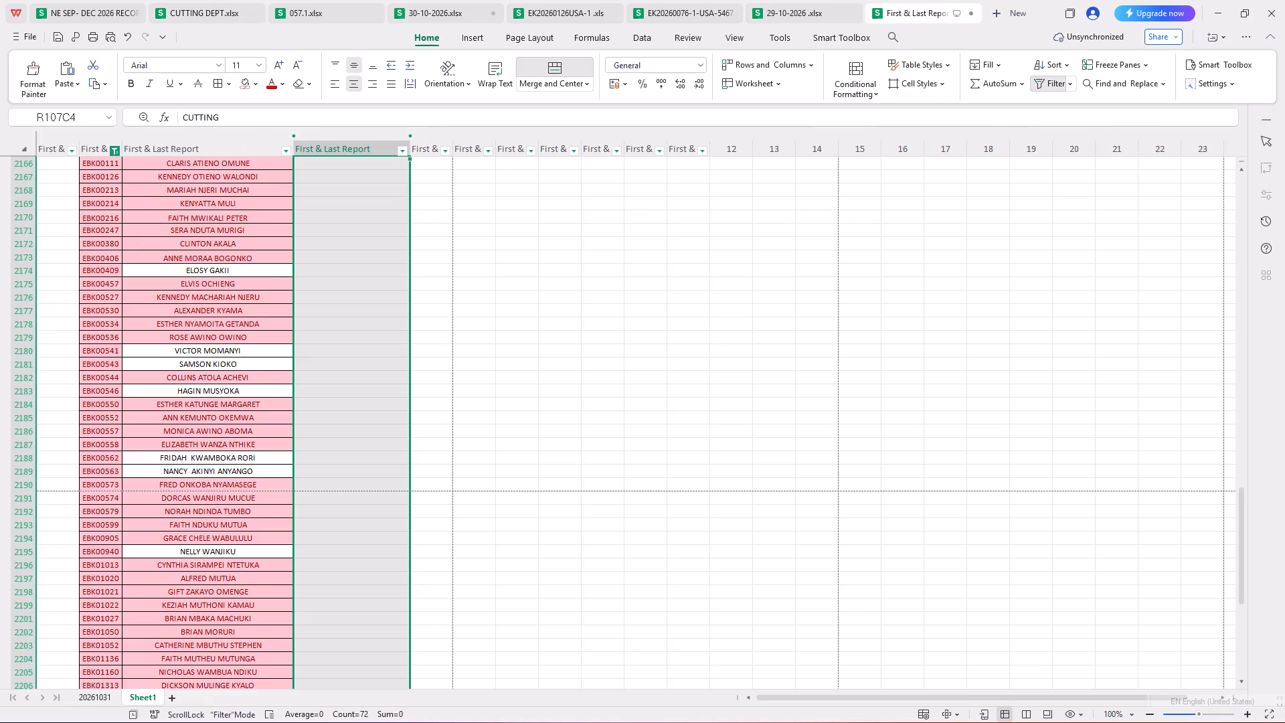
scroll(421, 389, "up", 13)
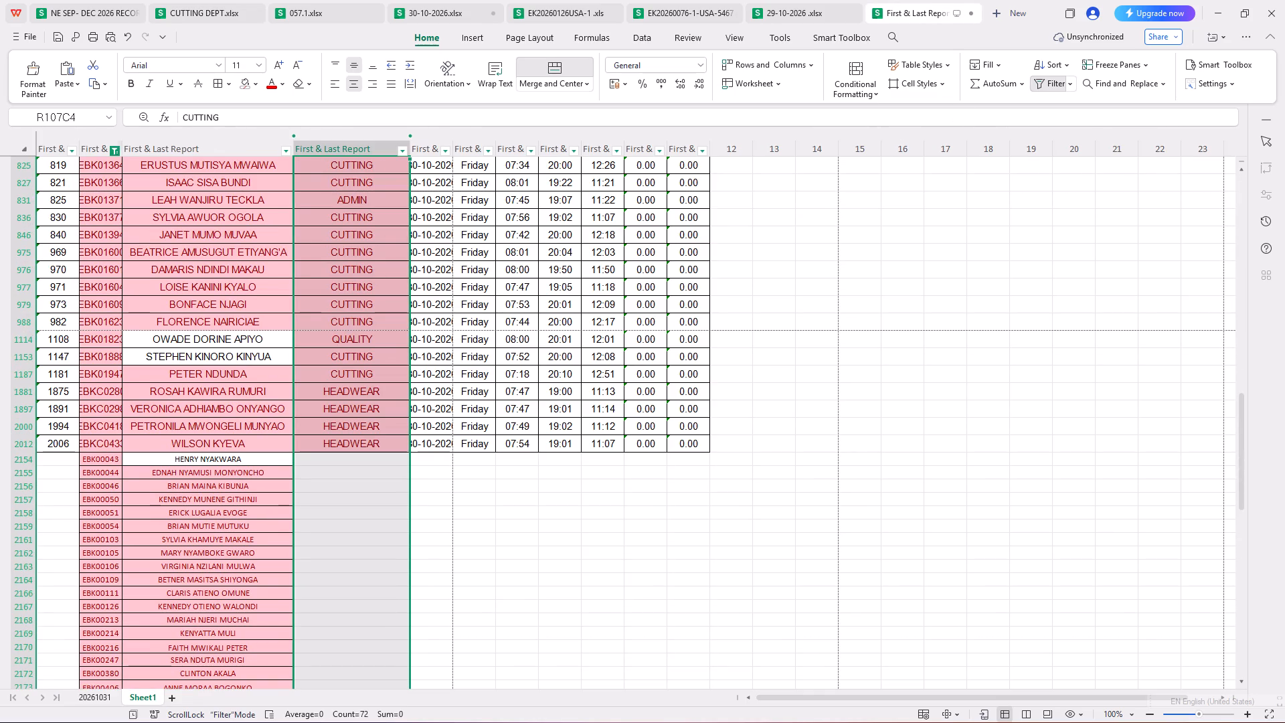
left_click(116, 463)
key("ctrl+v")
Delete the leftover staff codes and names below the pasted list, in visible rows 2228 to 2235.
scroll(260, 456, "down", 8)
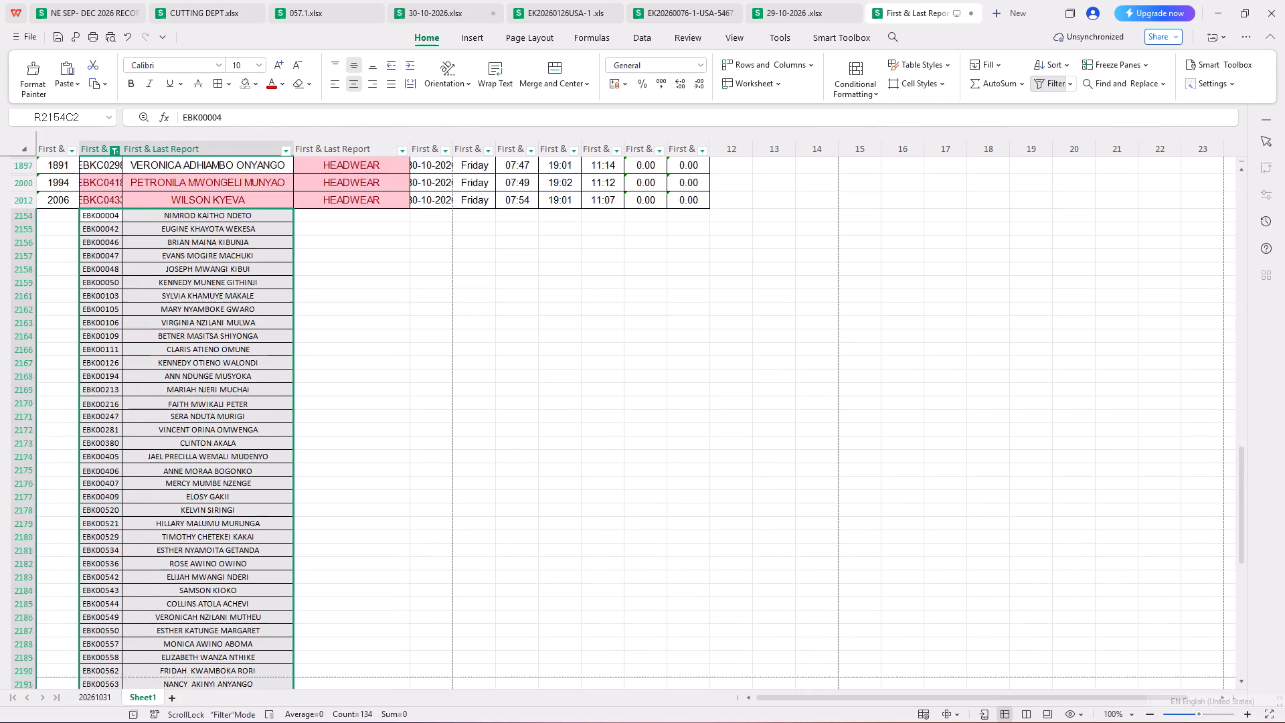
scroll(286, 467, "down", 15)
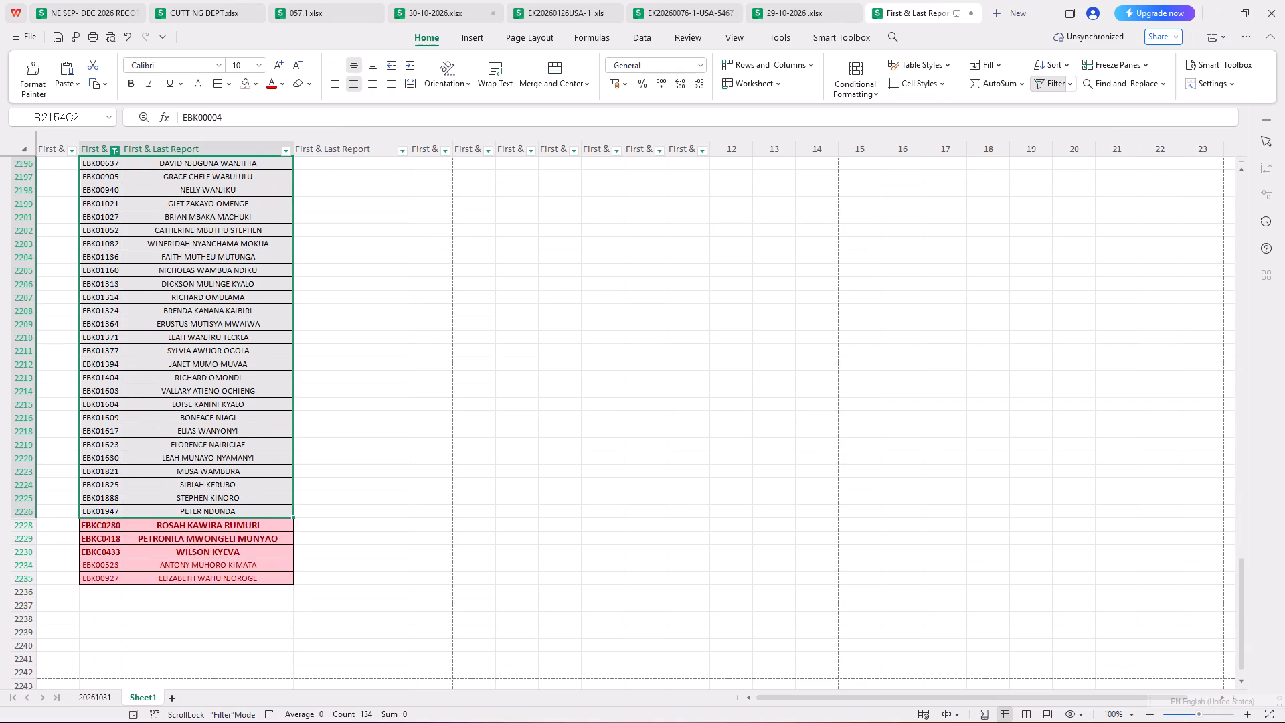
left_click_drag(84, 529, 288, 578)
key("Delete")
left_click(369, 528)
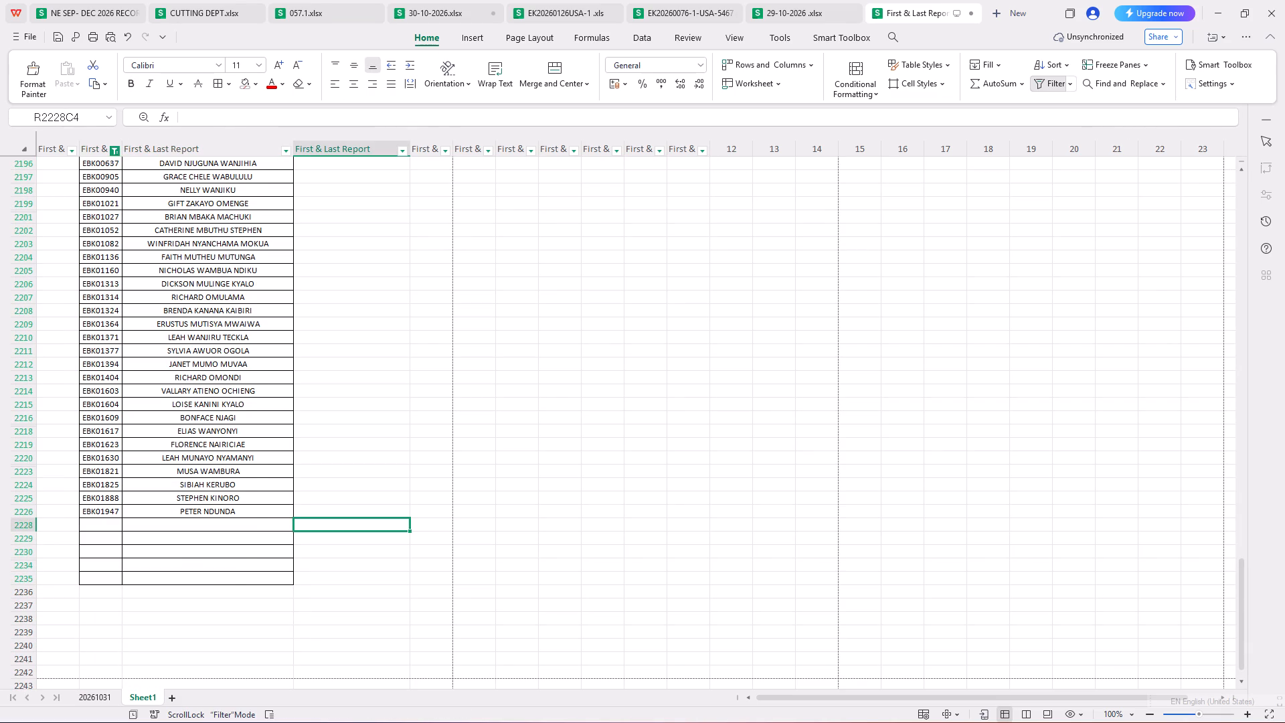
Highlight duplicate values in the staff code and name columns with Light Red Fill with Dark Red Text.
scroll(309, 509, "up", 5)
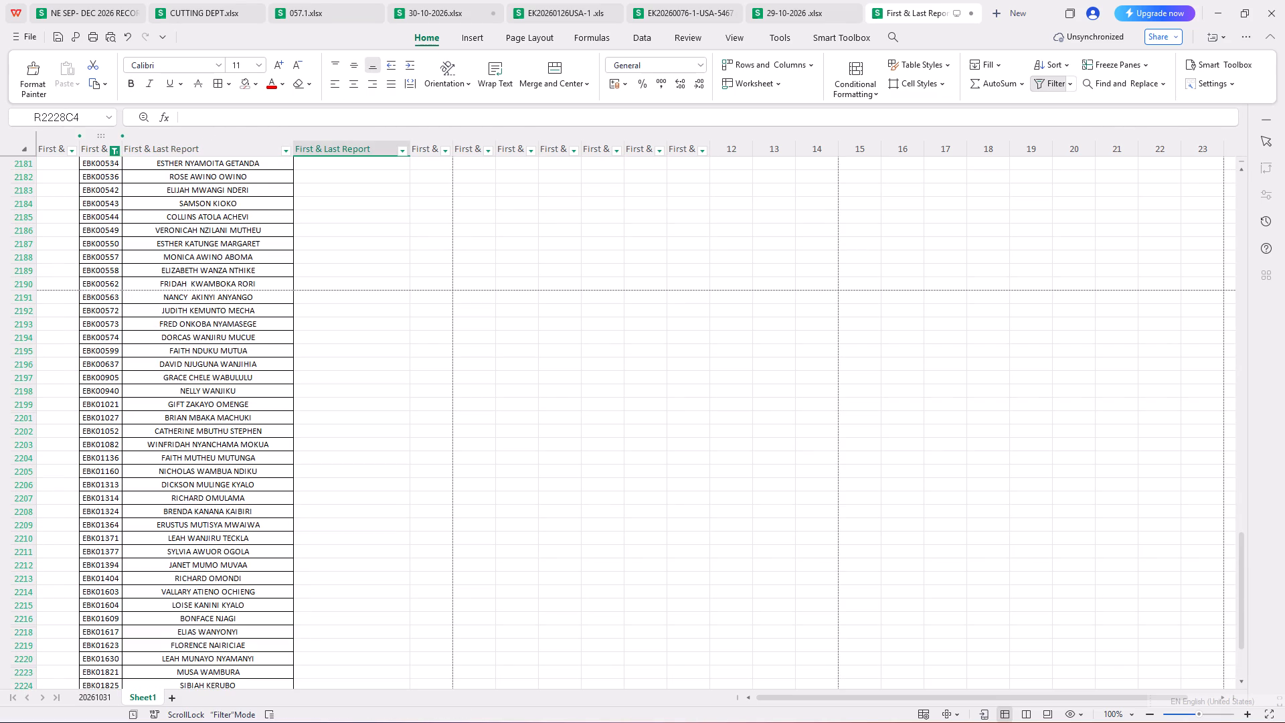
left_click_drag(108, 139, 201, 151)
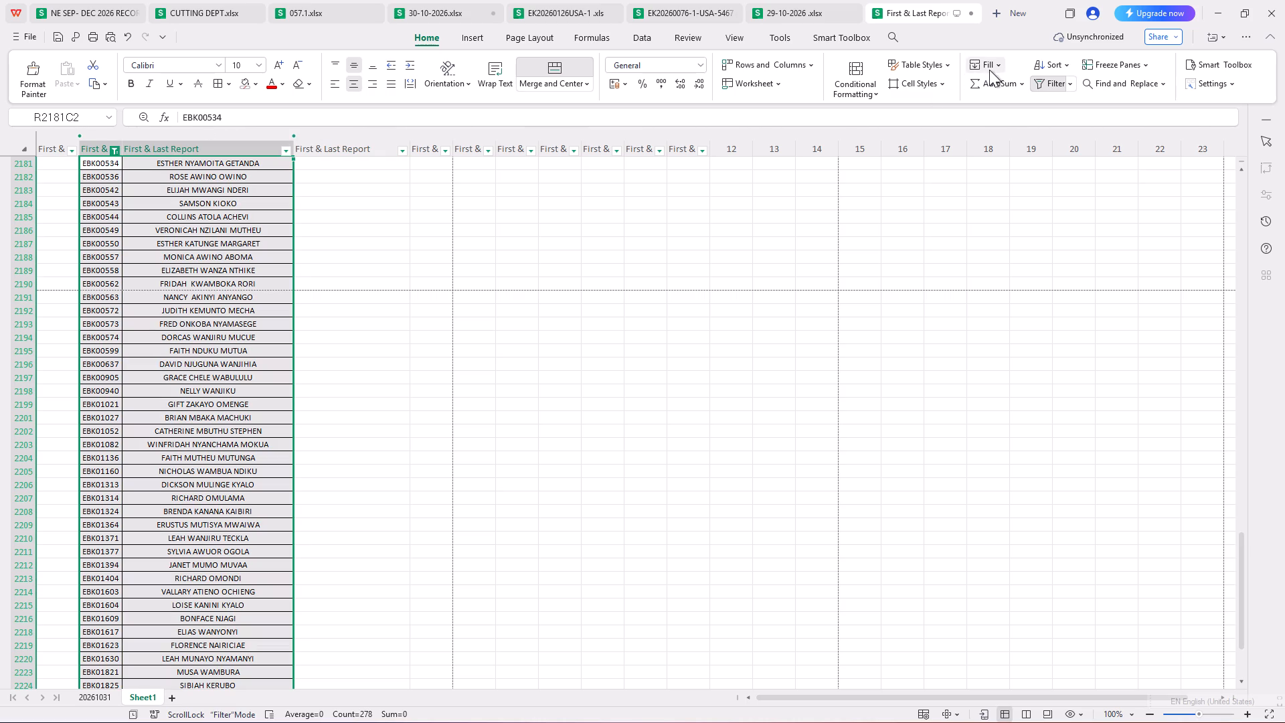
left_click(864, 69)
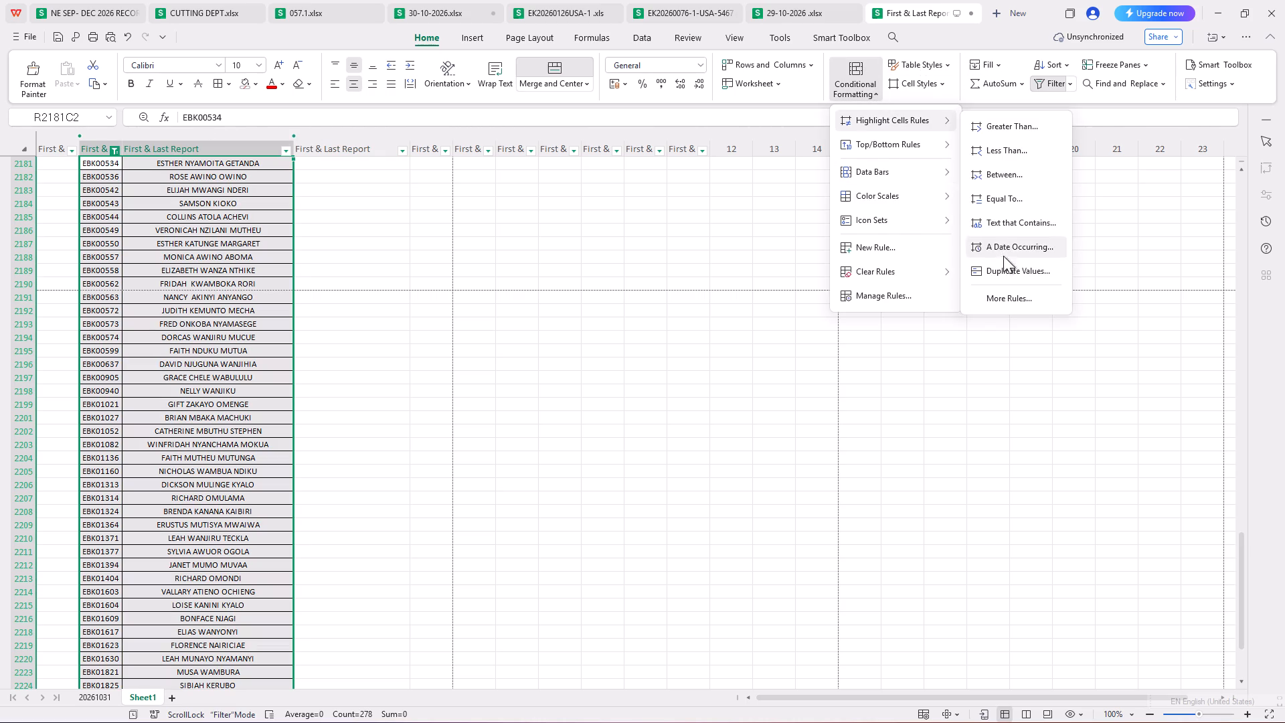
left_click(1003, 266)
left_click(732, 394)
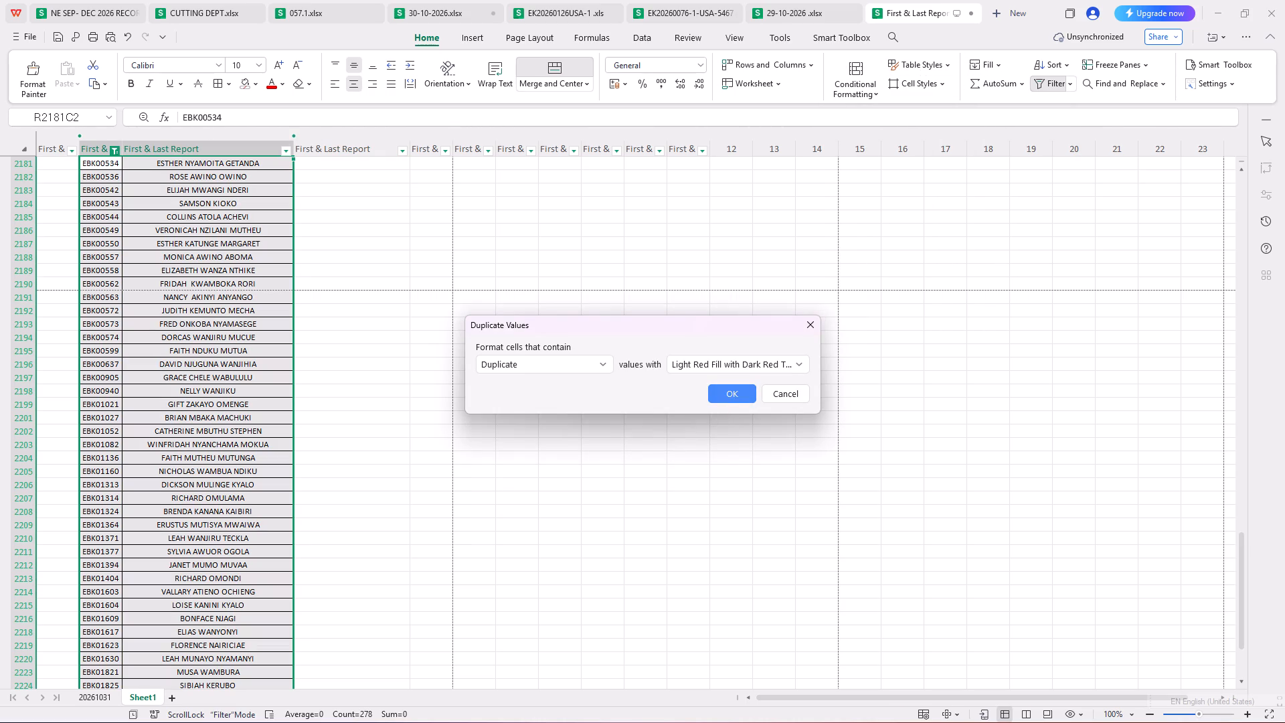
Reapply the light pink cell colour filter on the staff code column to match the new duplicate highlighting.
scroll(426, 548, "up", 19)
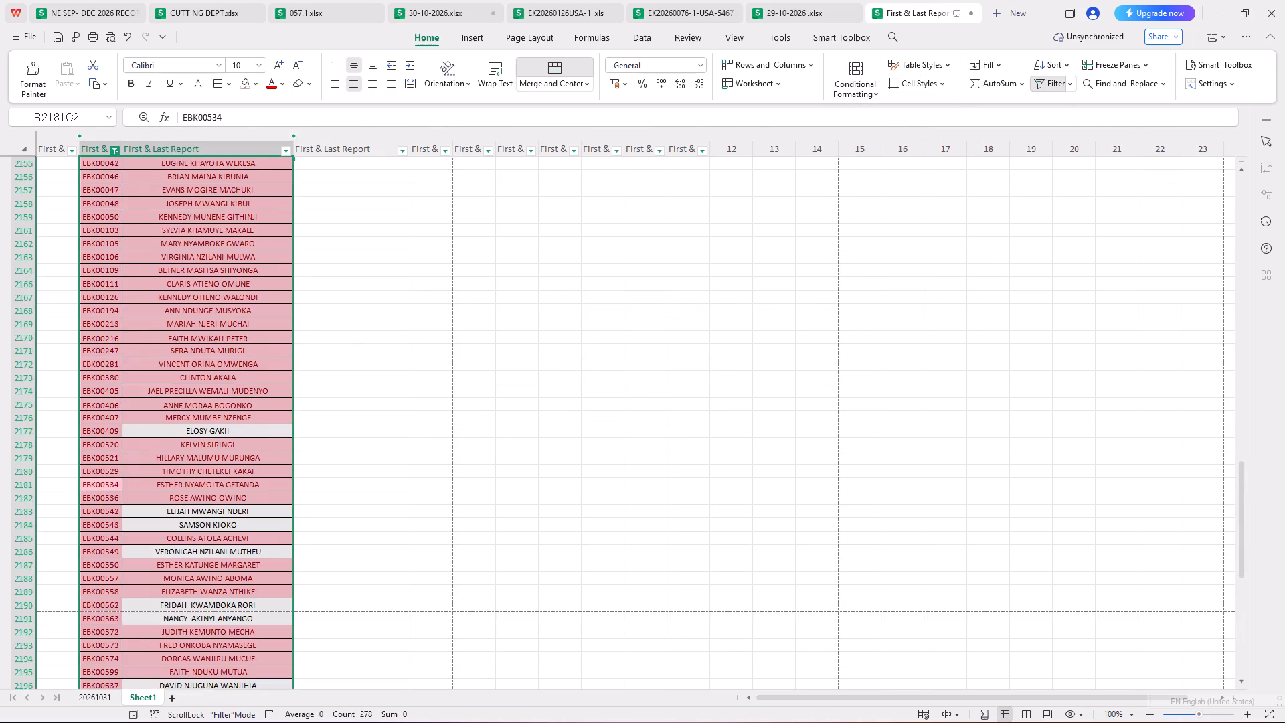
scroll(426, 548, "up", 16)
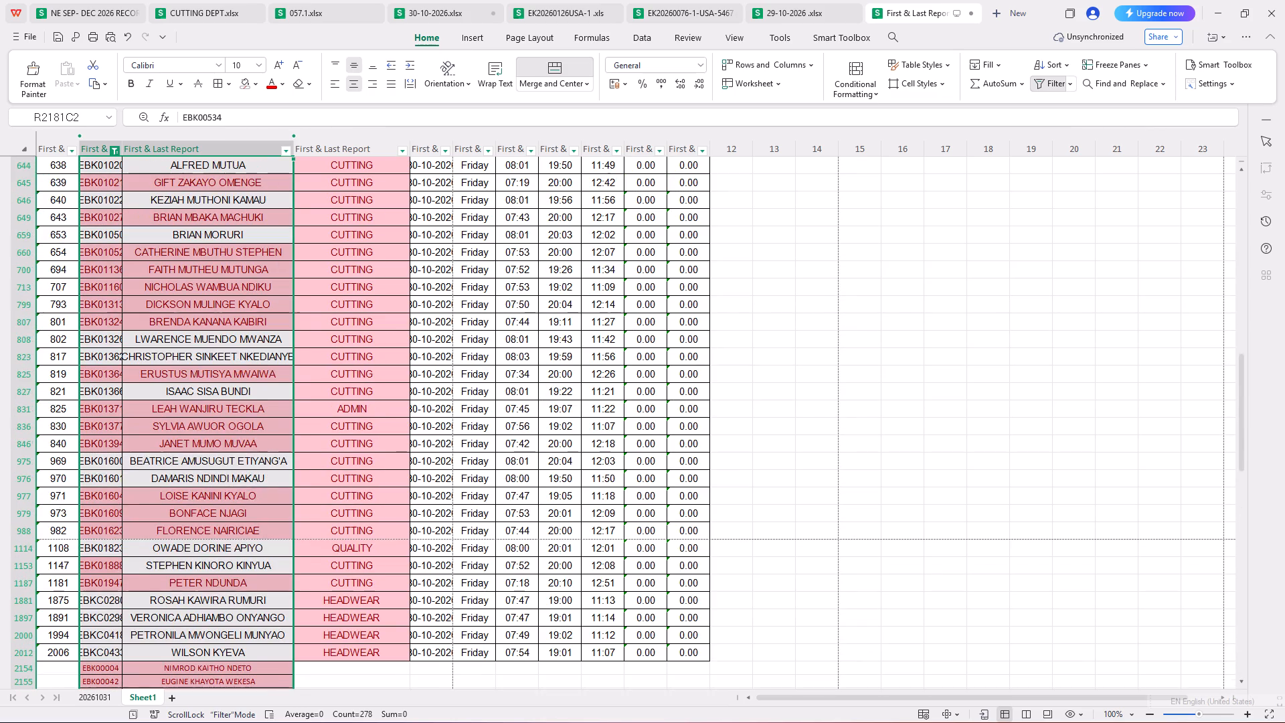
scroll(204, 247, "up", 1)
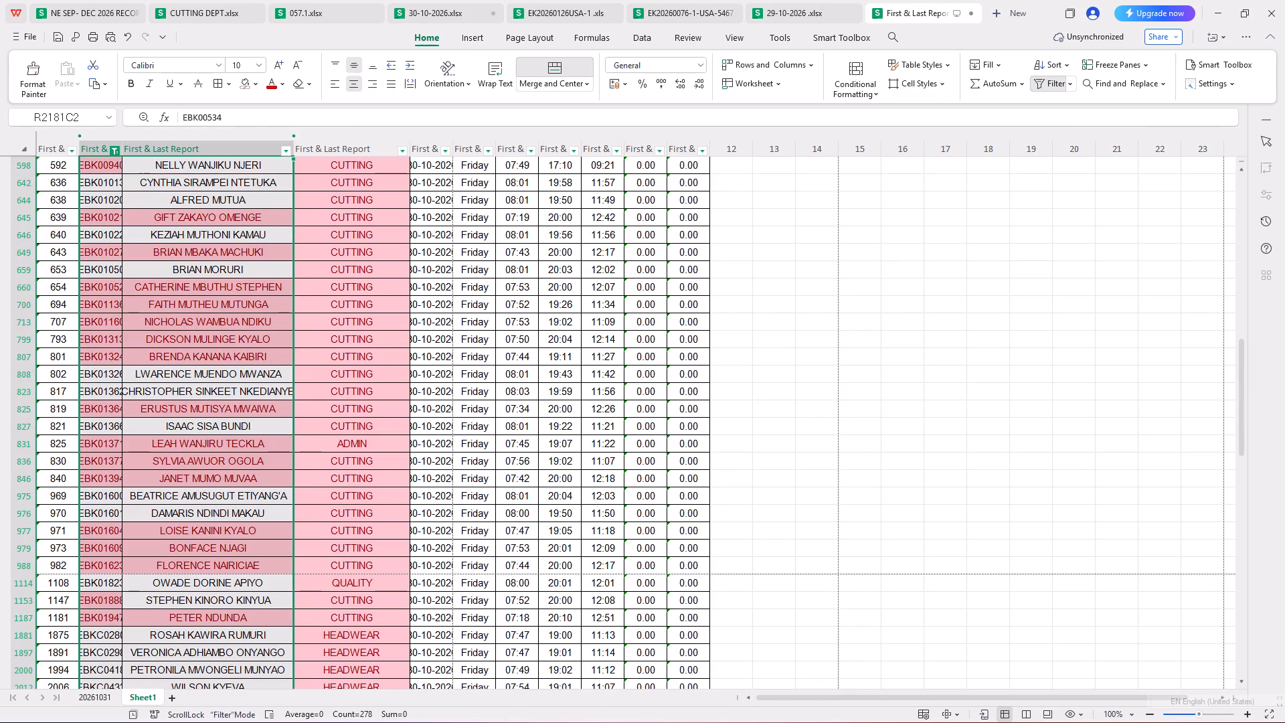
left_click(115, 152)
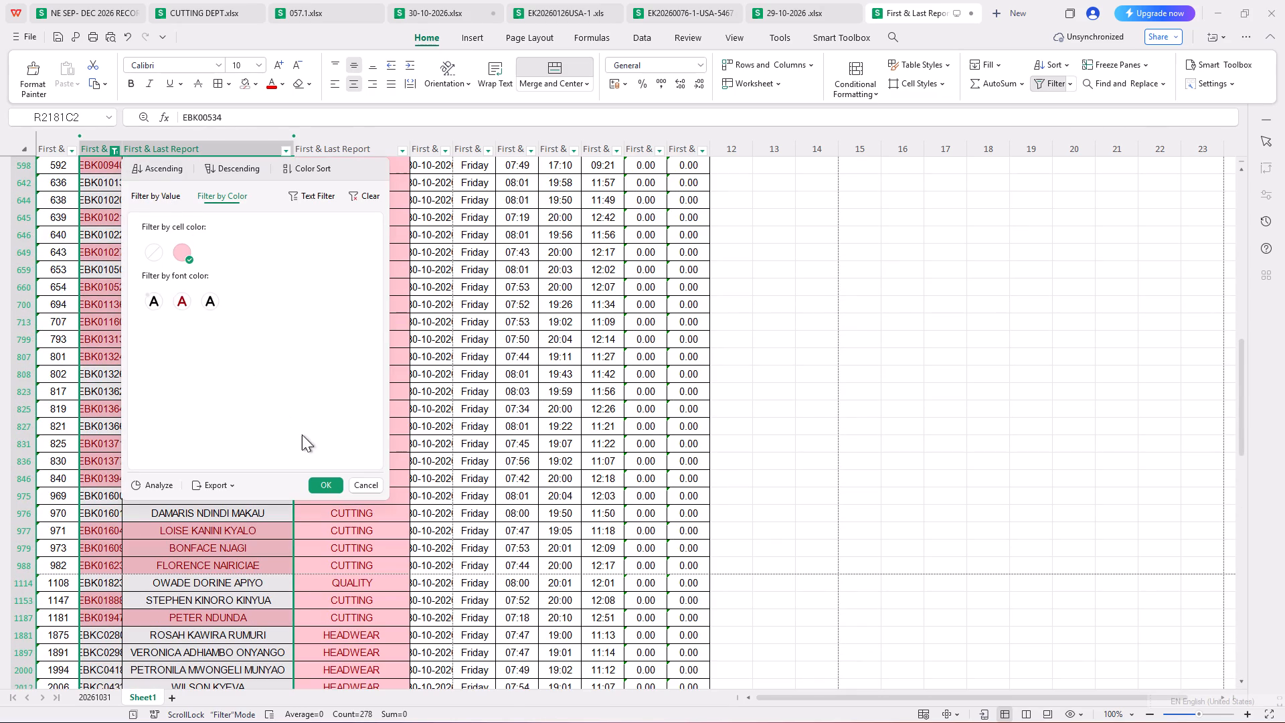
left_click(331, 486)
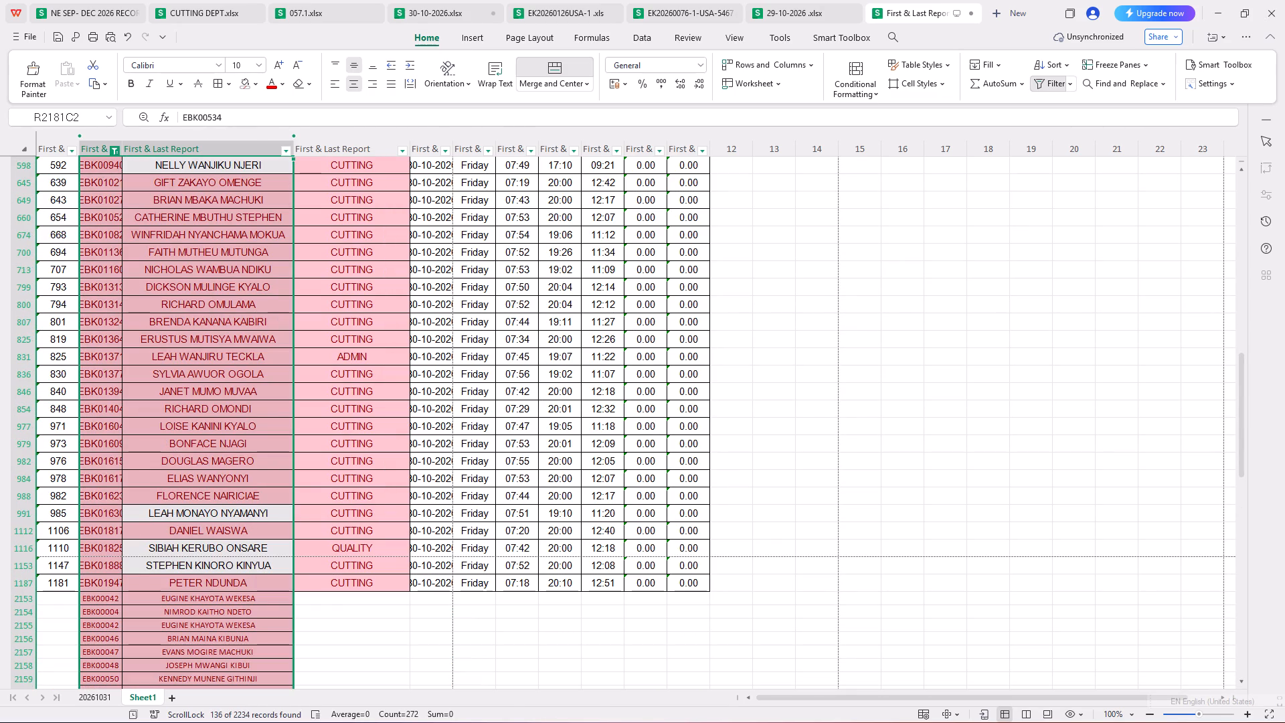
scroll(387, 540, "up", 2)
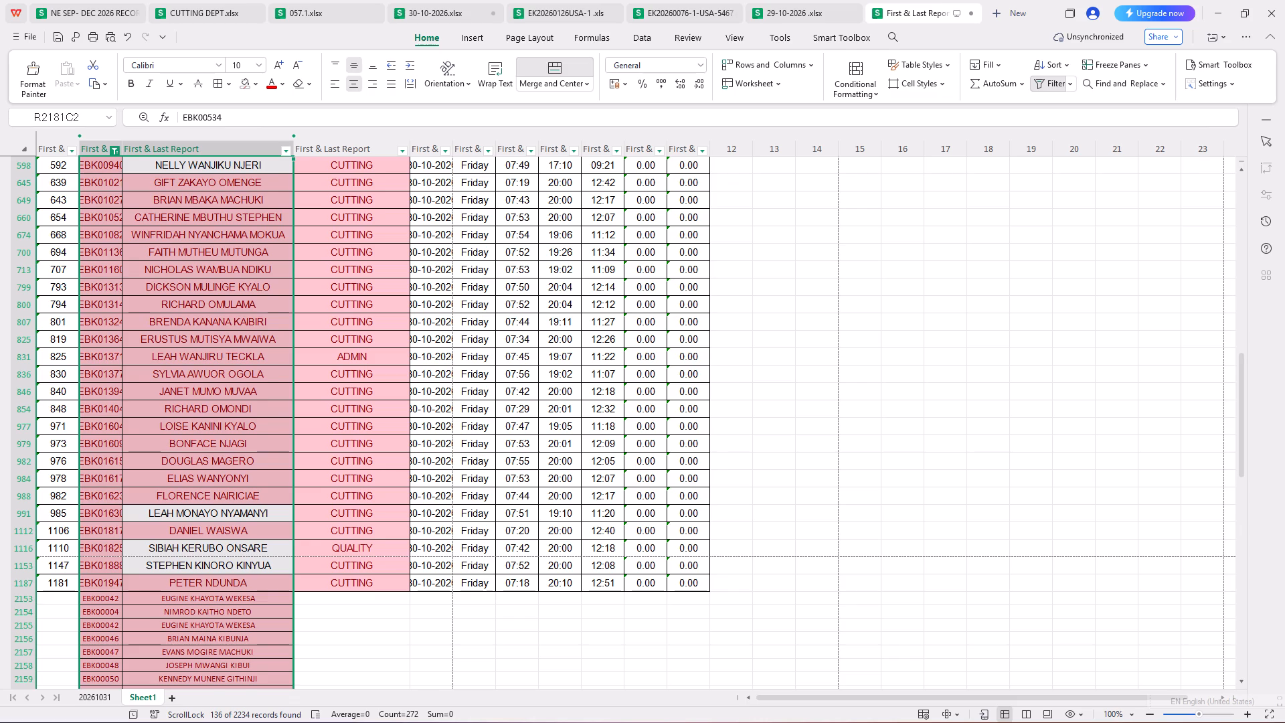
Copy the filtered staff codes and names in rows 56 to 1187 and paste them into 30-10-2026.xlsx from row 8, column 9.
scroll(387, 540, "up", 10)
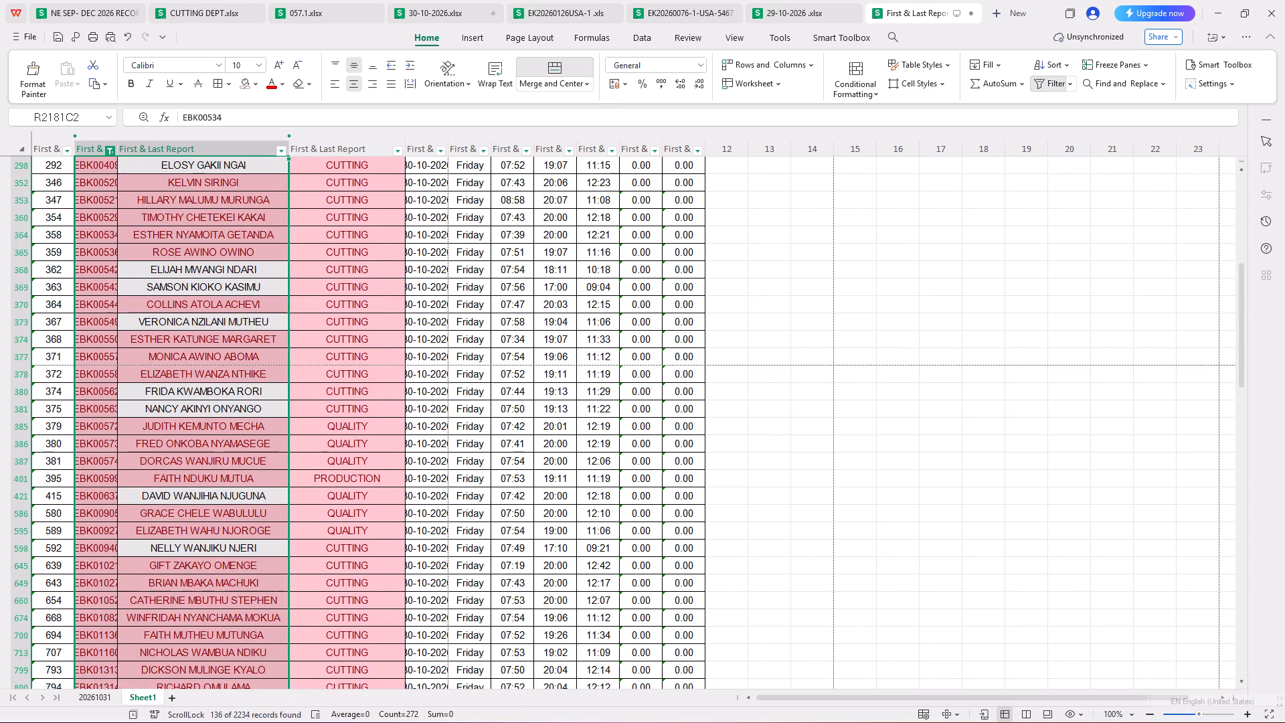
scroll(387, 540, "up", 16)
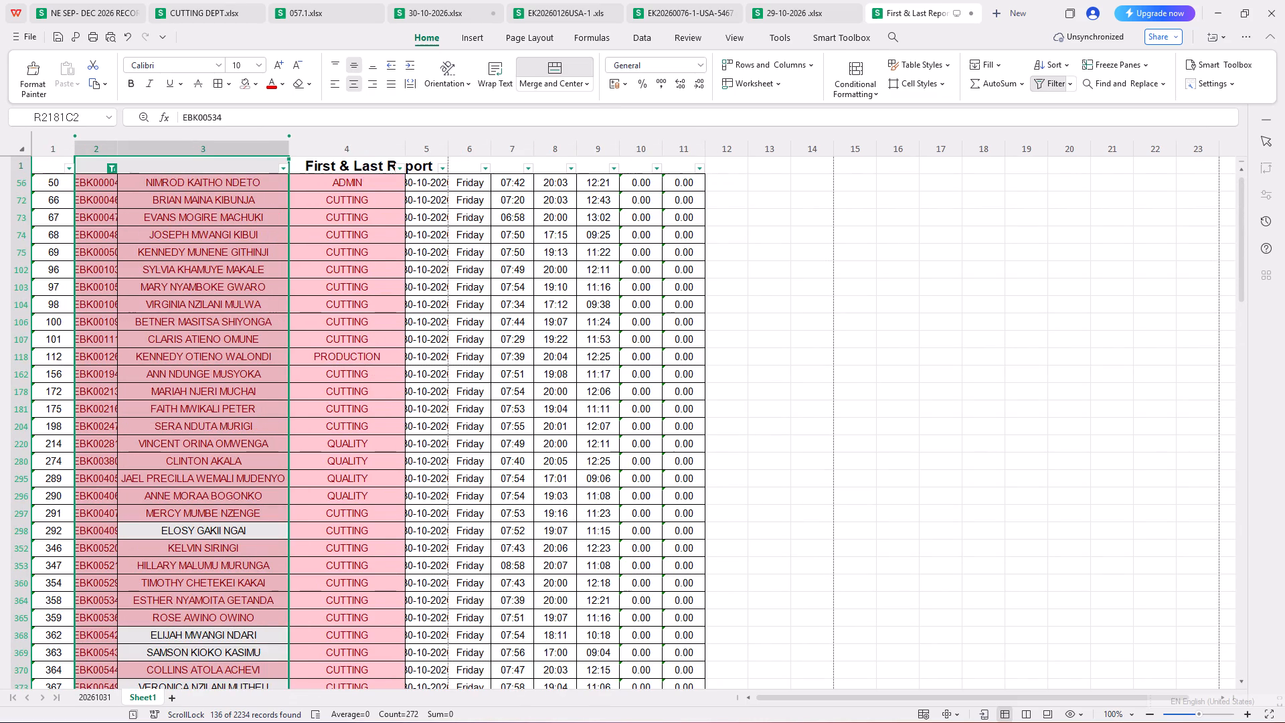
left_click_drag(107, 181, 238, 181)
scroll(286, 366, "down", 2)
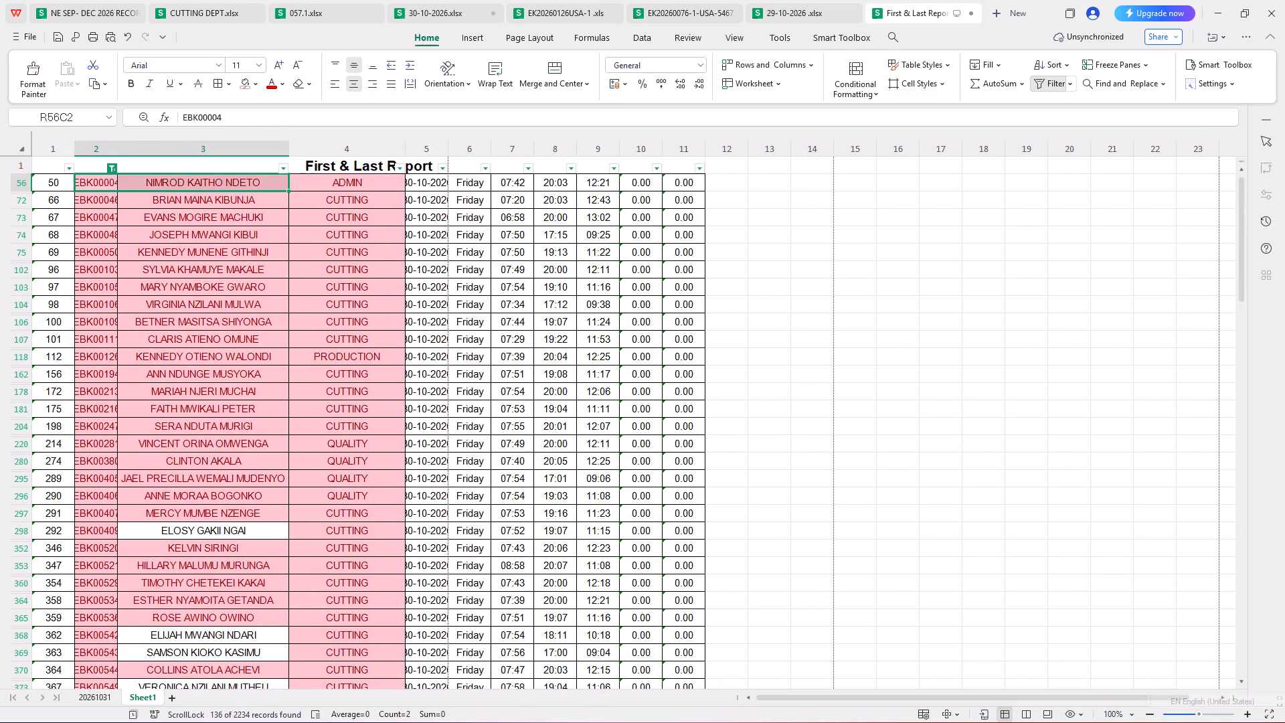
scroll(288, 396, "down", 20)
scroll(288, 396, "down", 3)
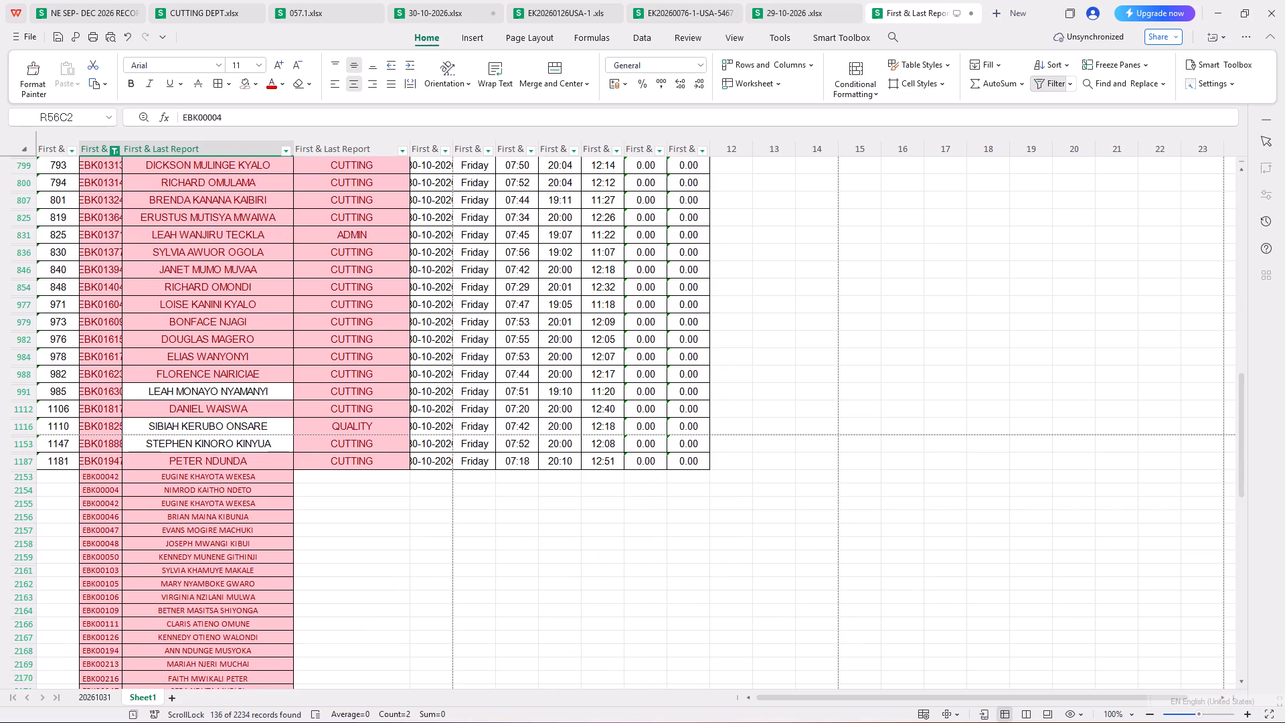
left_click_drag(112, 465, 216, 463, "ctrl+shift")
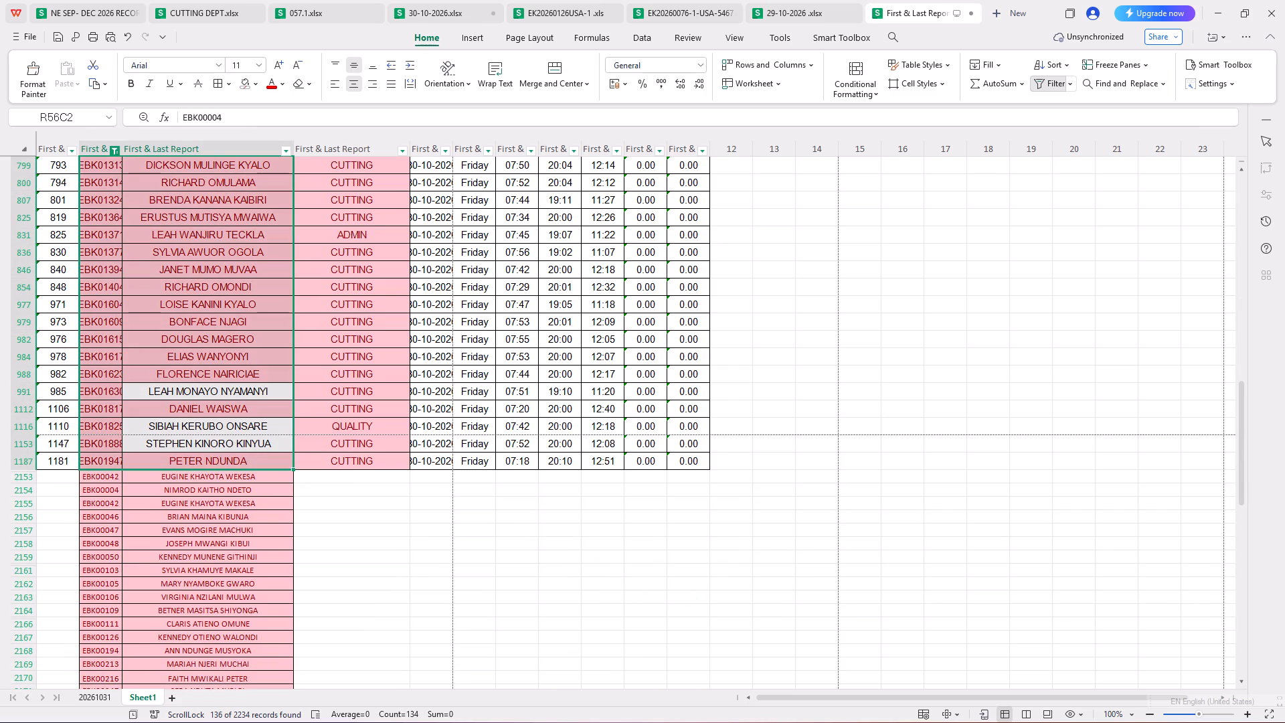
key("ctrl+v")
key("ctrl+c")
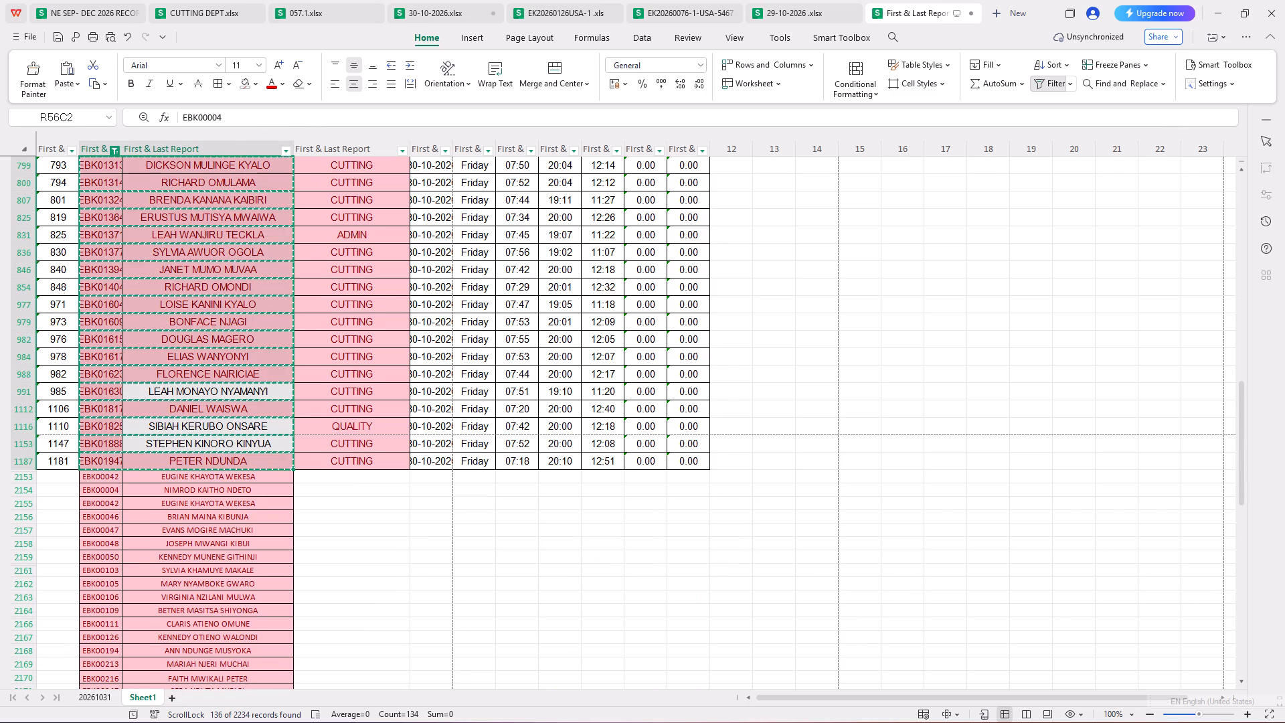
left_click(416, 0)
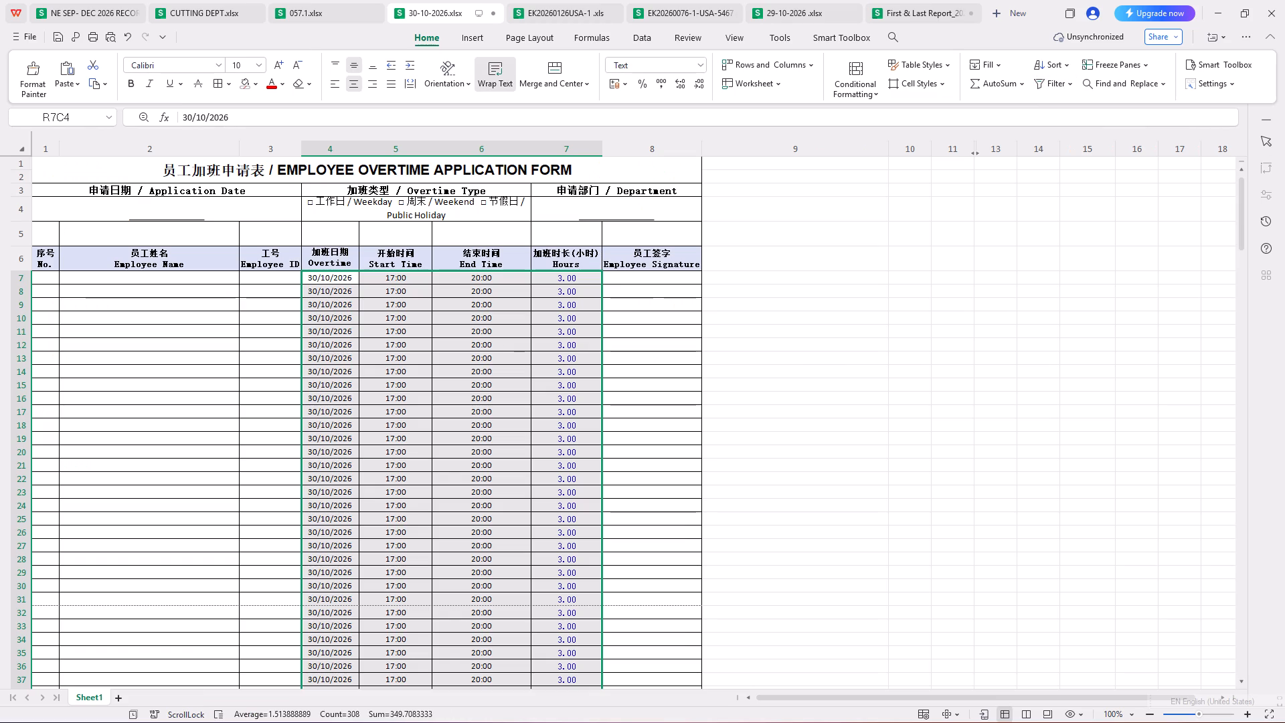
left_click(800, 287)
key("ctrl+v")
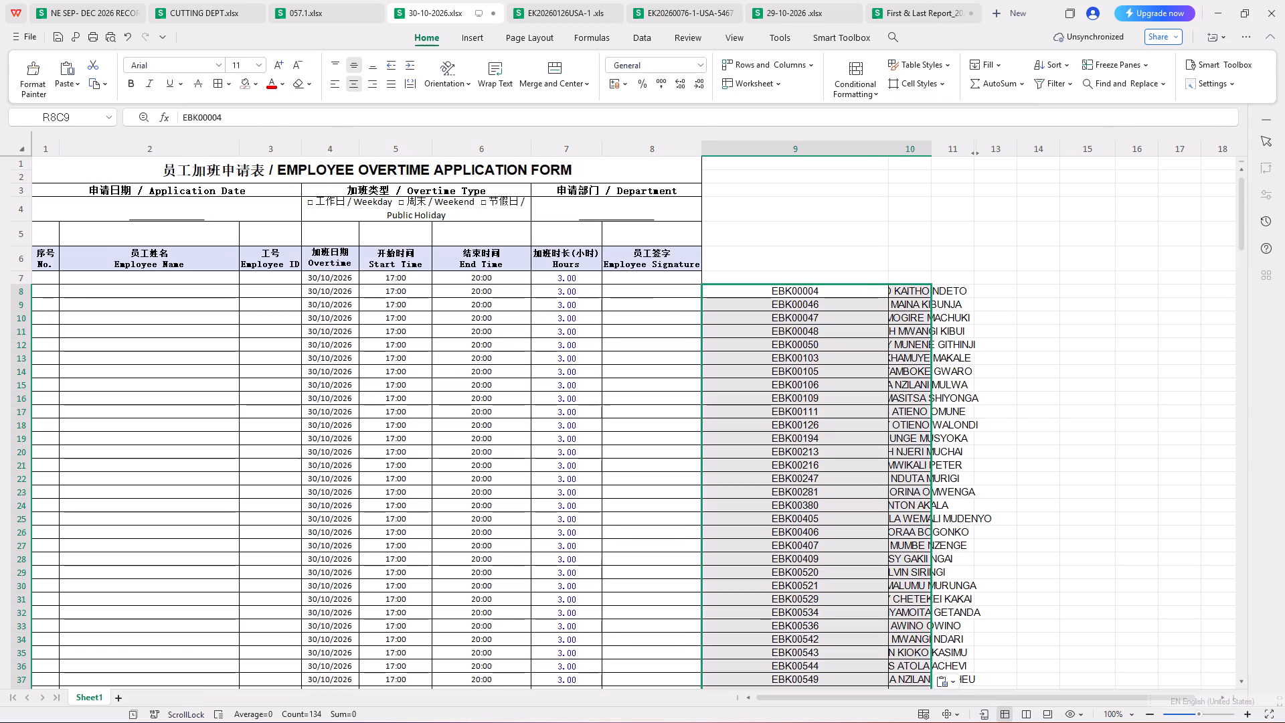
Move the pasted staff codes from column 9 into the Employee ID column, starting at row 7.
left_click(796, 285)
left_click(796, 286)
left_click(792, 293)
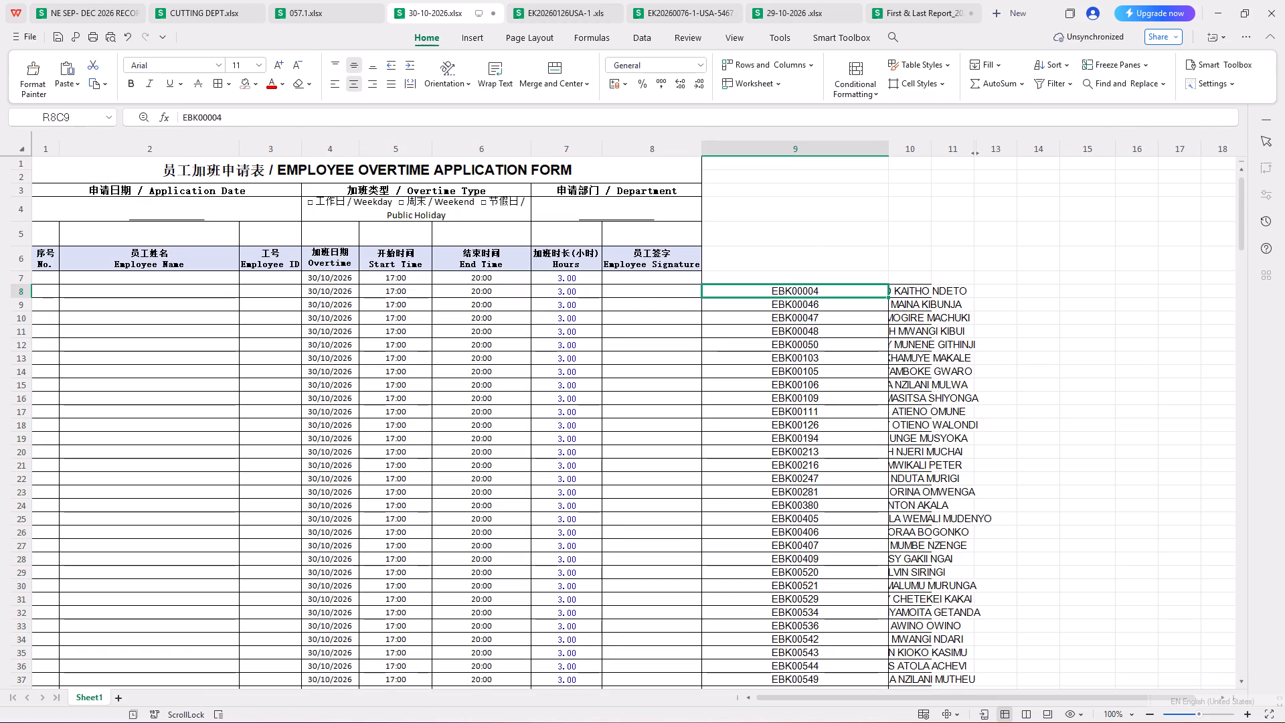
scroll(796, 322, "down", 17)
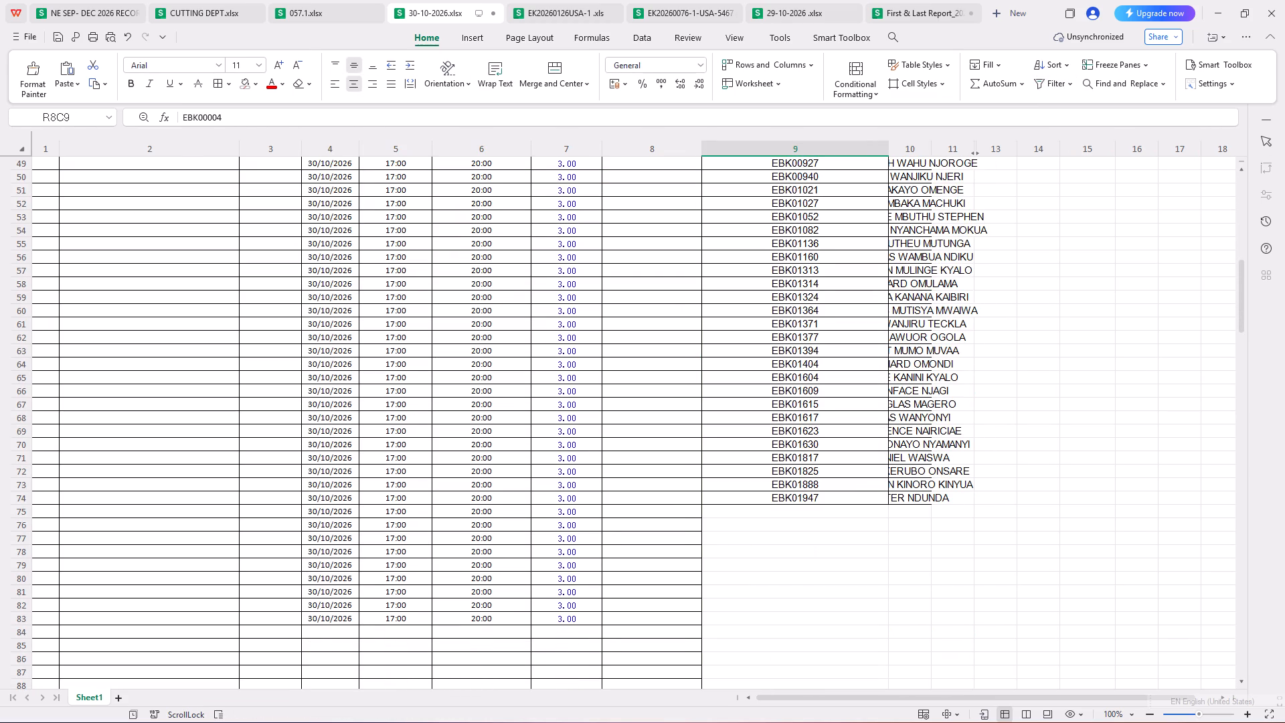
left_click(812, 495, "ctrl+shift")
key("ctrl+x")
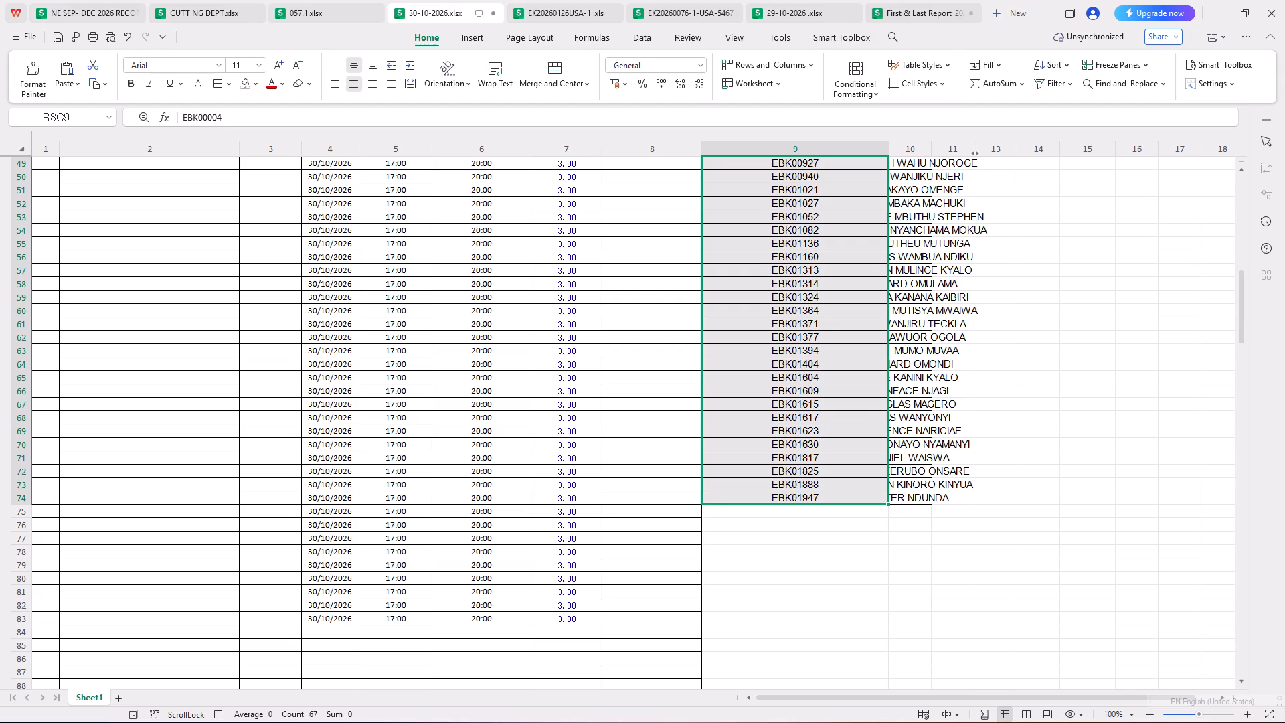
scroll(359, 457, "up", 11)
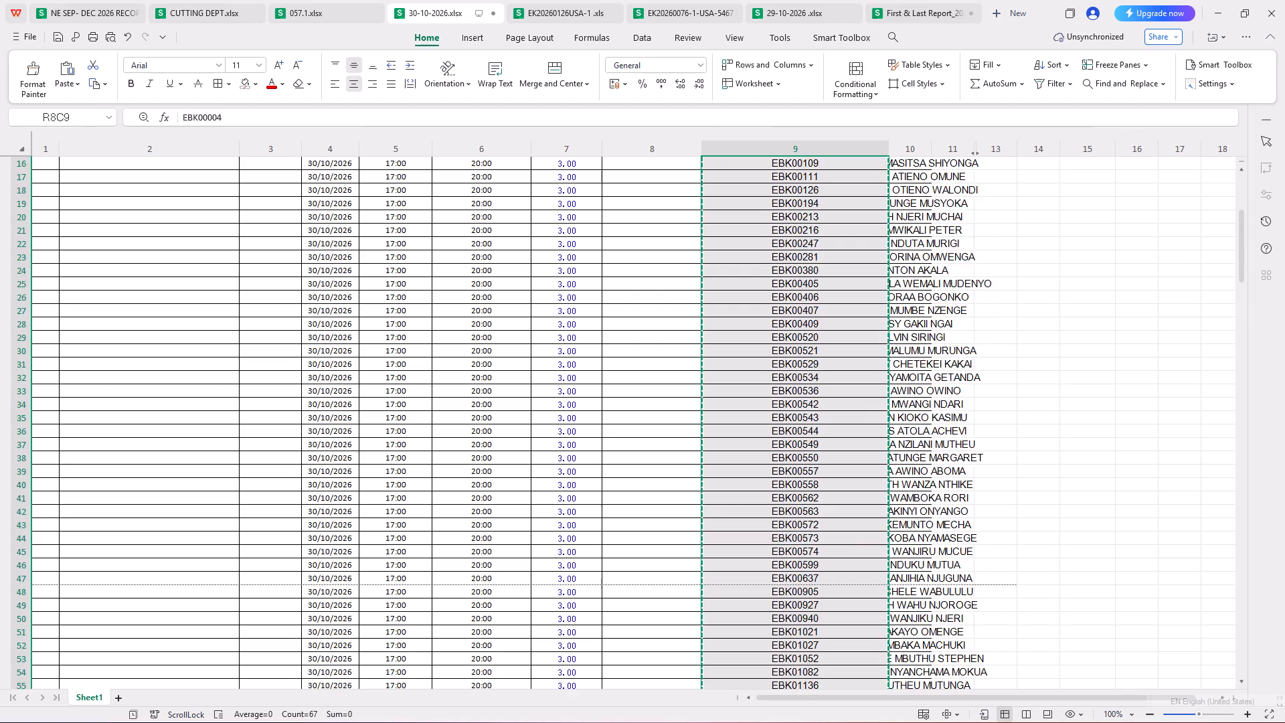
scroll(363, 421, "up", 9)
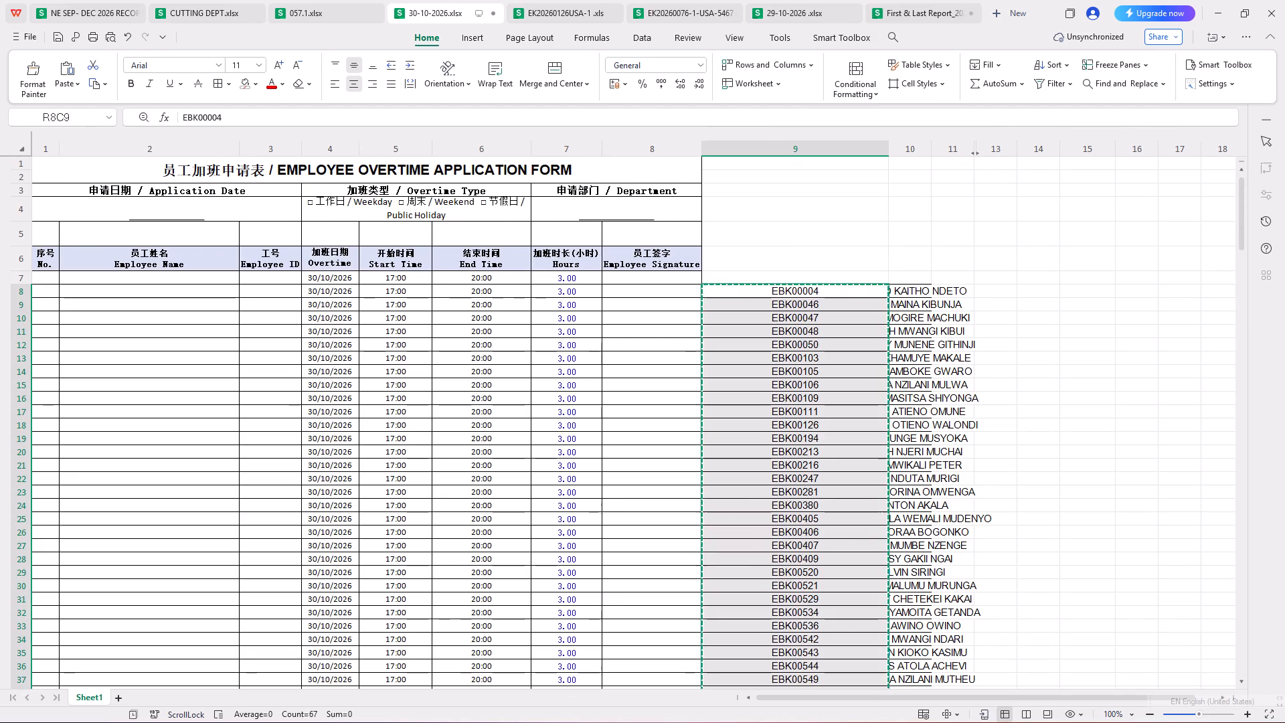
scroll(325, 318, "up", 1)
left_click(294, 283)
key("ctrl+v")
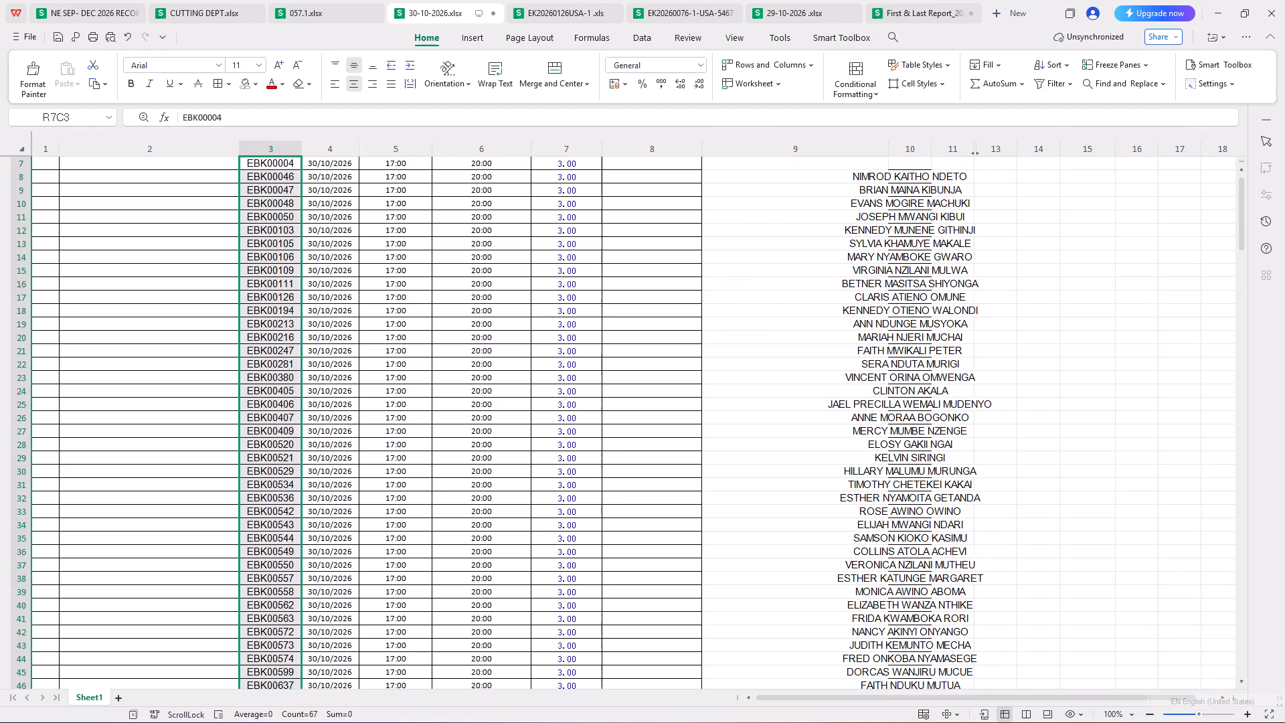
Move the pasted staff names from column 10 into the Employee Name column, starting at row 7.
scroll(426, 331, "down", 12)
left_click(926, 579)
scroll(907, 527, "up", 18)
left_click(902, 293)
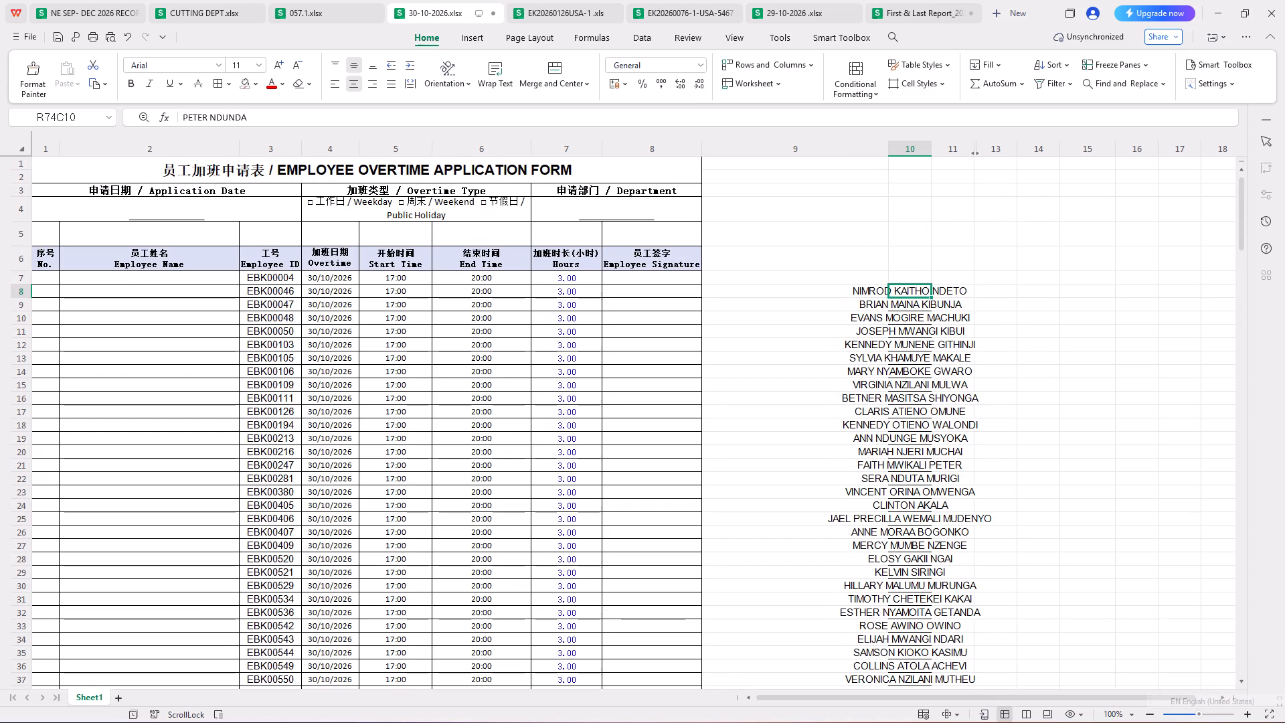
key("ctrl+v")
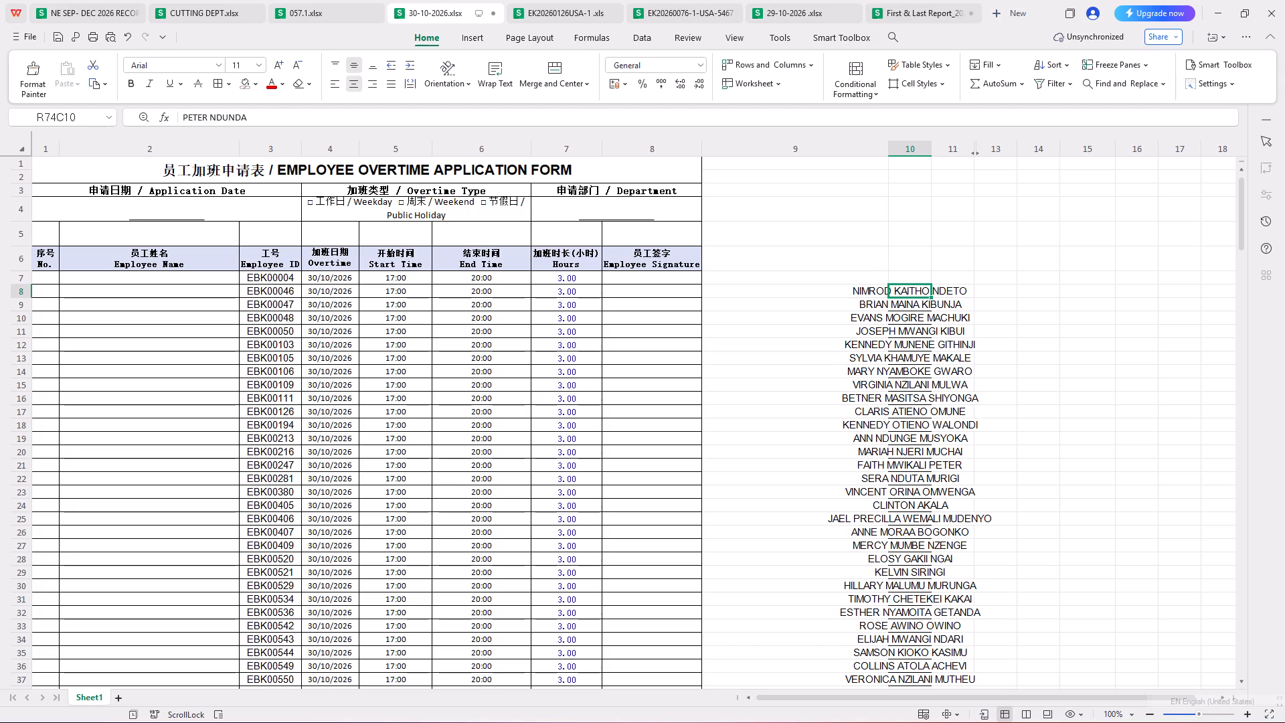
key("ctrl+c")
left_click(958, 321)
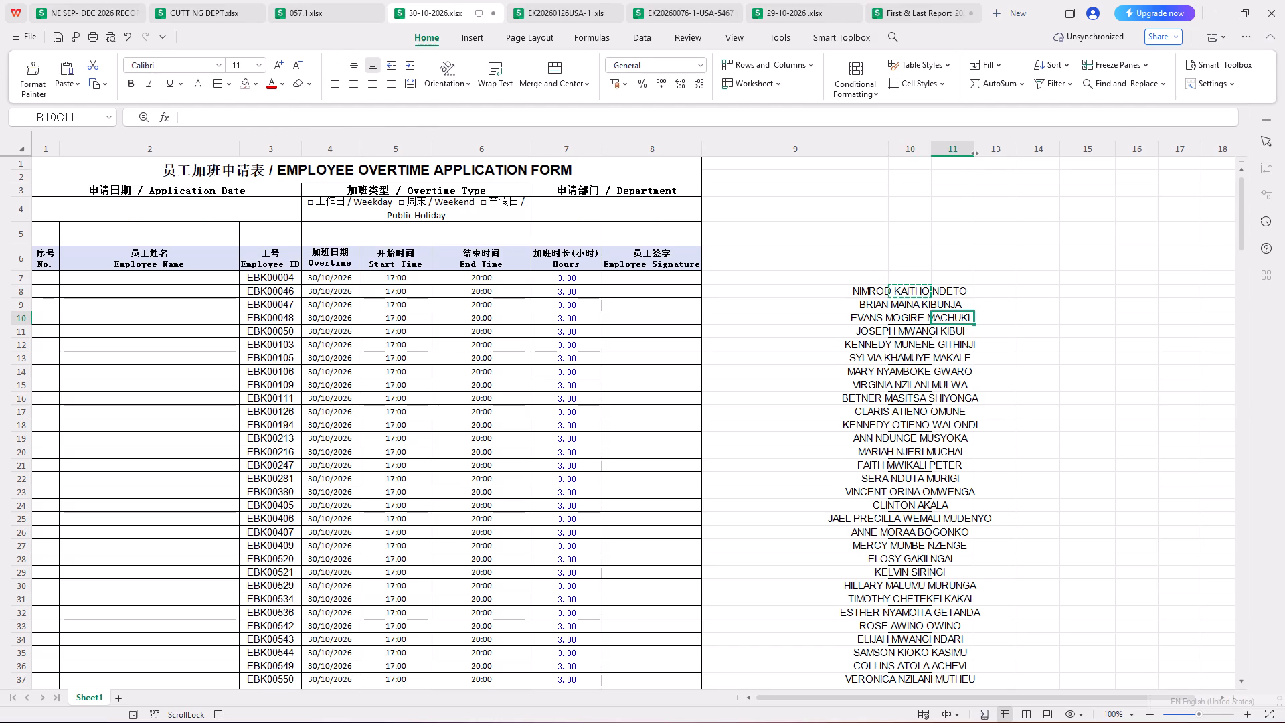
left_click(899, 296)
scroll(910, 347, "down", 18)
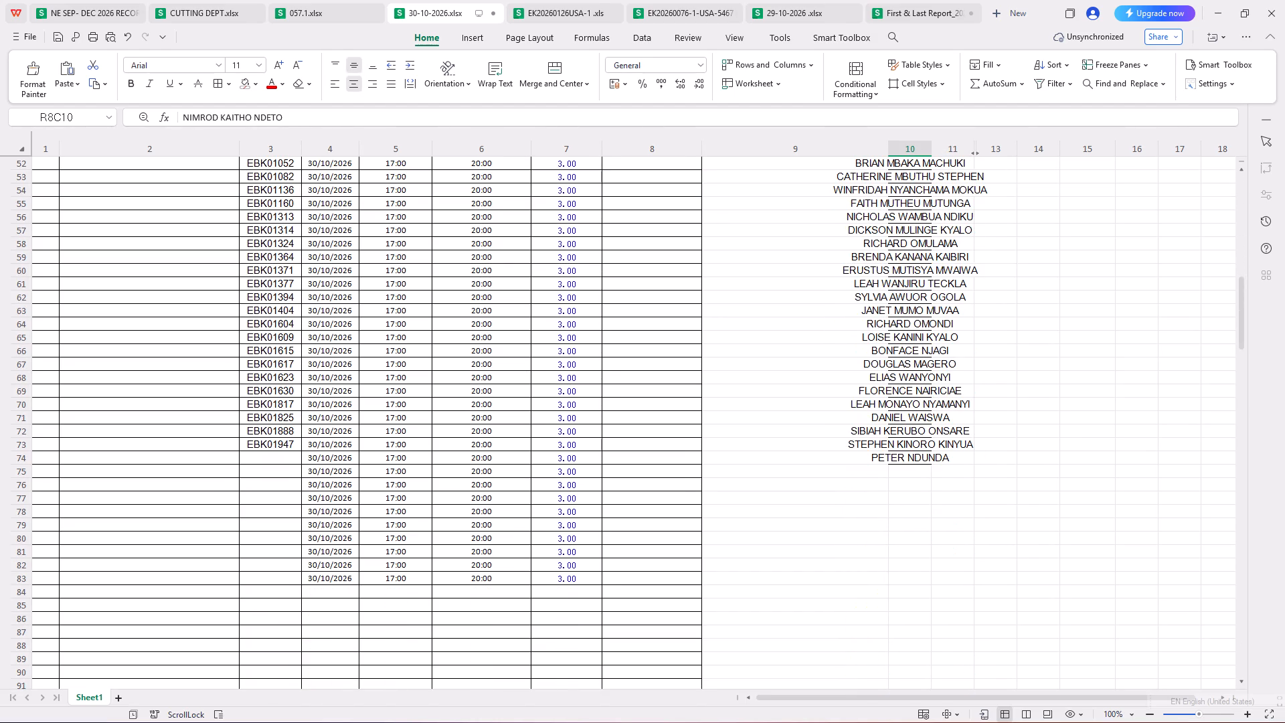
left_click(916, 453, "ctrl+shift")
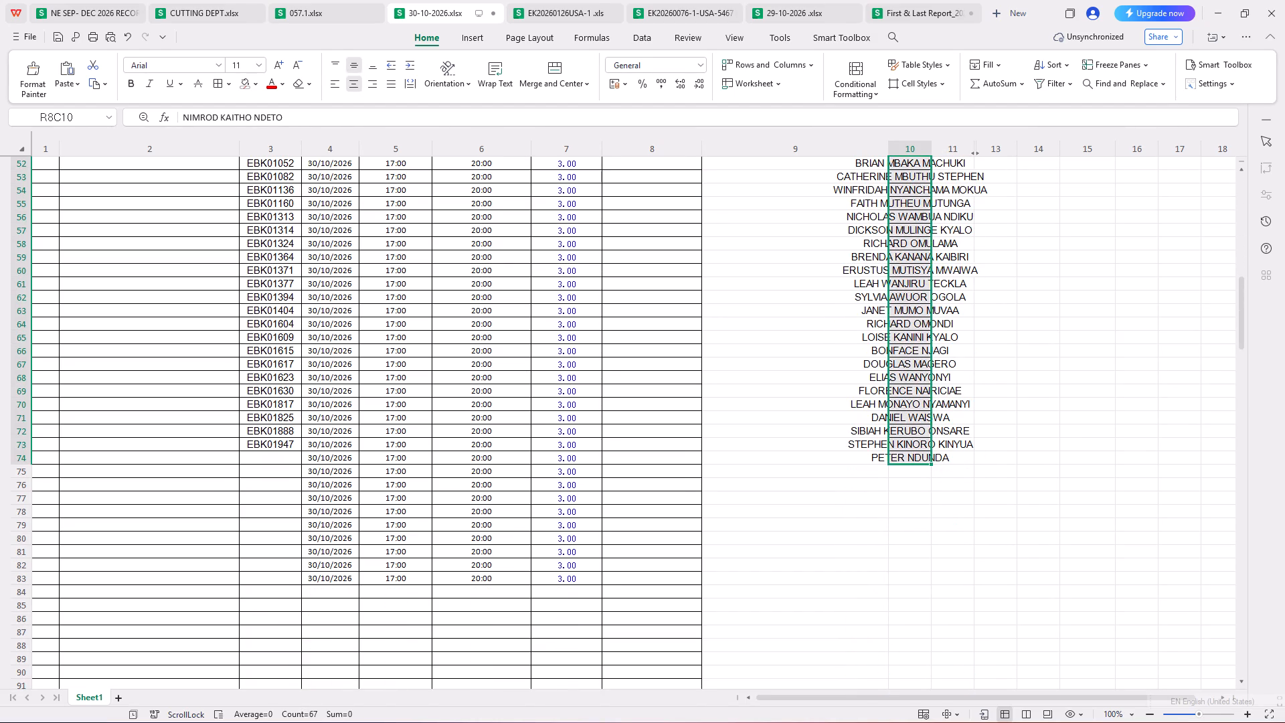
key("ctrl+x")
scroll(471, 465, "up", 16)
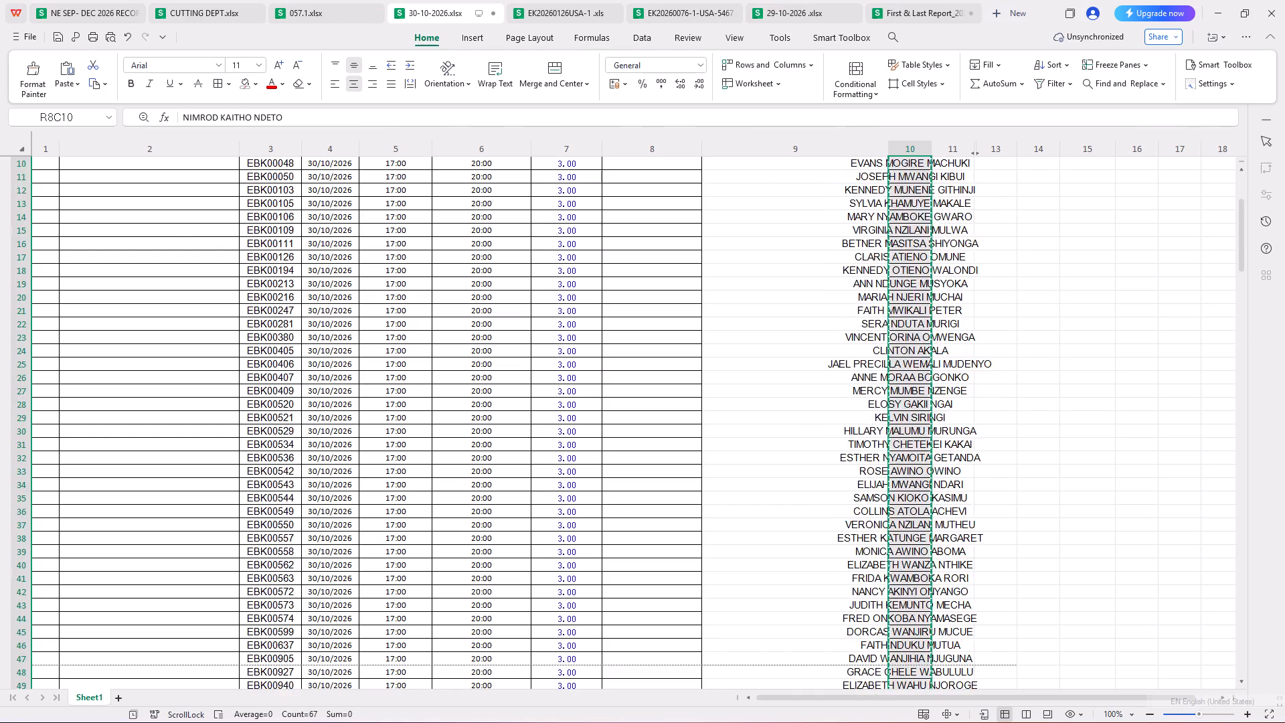
scroll(258, 209, "up", 4)
left_click(222, 275)
key("ctrl+v")
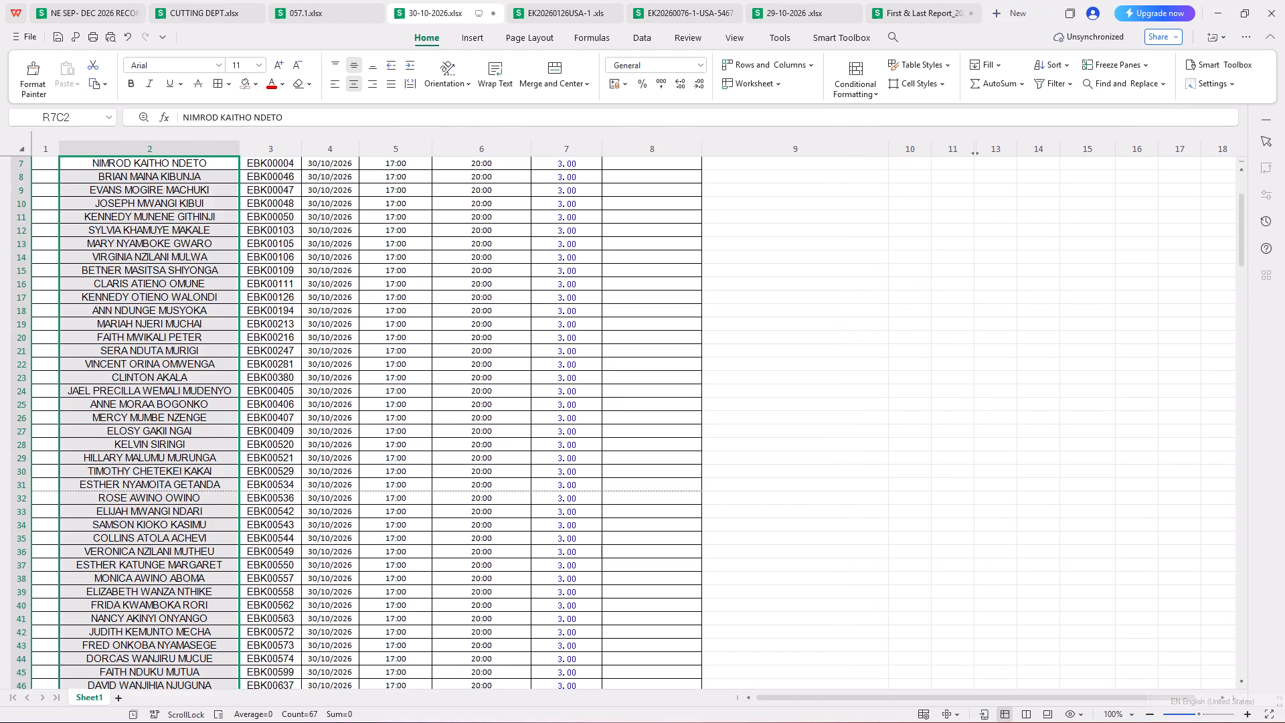
scroll(584, 329, "down", 5)
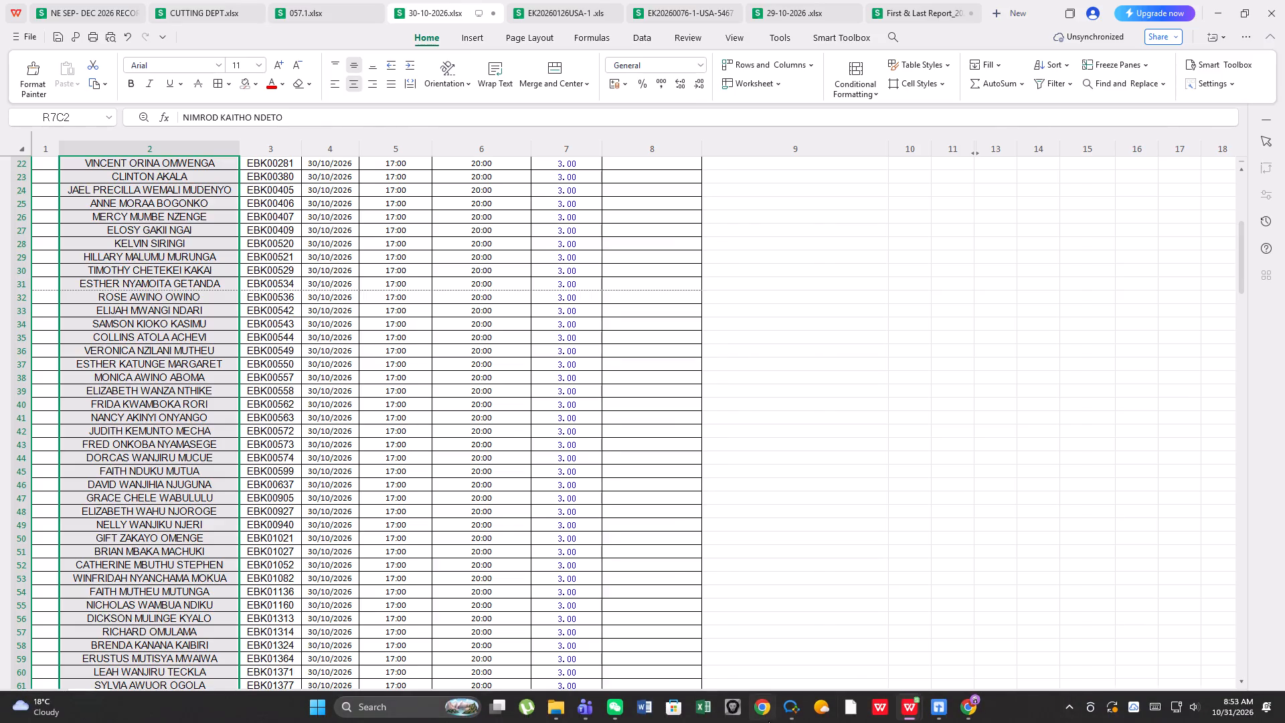
left_click(752, 677)
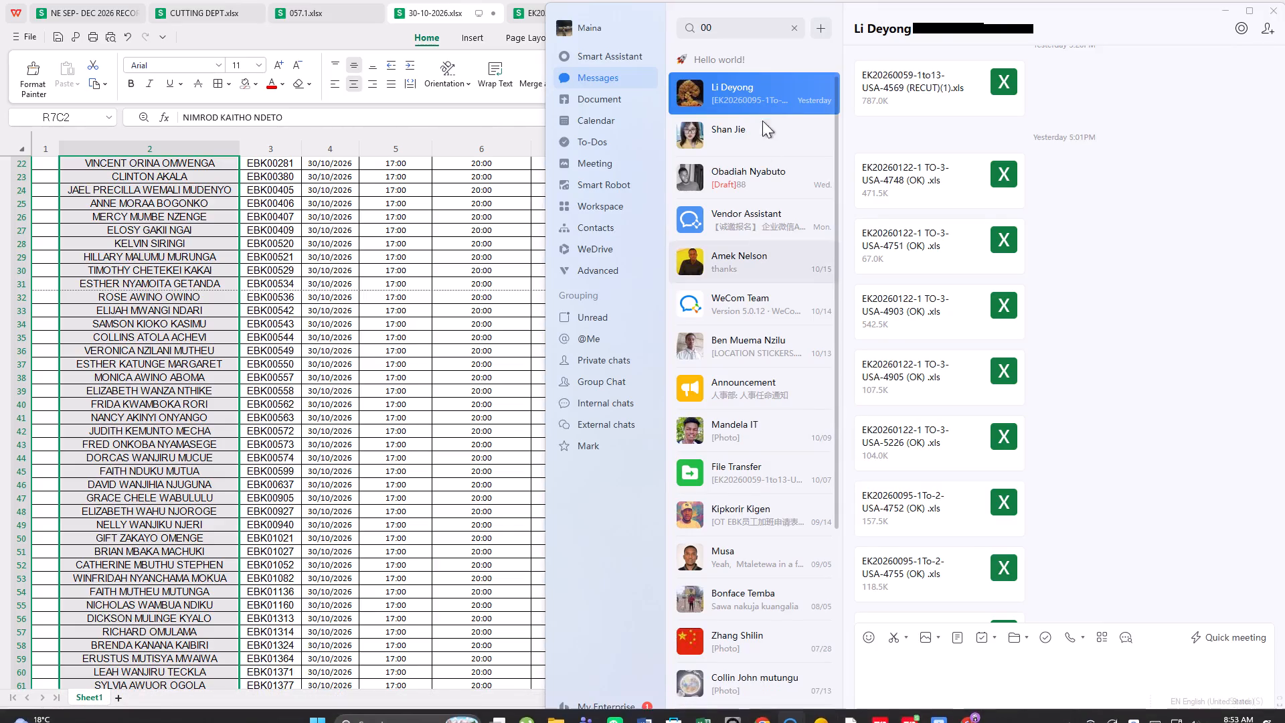
double_click(743, 21)
key("BackSpace")
key("BackSpace")
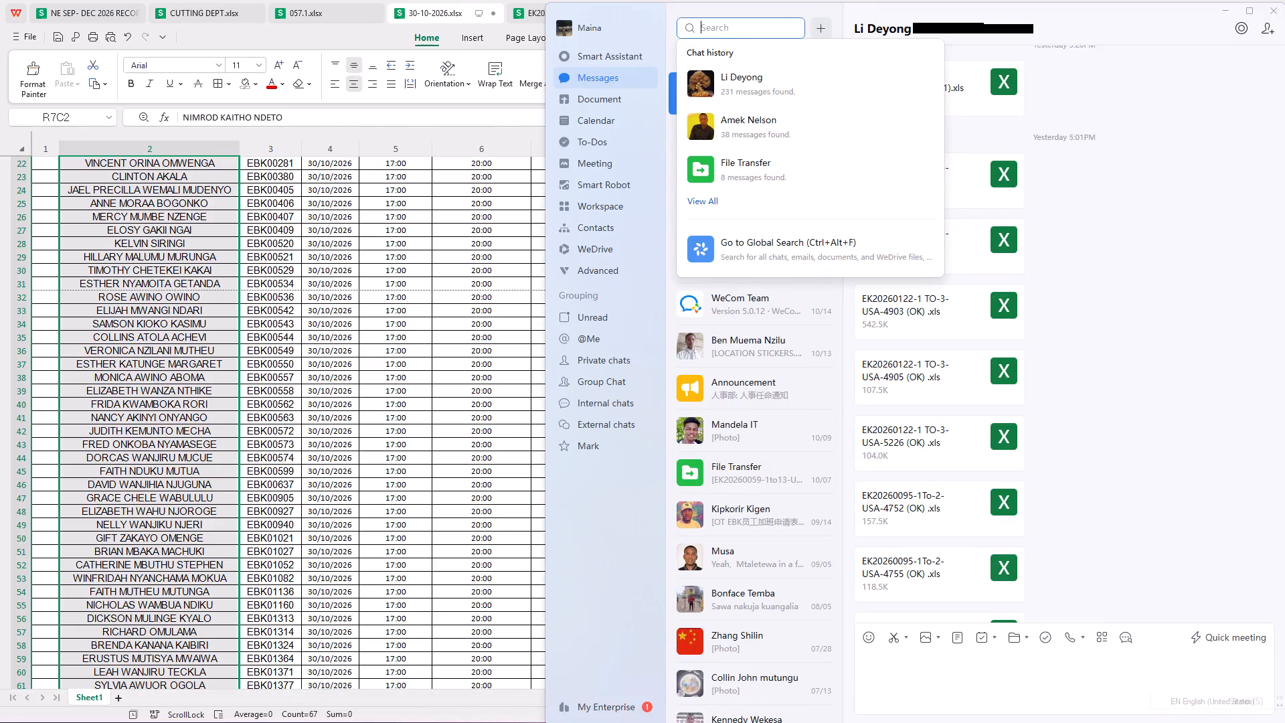
key("BackSpace")
type("4426")
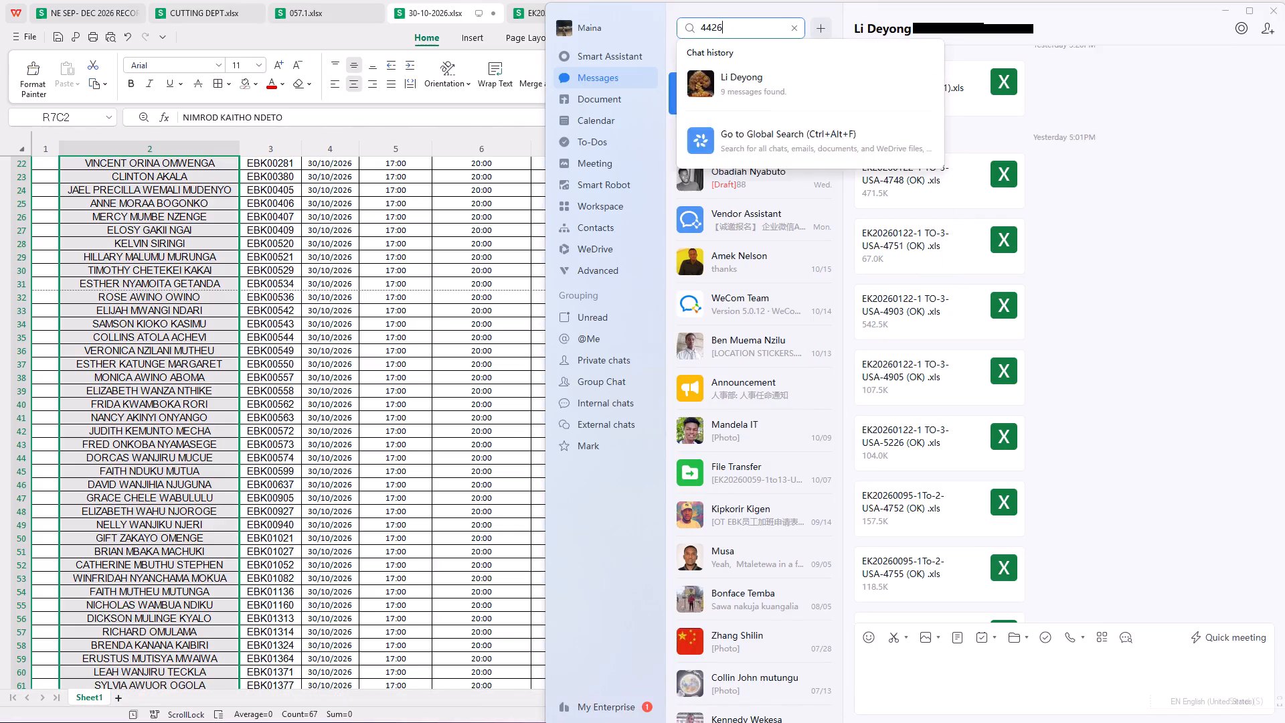
left_click(808, 74)
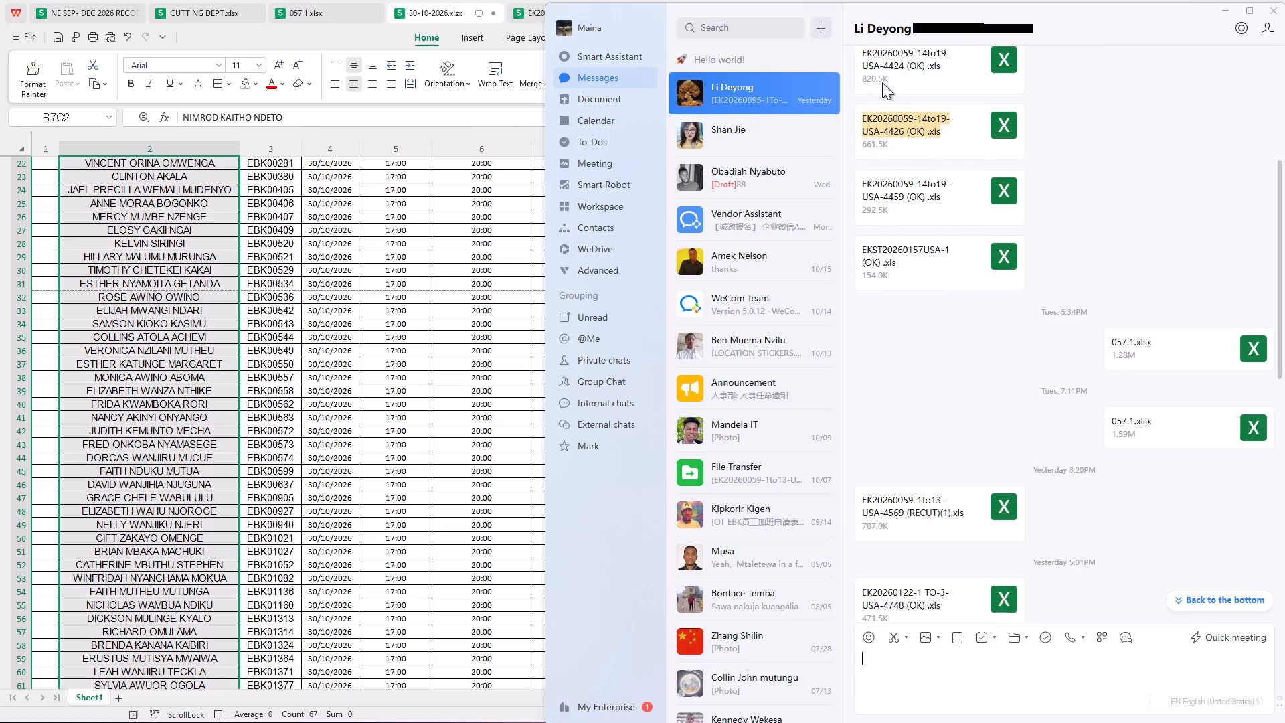
double_click(887, 114)
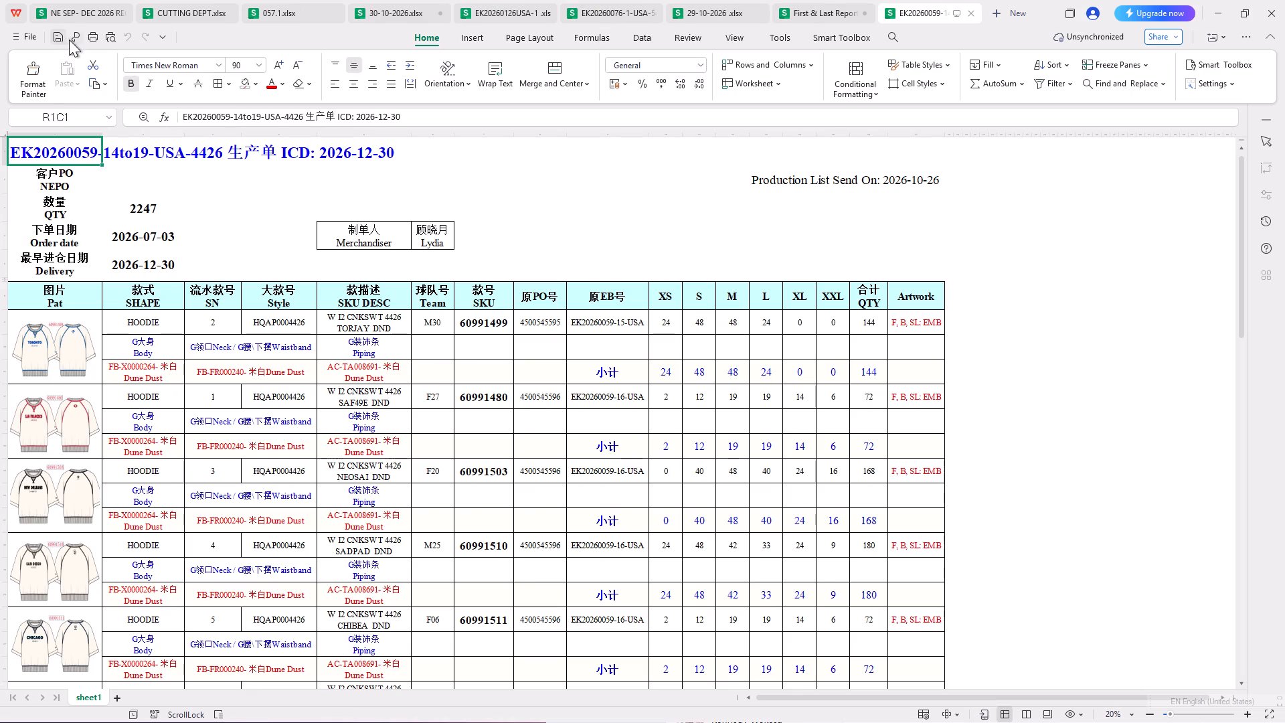
Print 8 copies of the active 4426 order sheet on the Kyocera TASKalfa 3253ci KX.
left_click(90, 41)
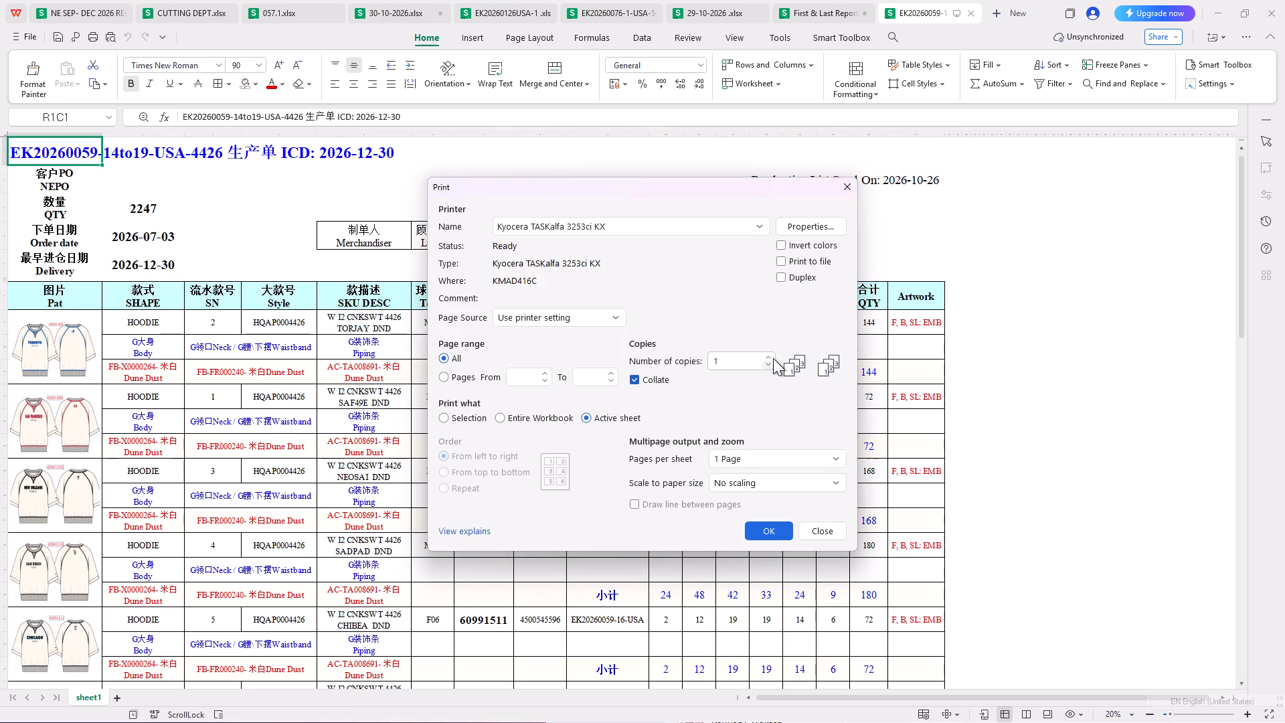
triple_click(773, 358)
triple_click(773, 358)
left_click(773, 358)
left_click(773, 358)
left_click(756, 535)
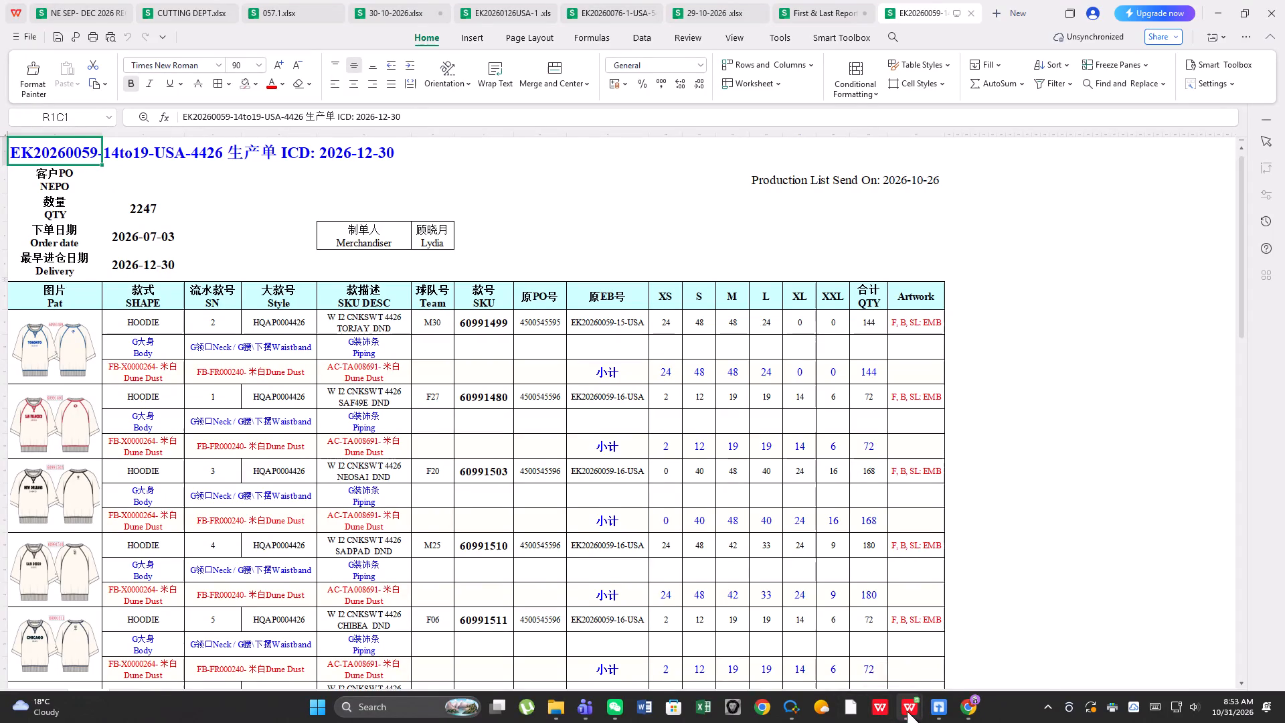
Bring up the 036.xlsx workbook, and open EBK订单10.27 from WeCom's recently viewed documents.
left_click(867, 649)
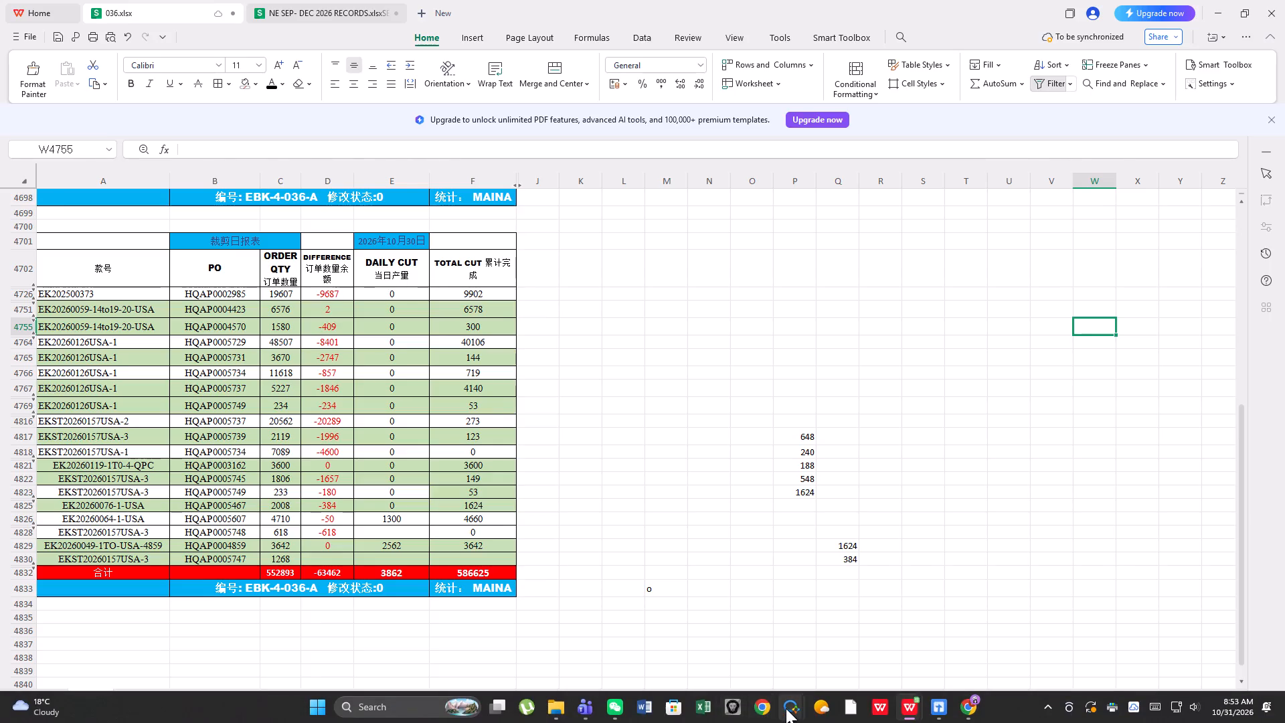
left_click(760, 650)
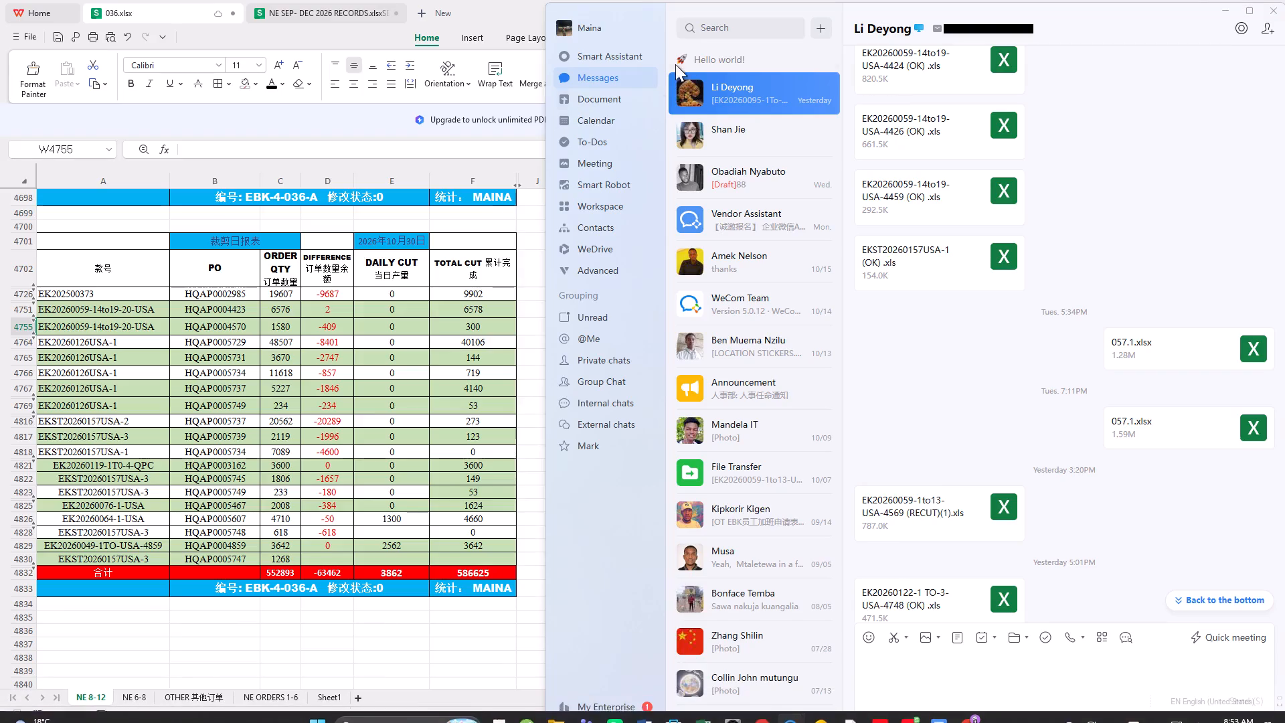
left_click(622, 98)
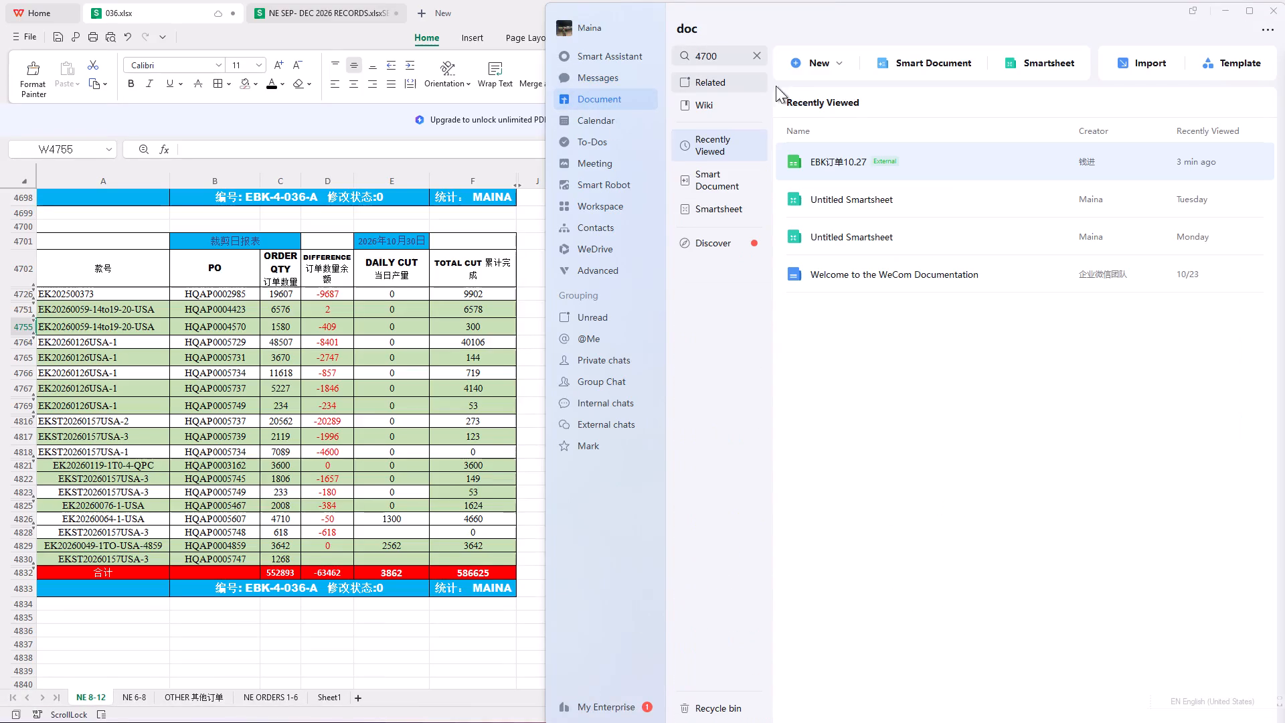
scroll(831, 236, "up", 3)
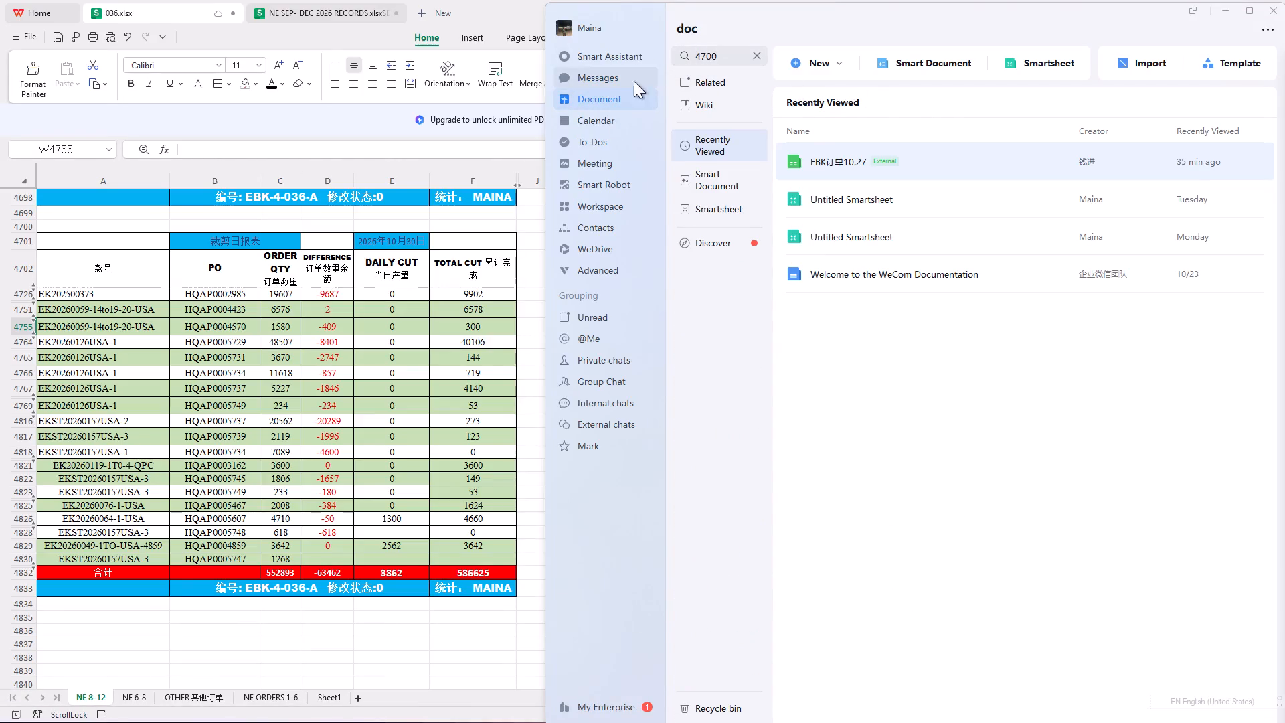
double_click(807, 167)
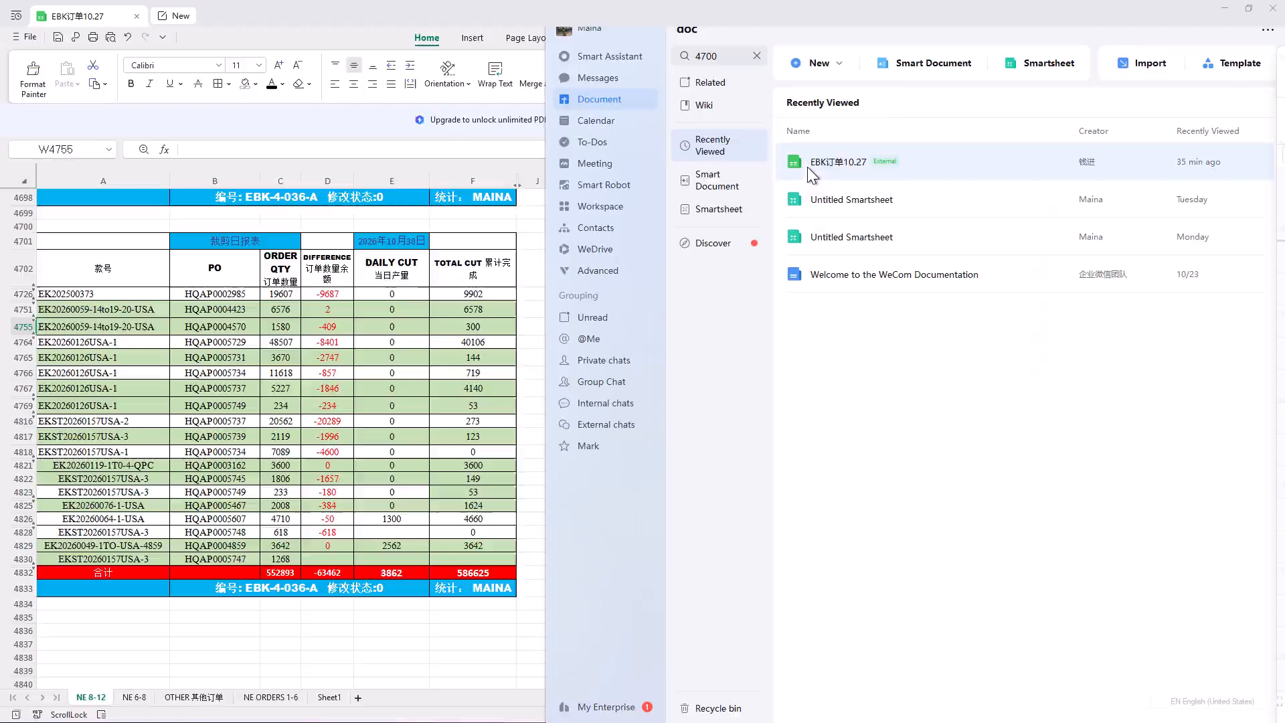
Filter the EB PO column of the planning(10.29) sheet to the orders containing 2985.
left_click(145, 216)
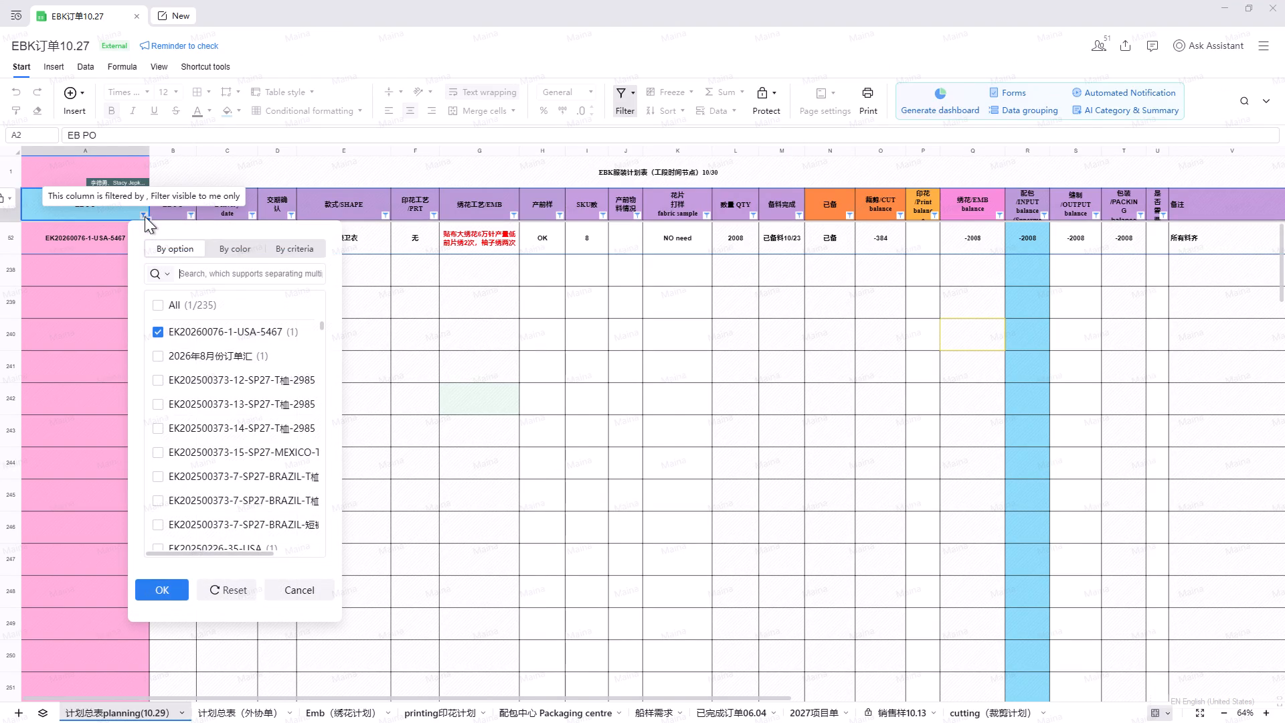
key("2")
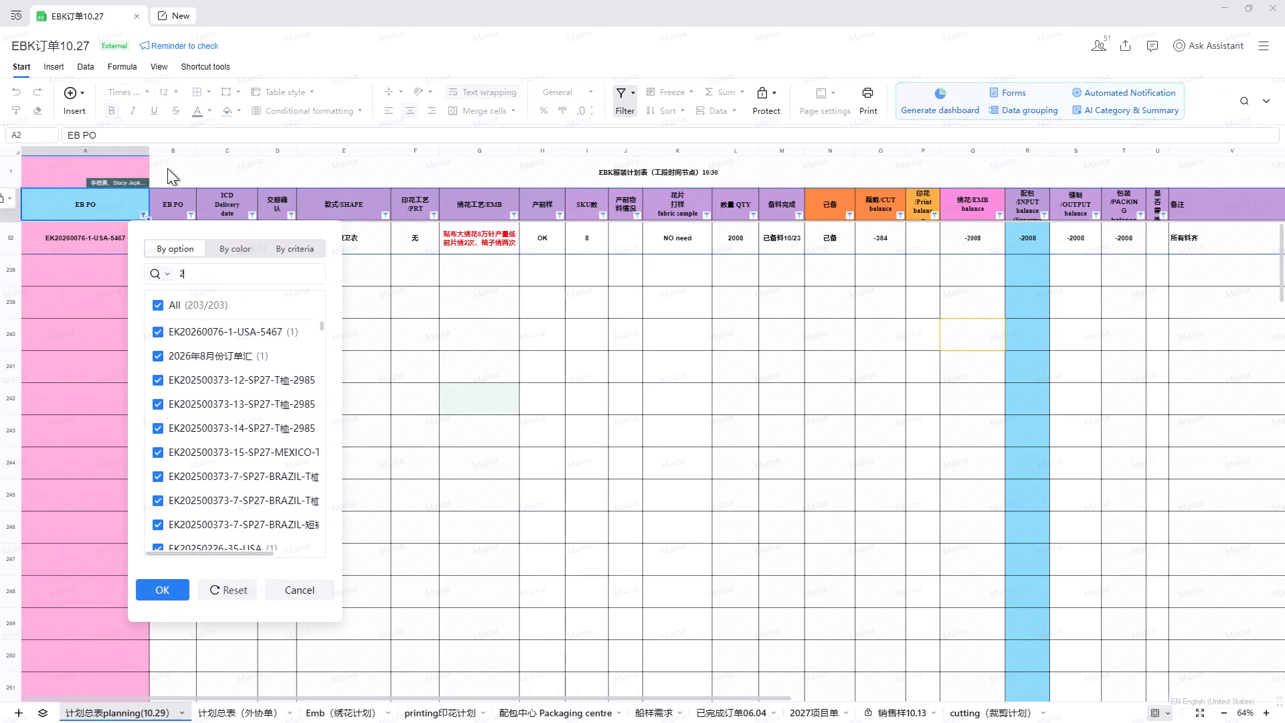
type("985")
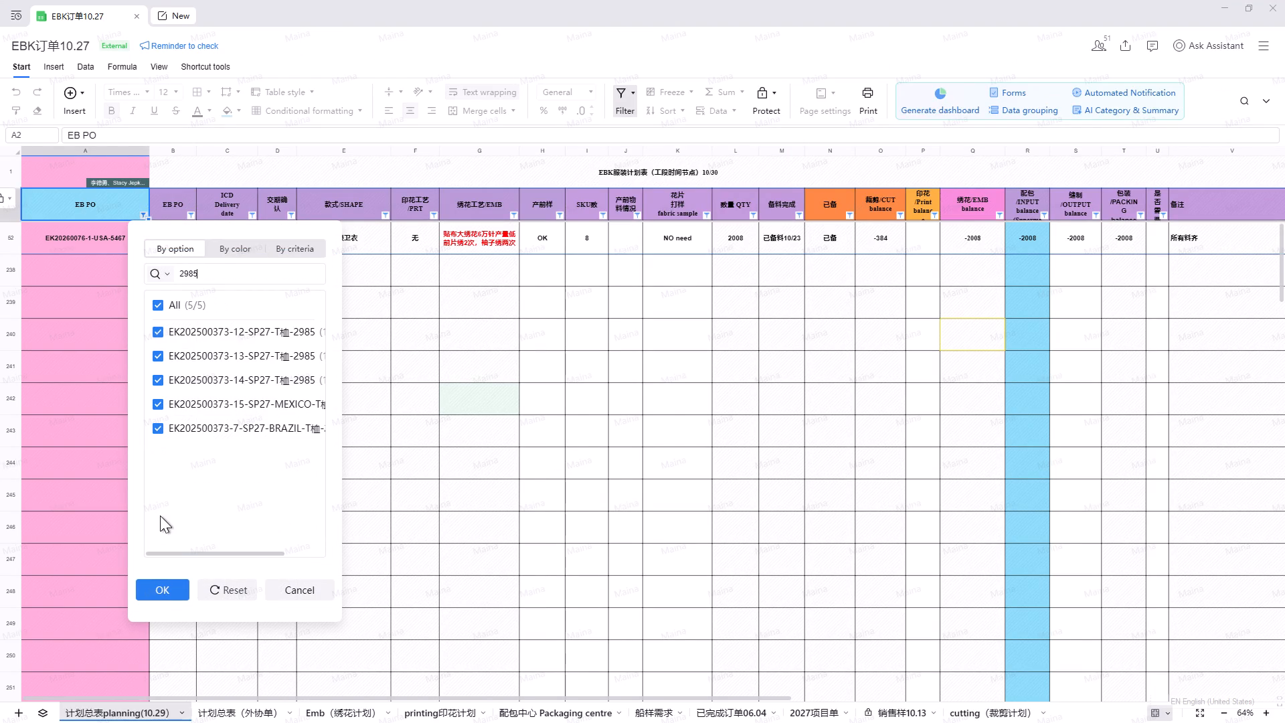
left_click(185, 586)
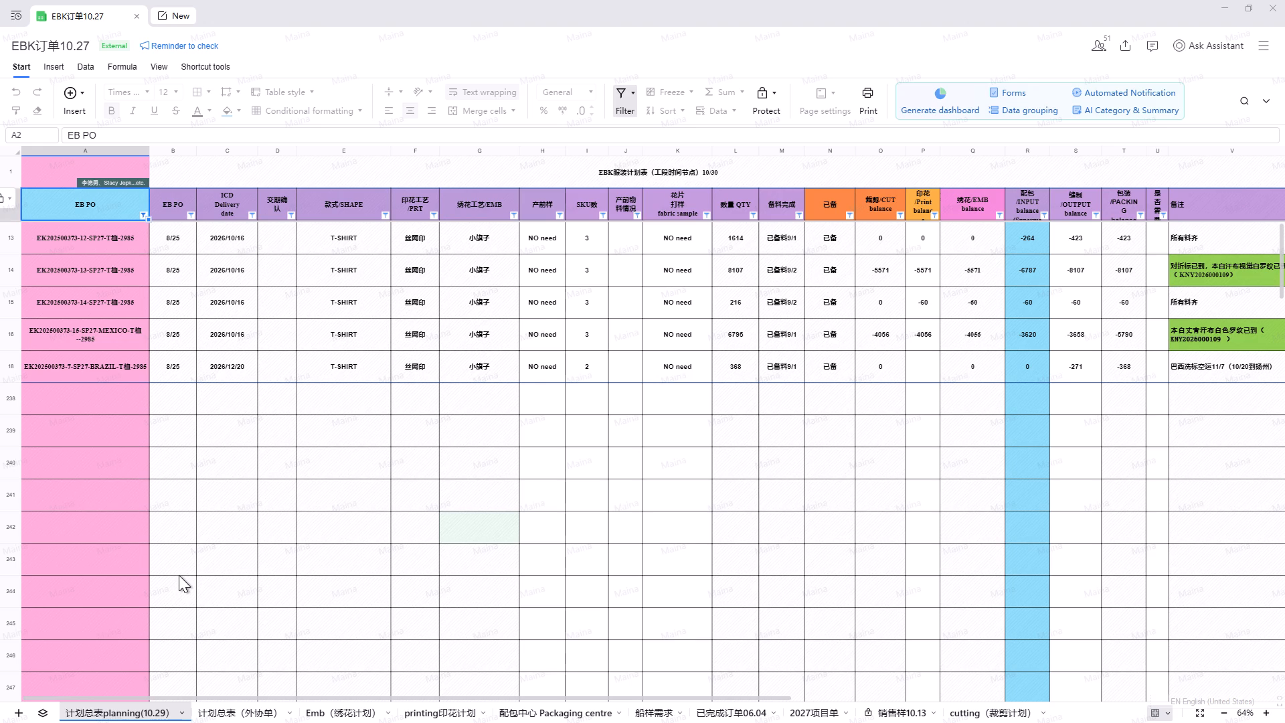
Minimize the EBK order document and WeCom, and return to the top of the 30-10-2026 overtime form in WPS Office.
left_click(1227, 0)
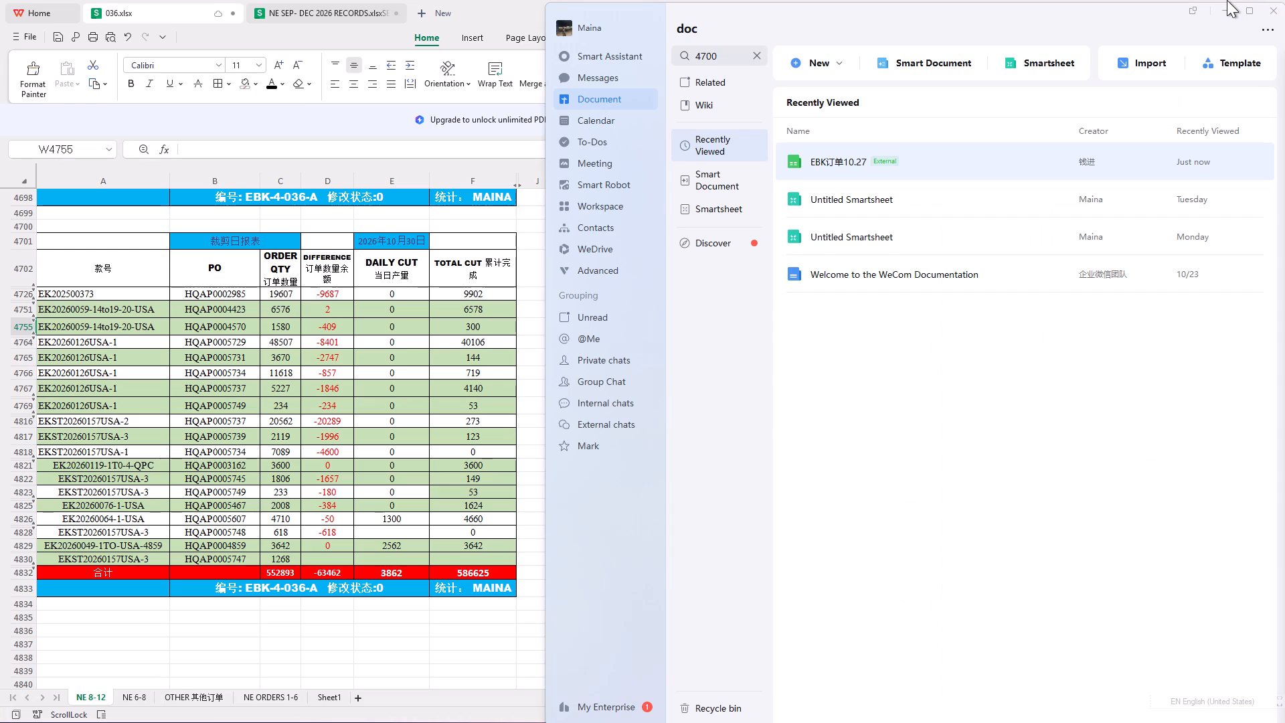
left_click(1227, 0)
left_click(1229, 9)
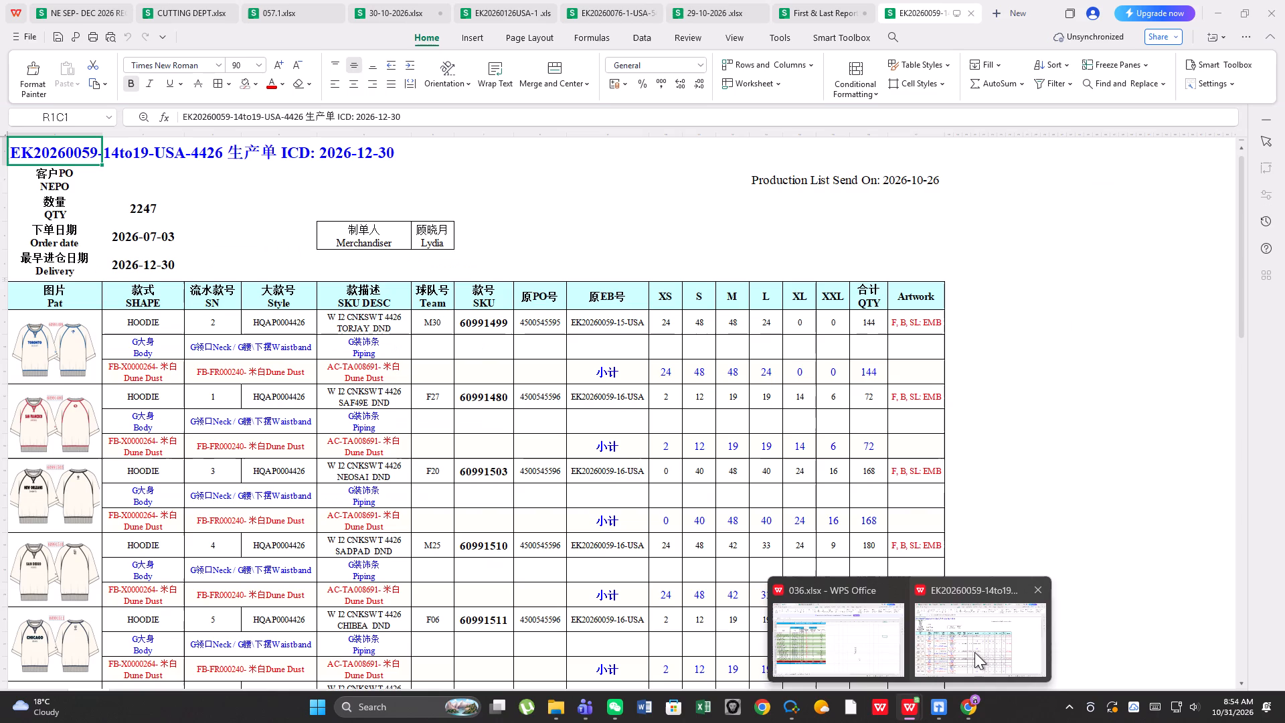
left_click(974, 652)
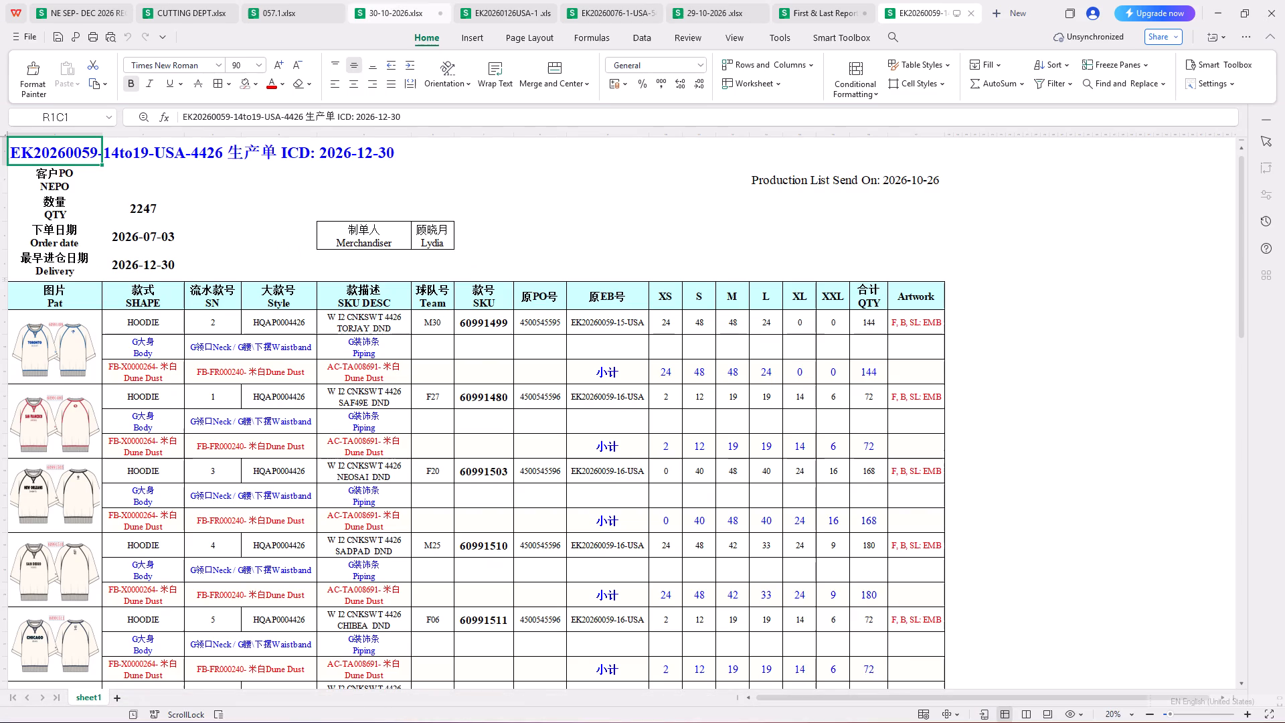
left_click(384, 7)
scroll(803, 348, "up", 5)
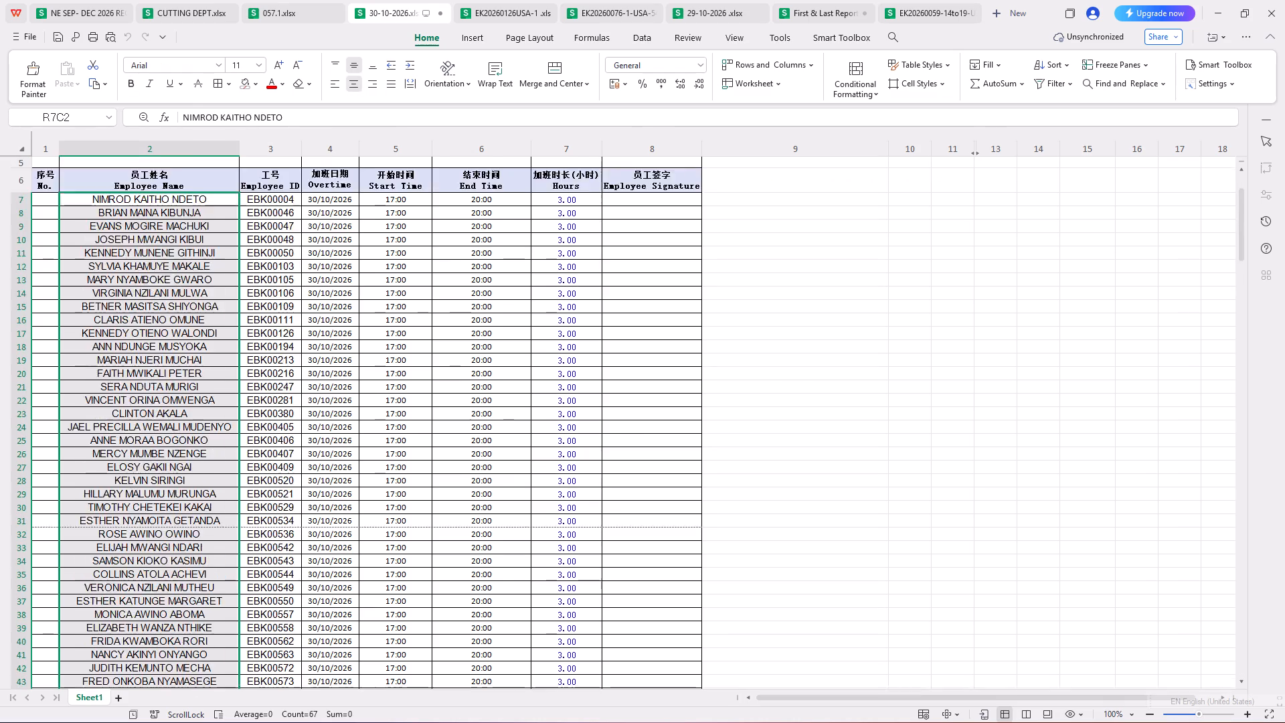
scroll(826, 343, "up", 11)
In the First & Last Report workbook, hide columns 9 to 11 of Sheet1, starting from the Total Time column.
left_click(816, 18)
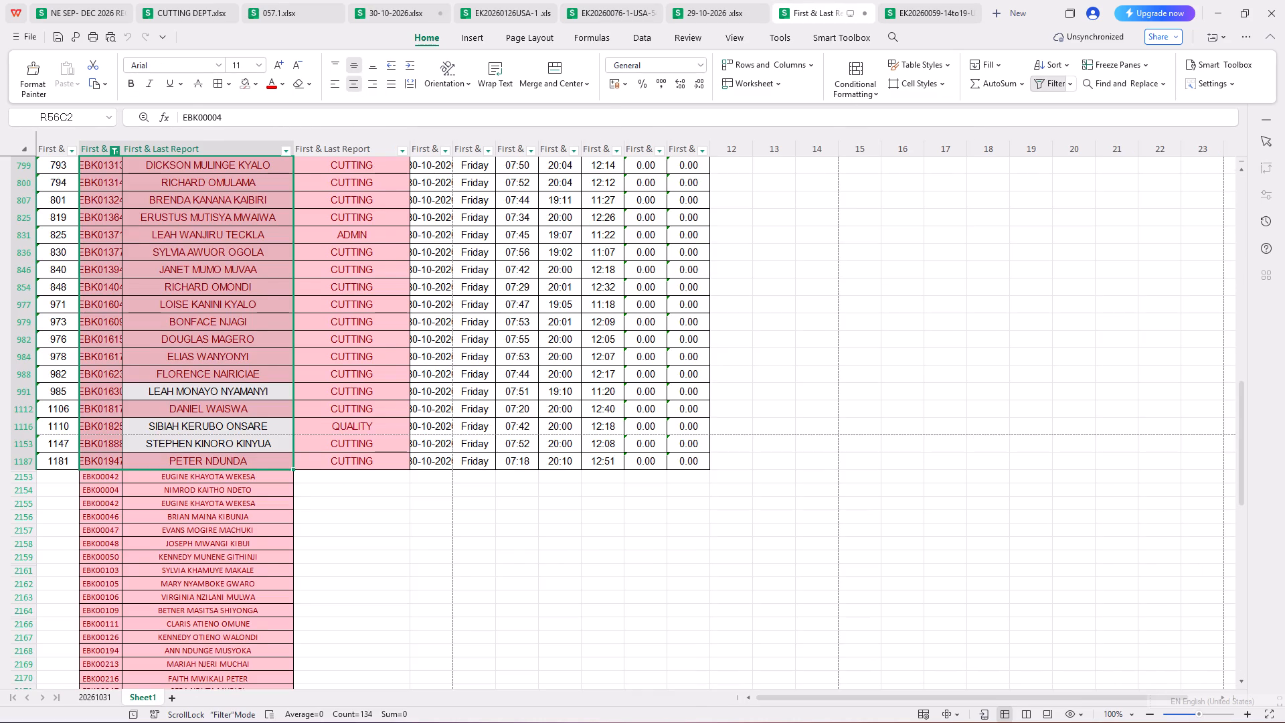
scroll(738, 475, "up", 20)
scroll(738, 475, "up", 15)
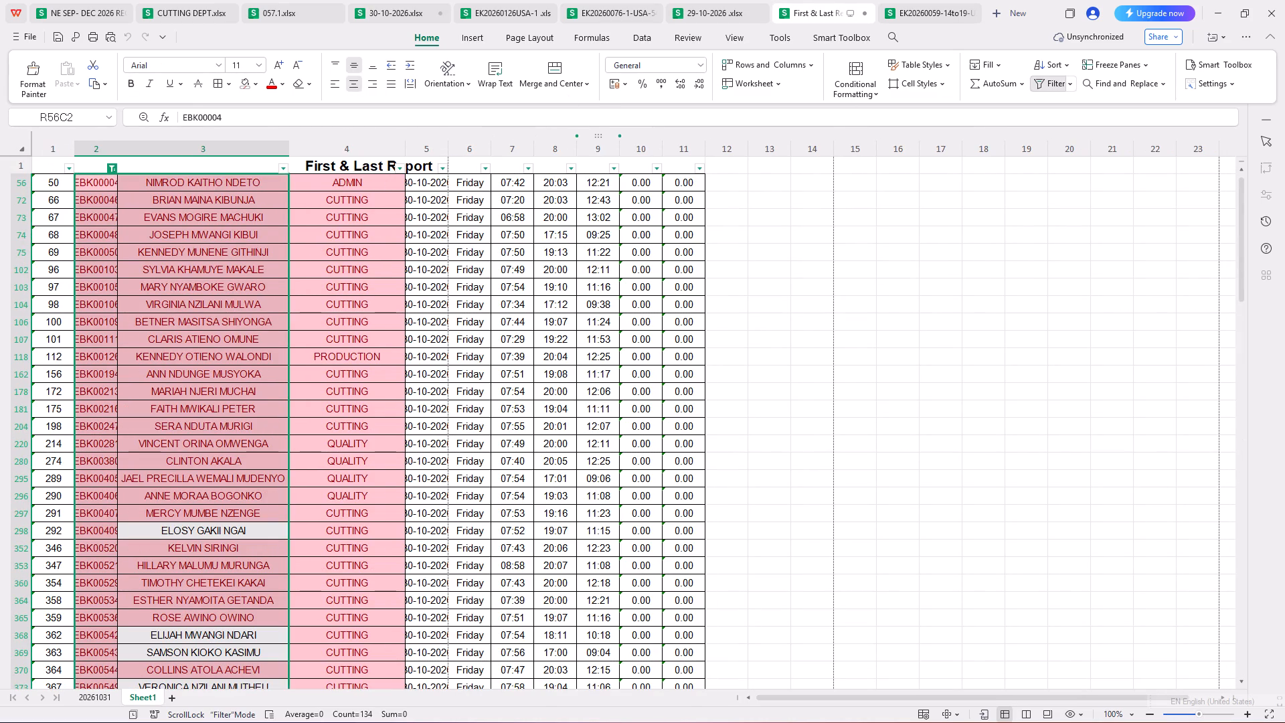
left_click_drag(614, 141, 613, 143)
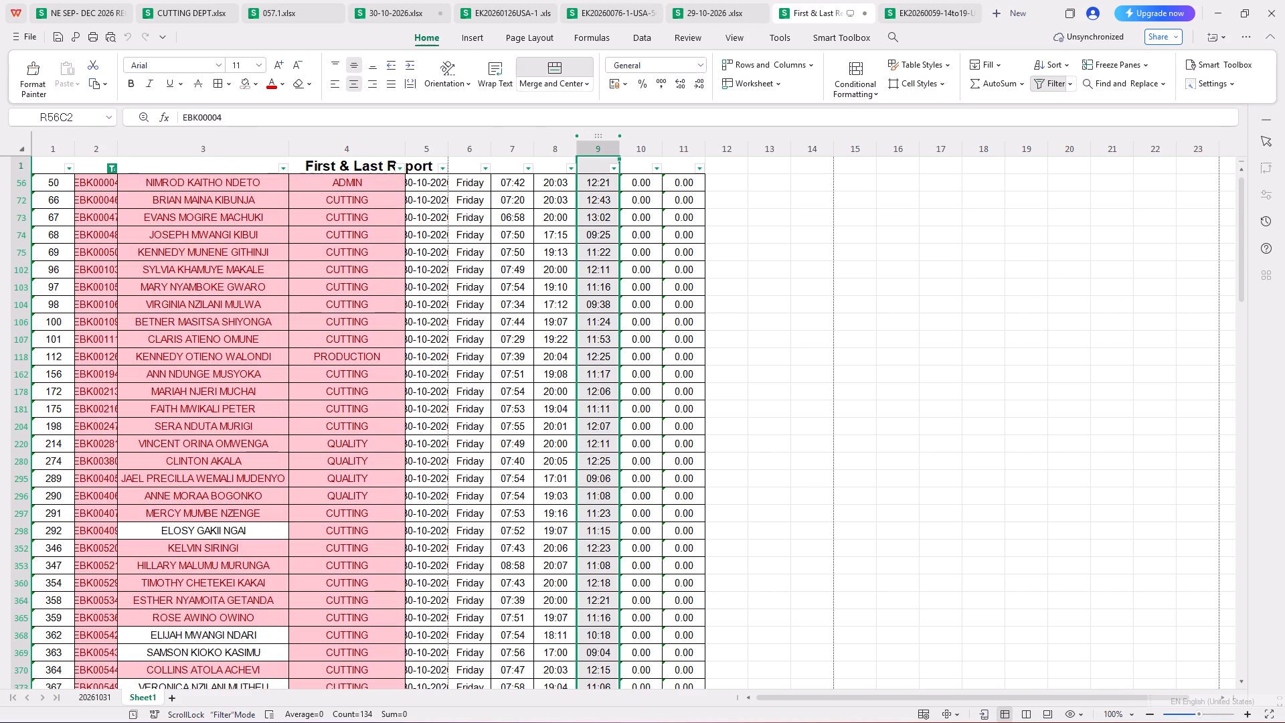
left_click_drag(613, 143, 694, 159)
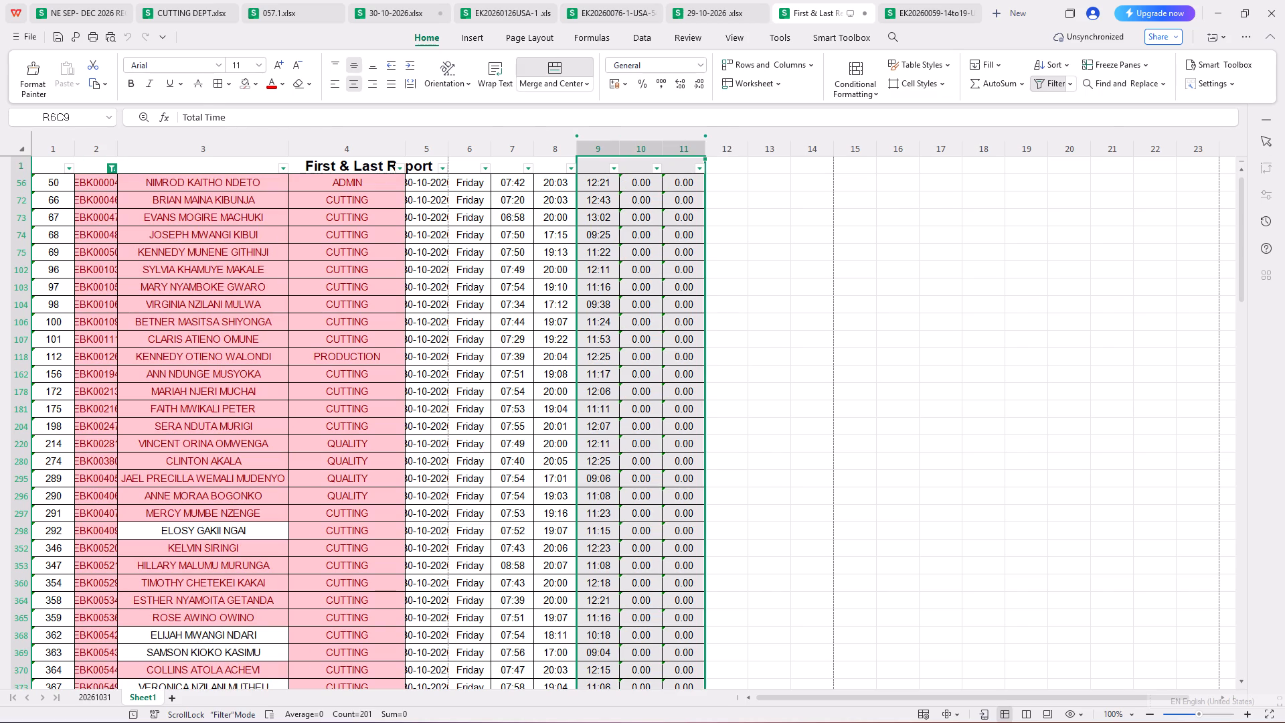
right_click(680, 186)
left_click(727, 264)
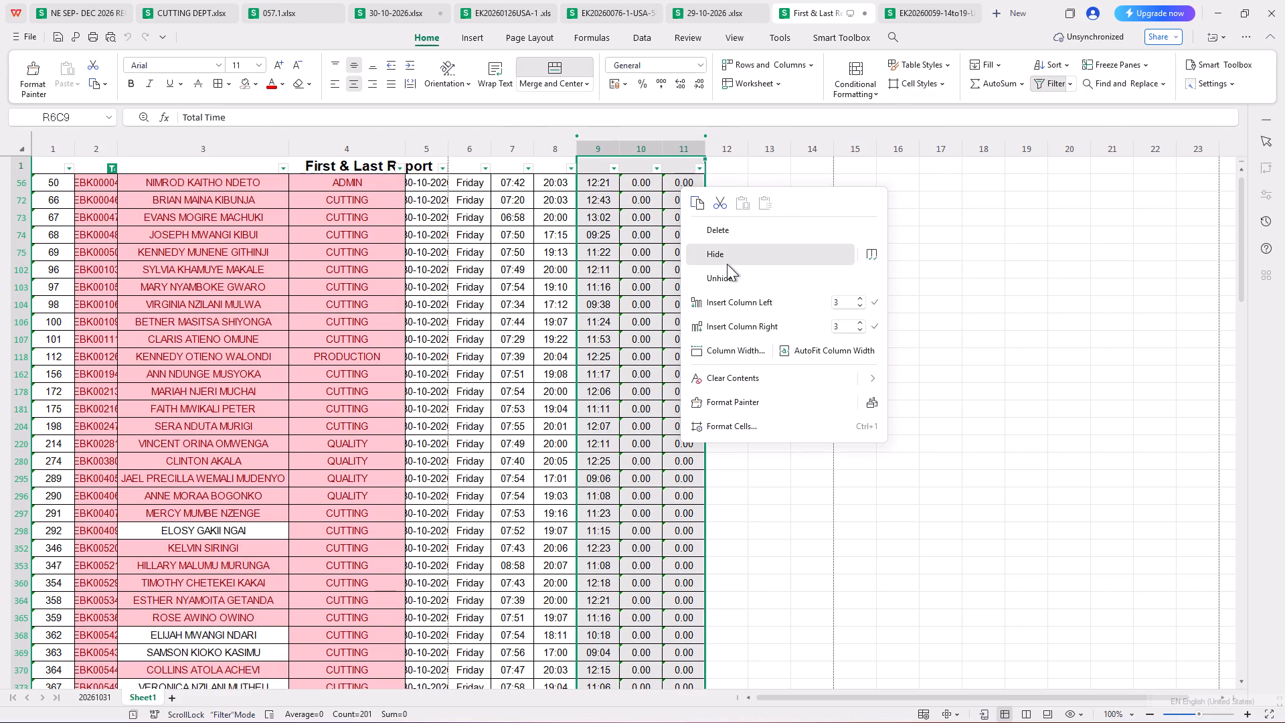
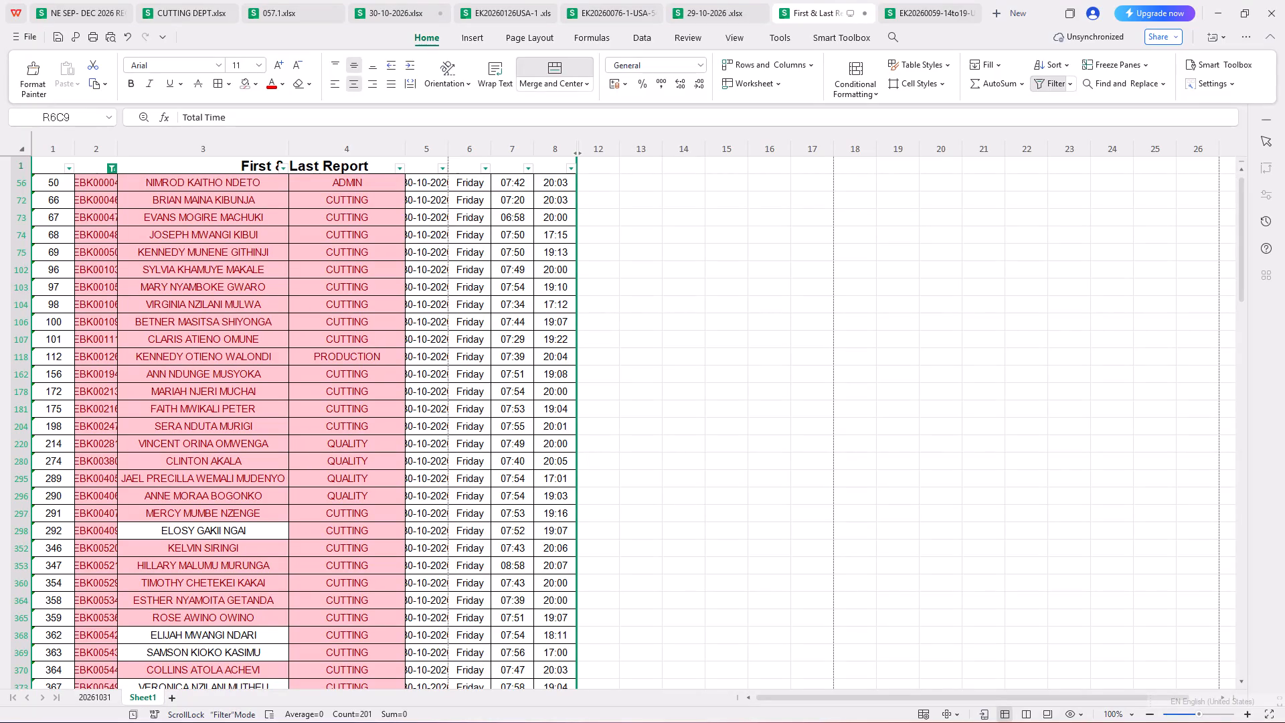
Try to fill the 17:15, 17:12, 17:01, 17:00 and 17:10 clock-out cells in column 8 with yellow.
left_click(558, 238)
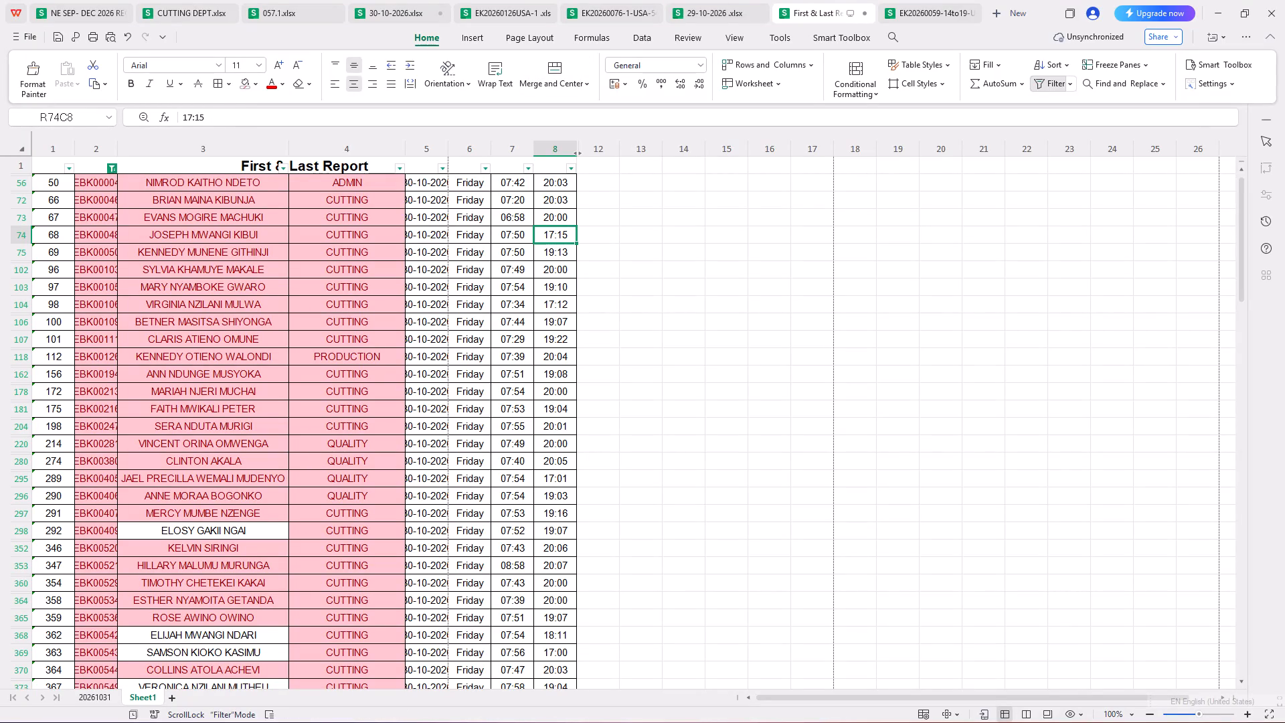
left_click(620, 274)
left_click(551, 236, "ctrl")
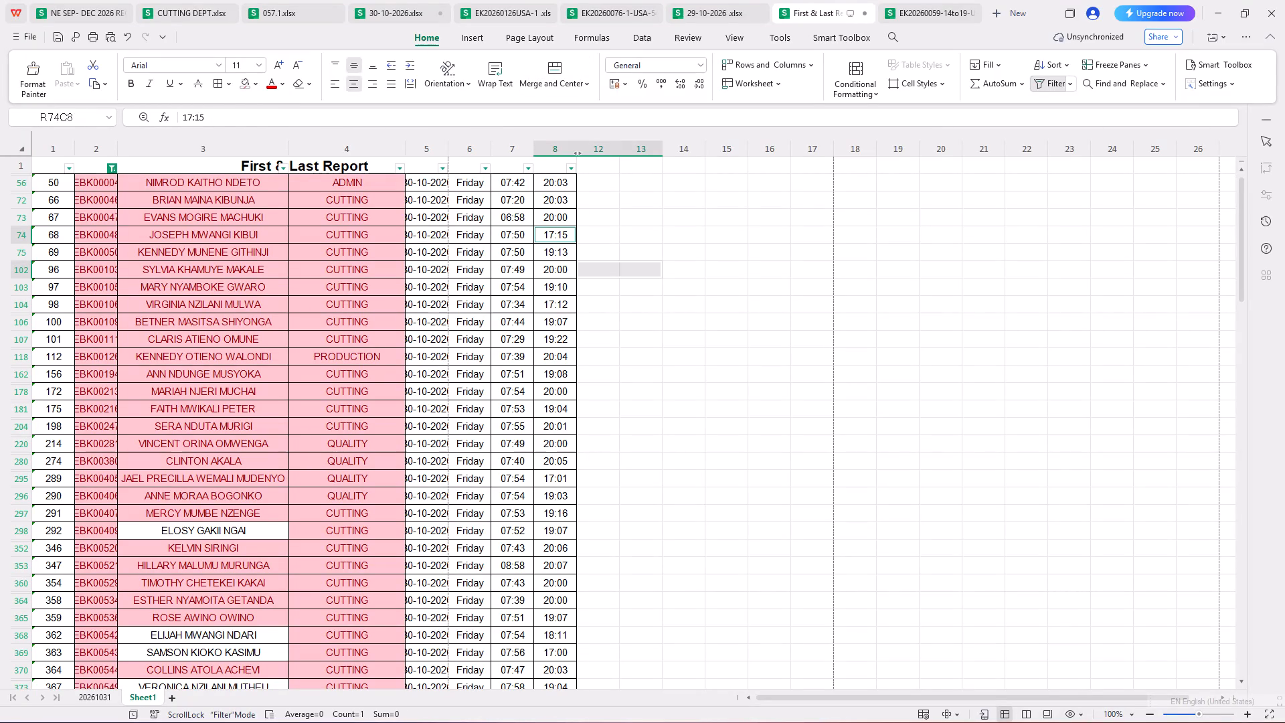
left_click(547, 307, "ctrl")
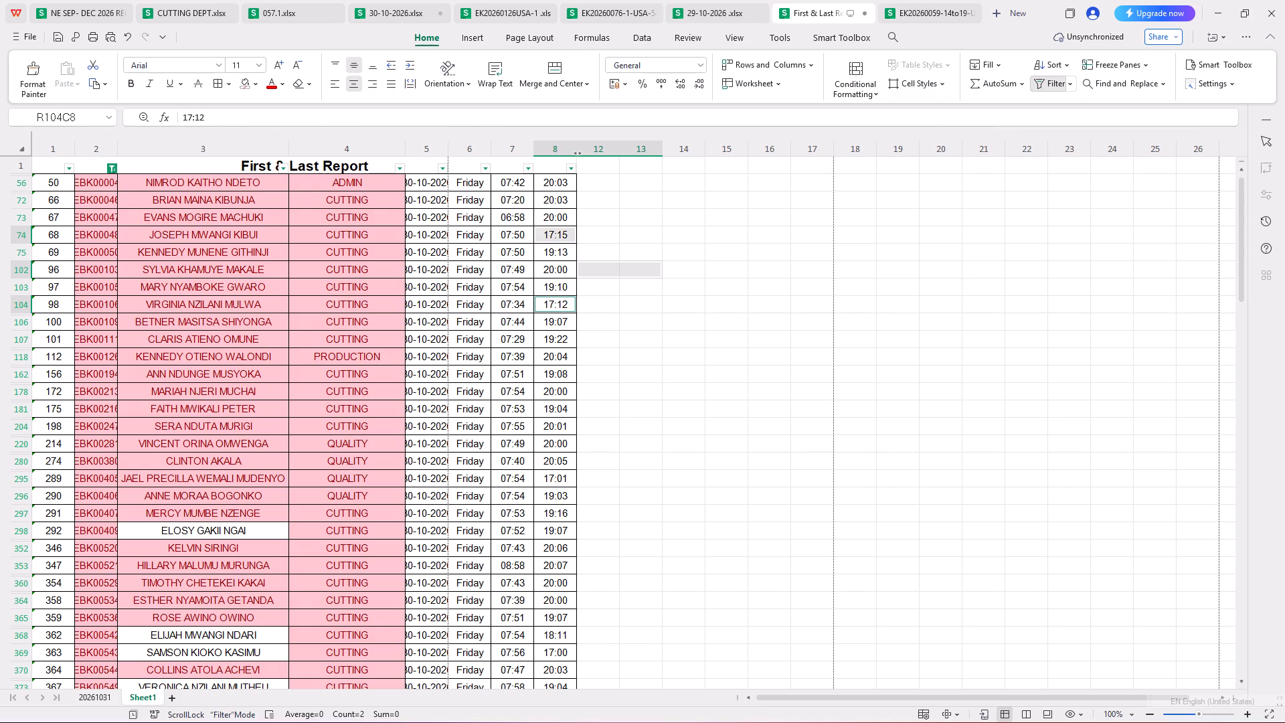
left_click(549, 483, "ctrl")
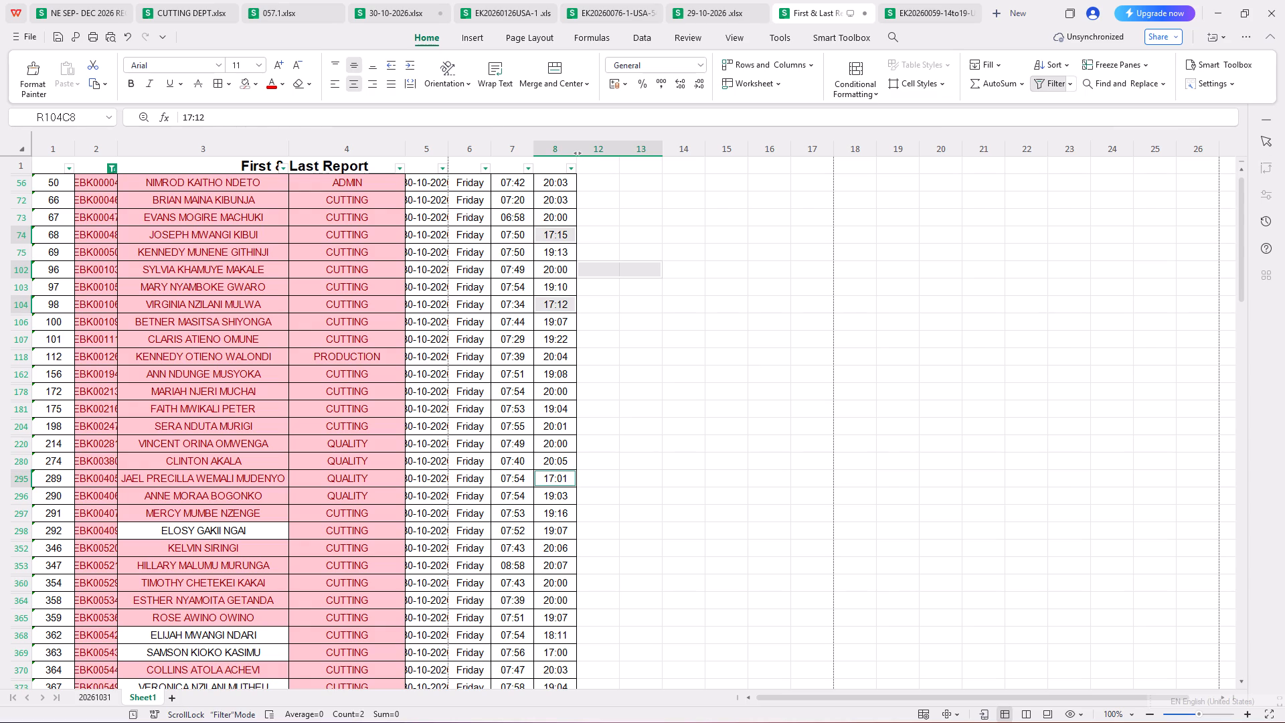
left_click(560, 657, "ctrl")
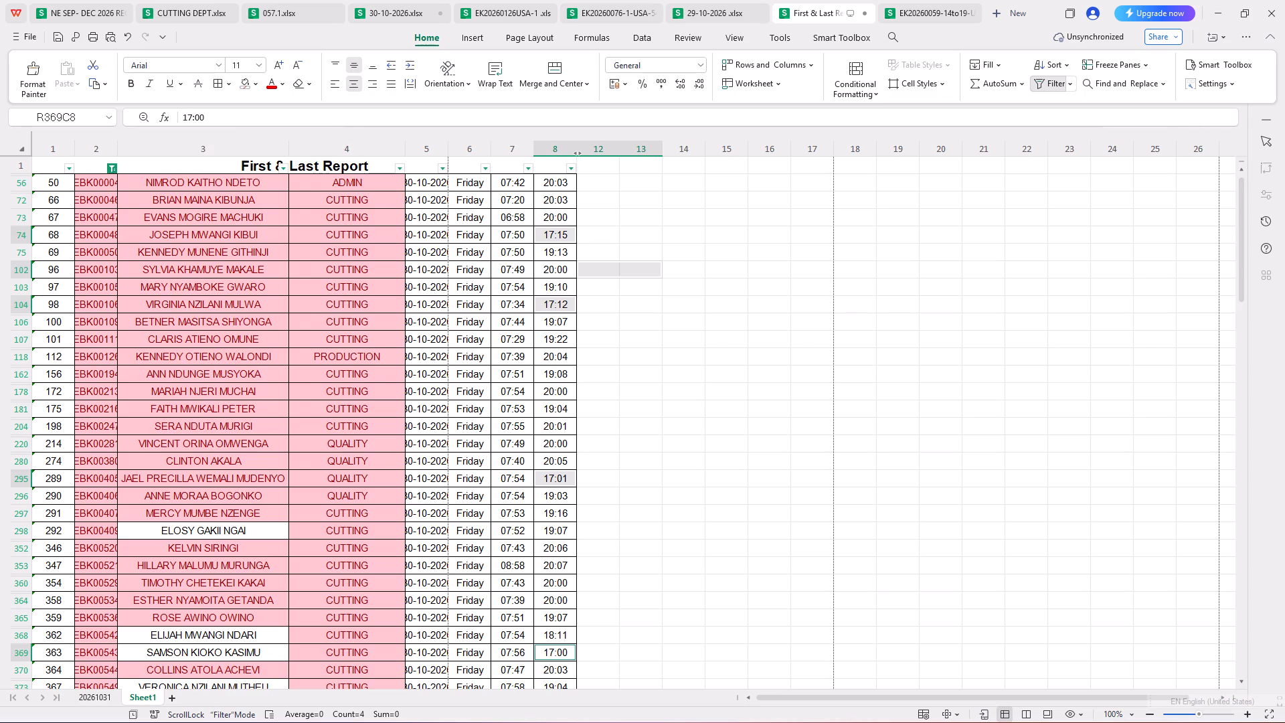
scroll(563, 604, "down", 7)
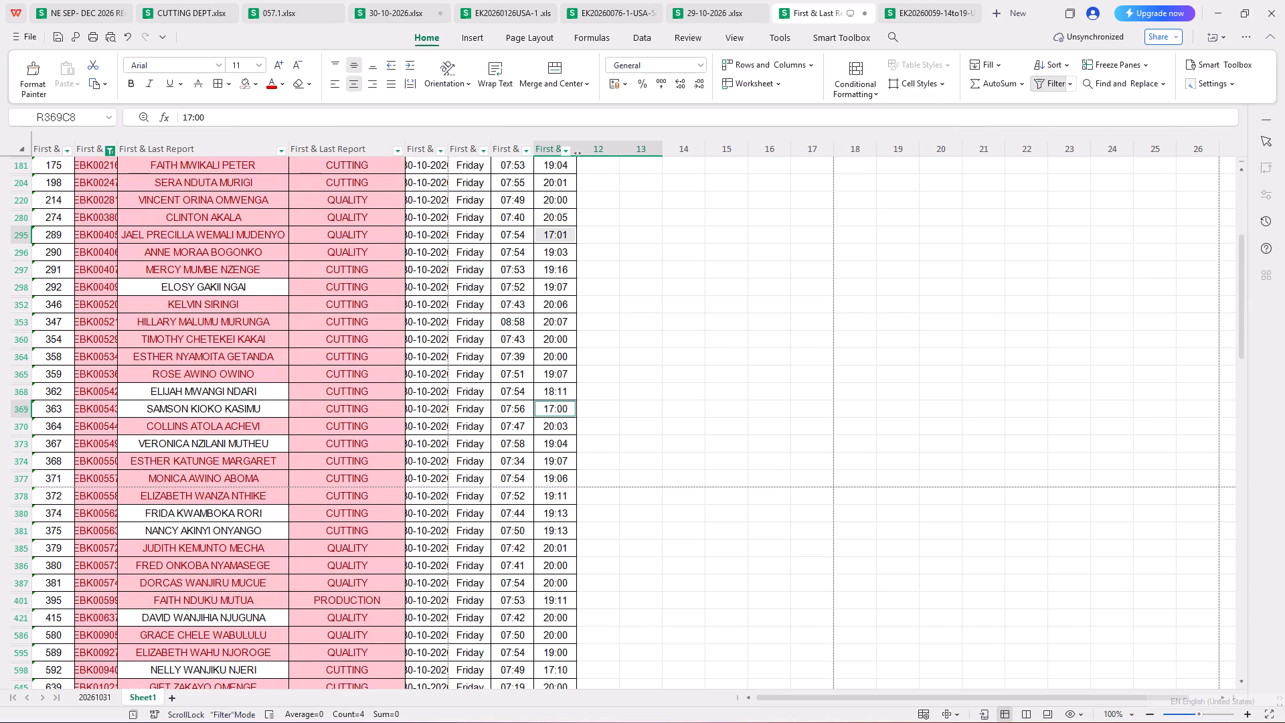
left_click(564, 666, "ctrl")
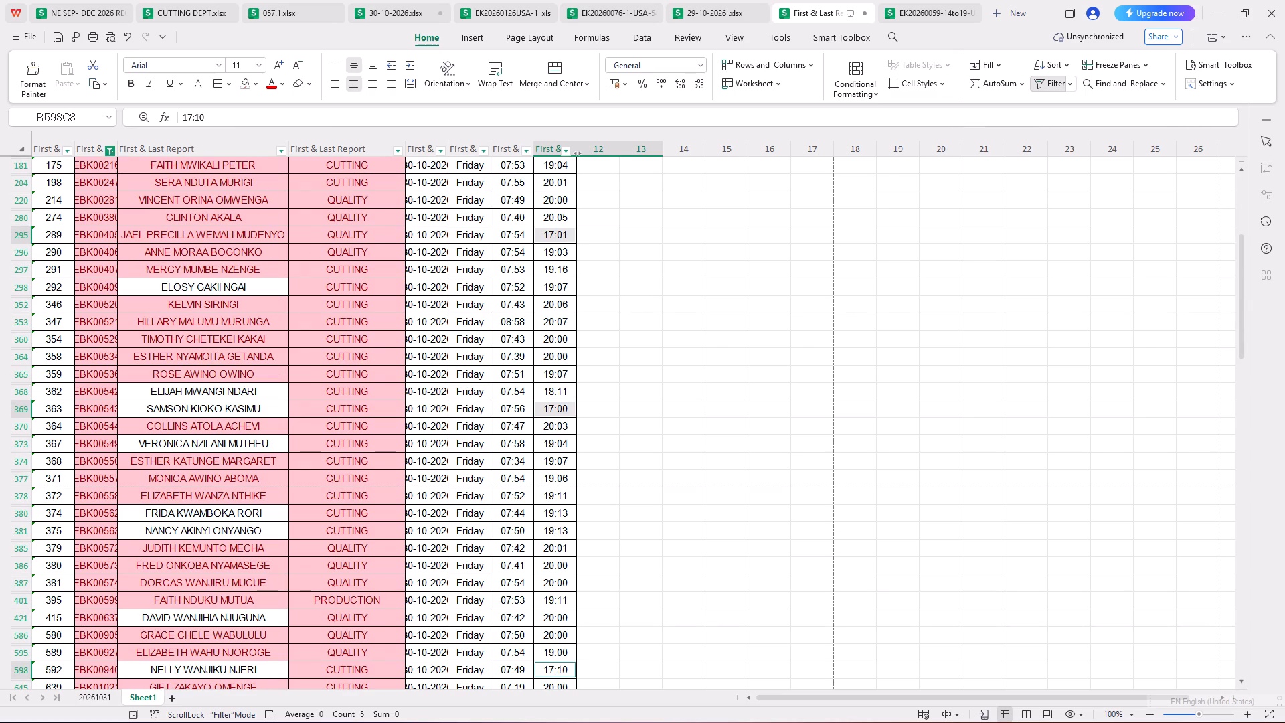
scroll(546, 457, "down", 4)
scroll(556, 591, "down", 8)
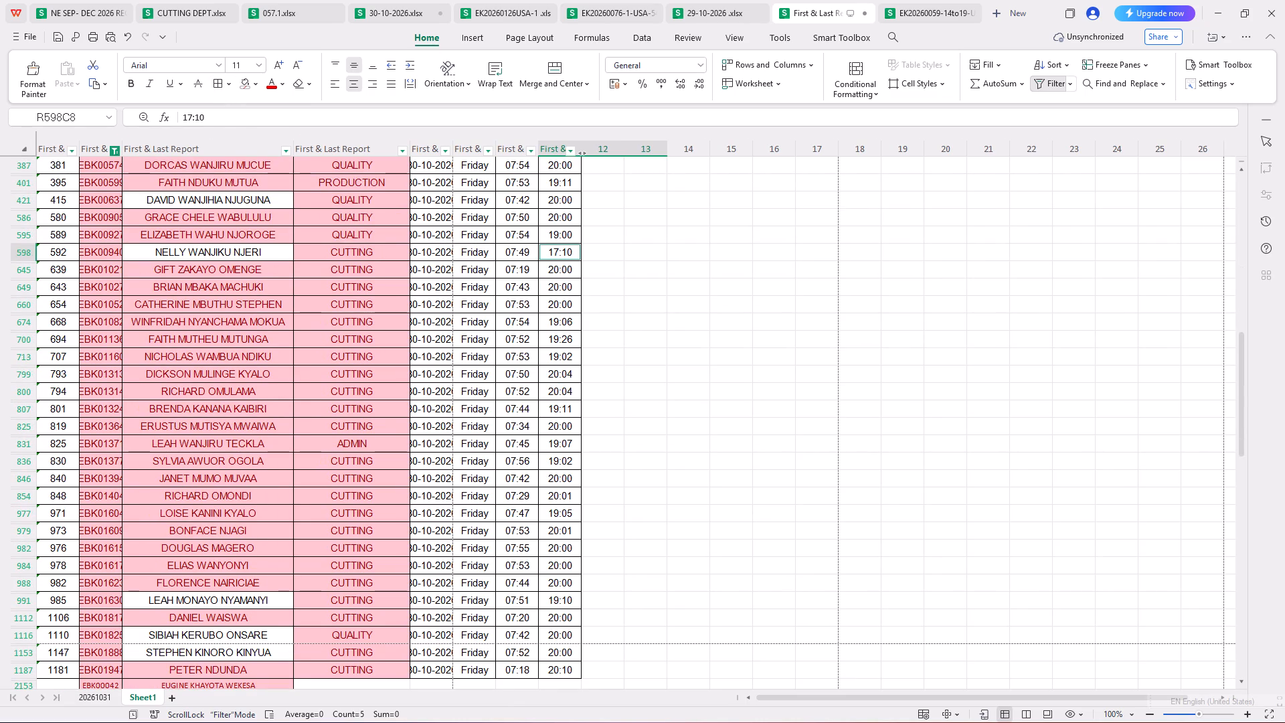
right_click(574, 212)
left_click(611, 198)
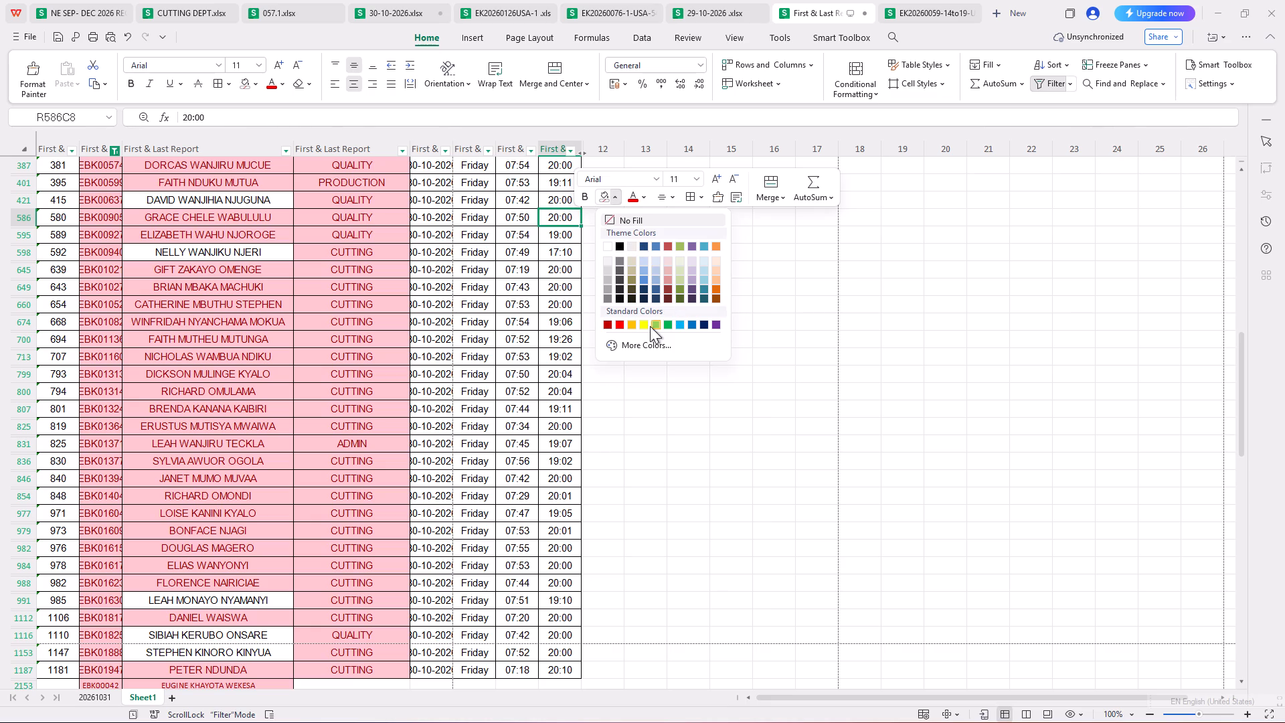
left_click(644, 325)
Fill the column 8 cells showing 17:15, 17:12, 17:01, 17:00 and 17:10, plus the 20:00 cell in row 586, with yellow.
scroll(644, 325, "down", 3)
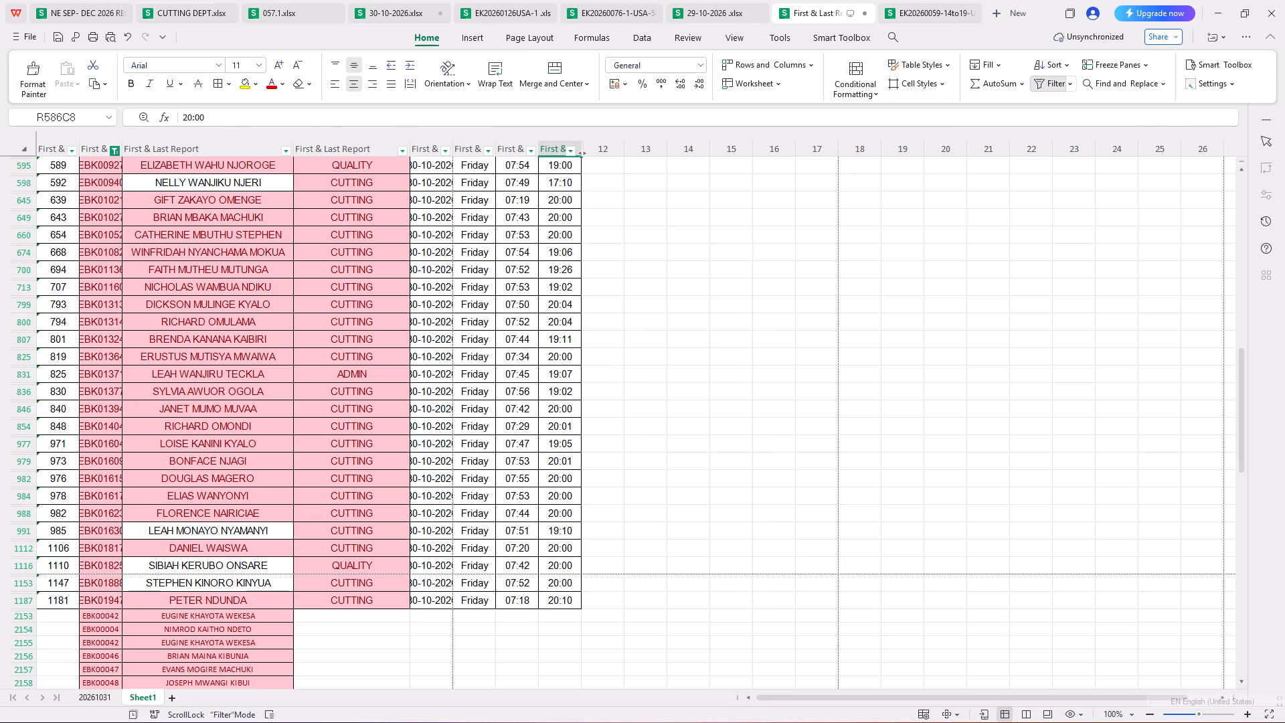
scroll(574, 386, "up", 11)
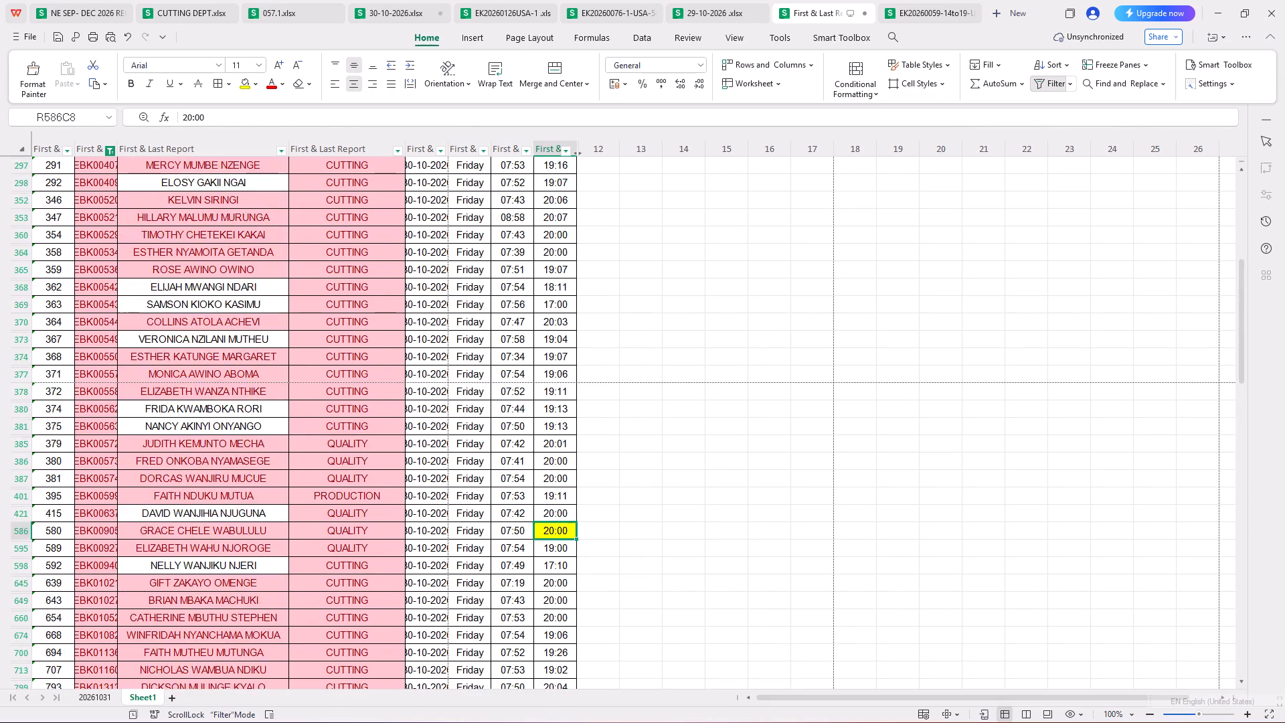
scroll(575, 385, "up", 12)
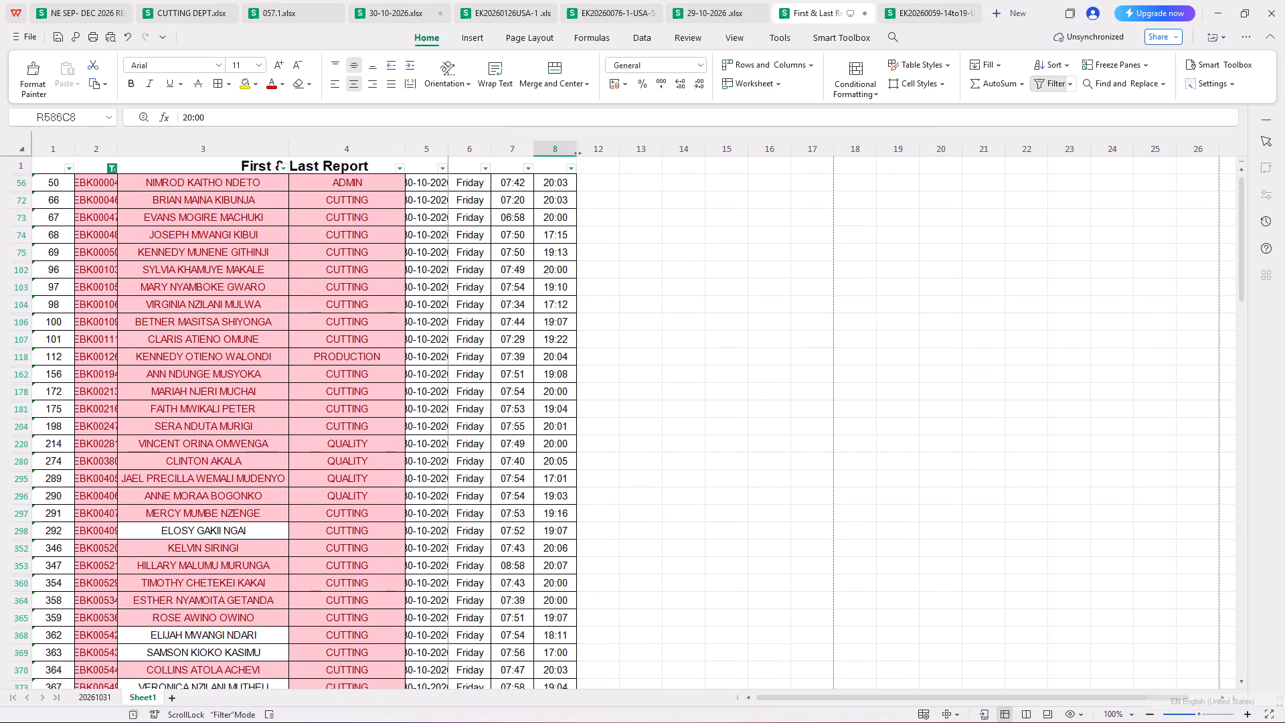
left_click(568, 238)
left_click(693, 291)
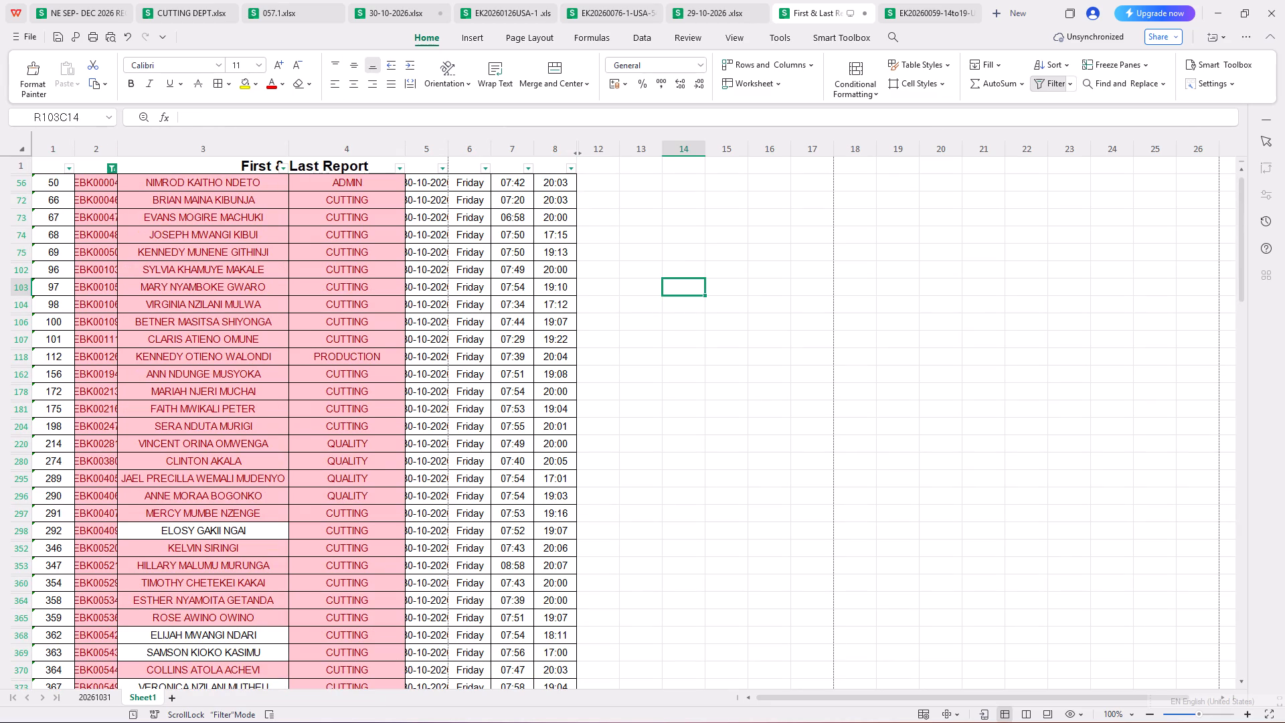
left_click(559, 230, "ctrl")
left_click(567, 301, "ctrl")
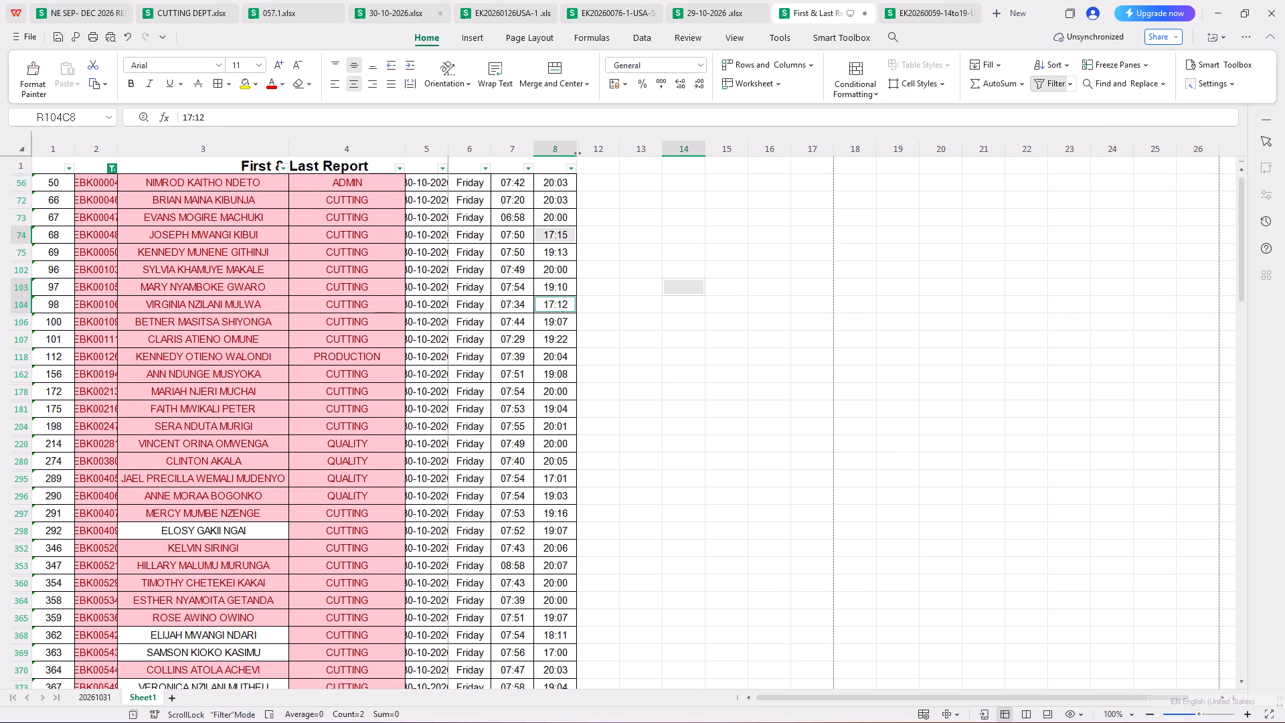
left_click(545, 479, "ctrl")
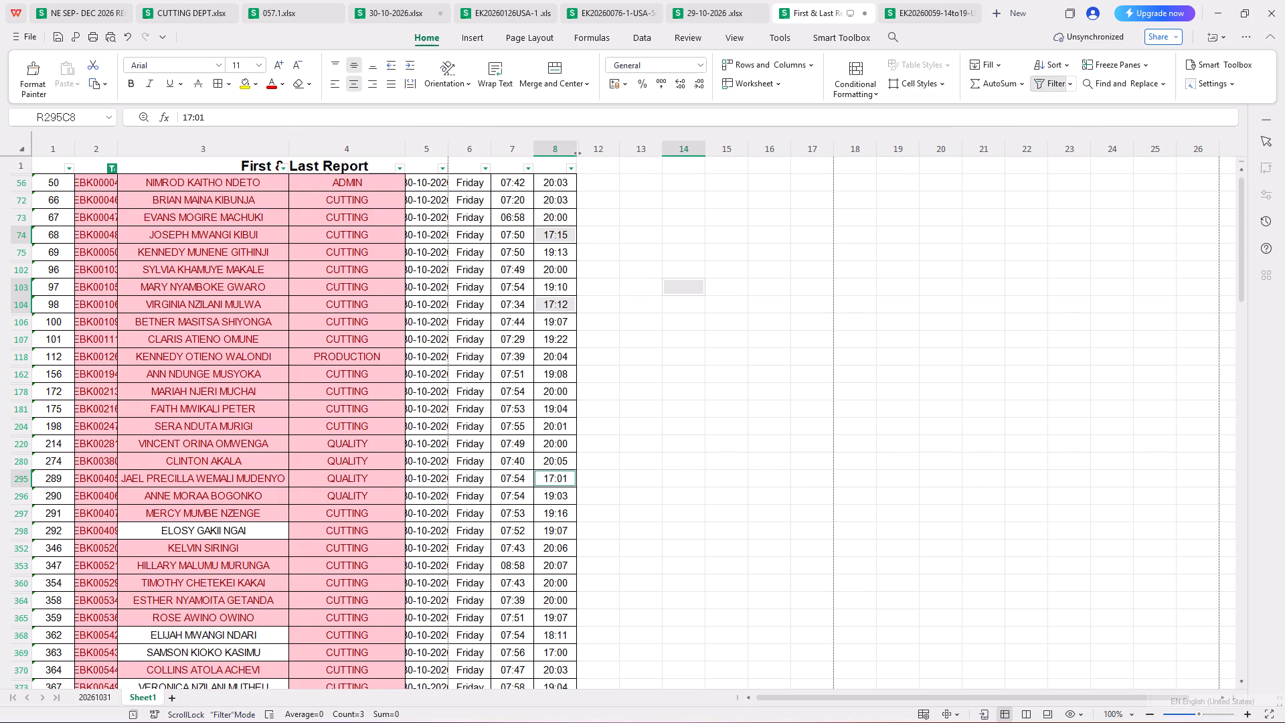
scroll(562, 465, "down", 3)
scroll(570, 519, "down", 2)
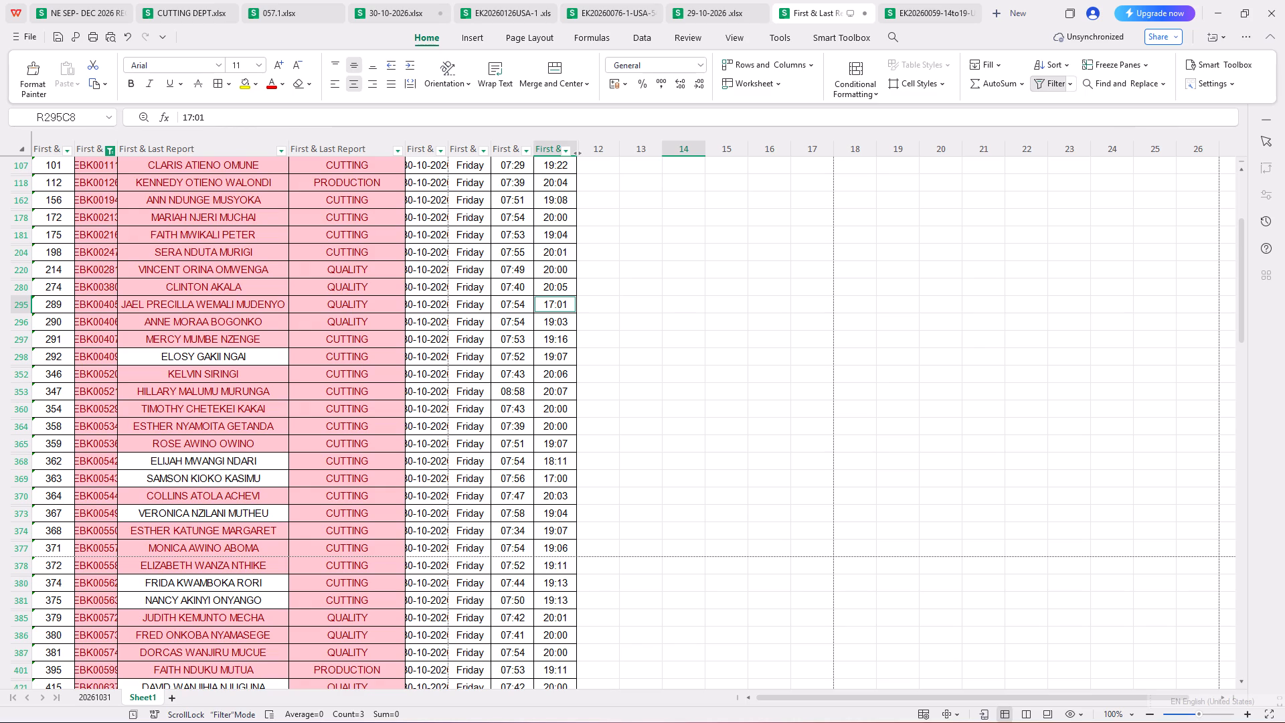
left_click(555, 486, "ctrl")
scroll(506, 588, "down", 7)
left_click(553, 503, "ctrl")
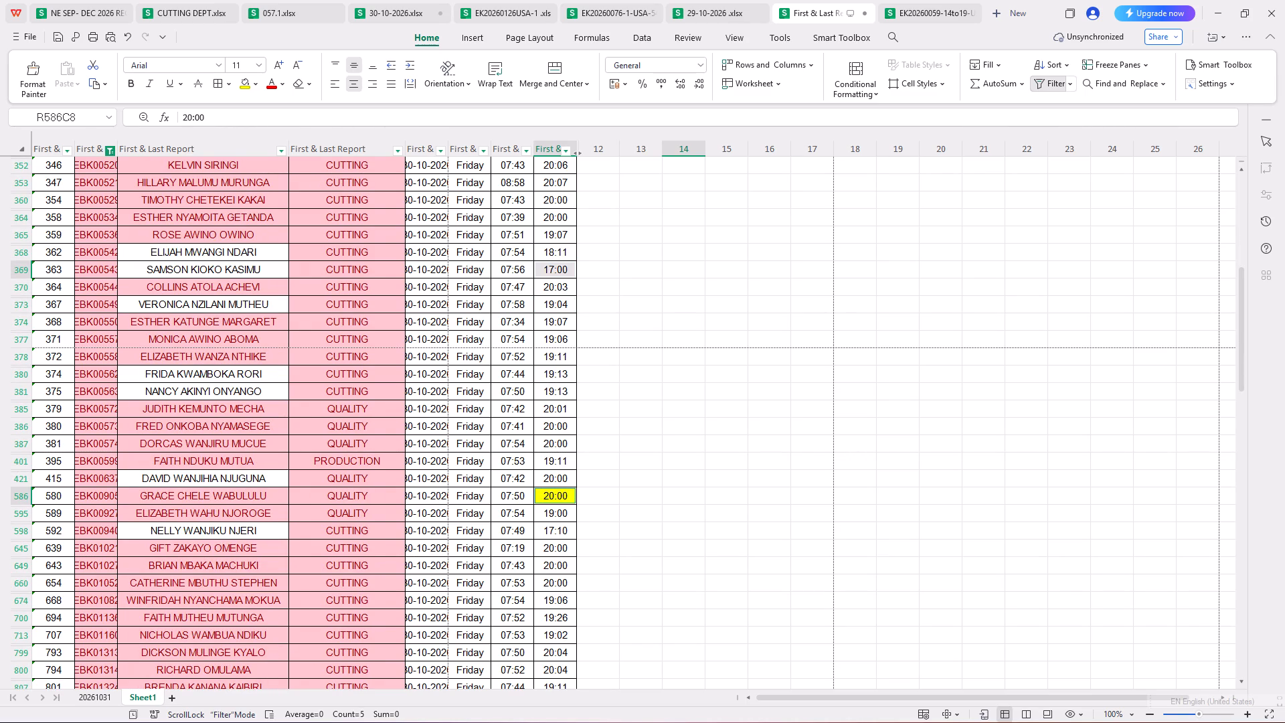
scroll(545, 592, "down", 13)
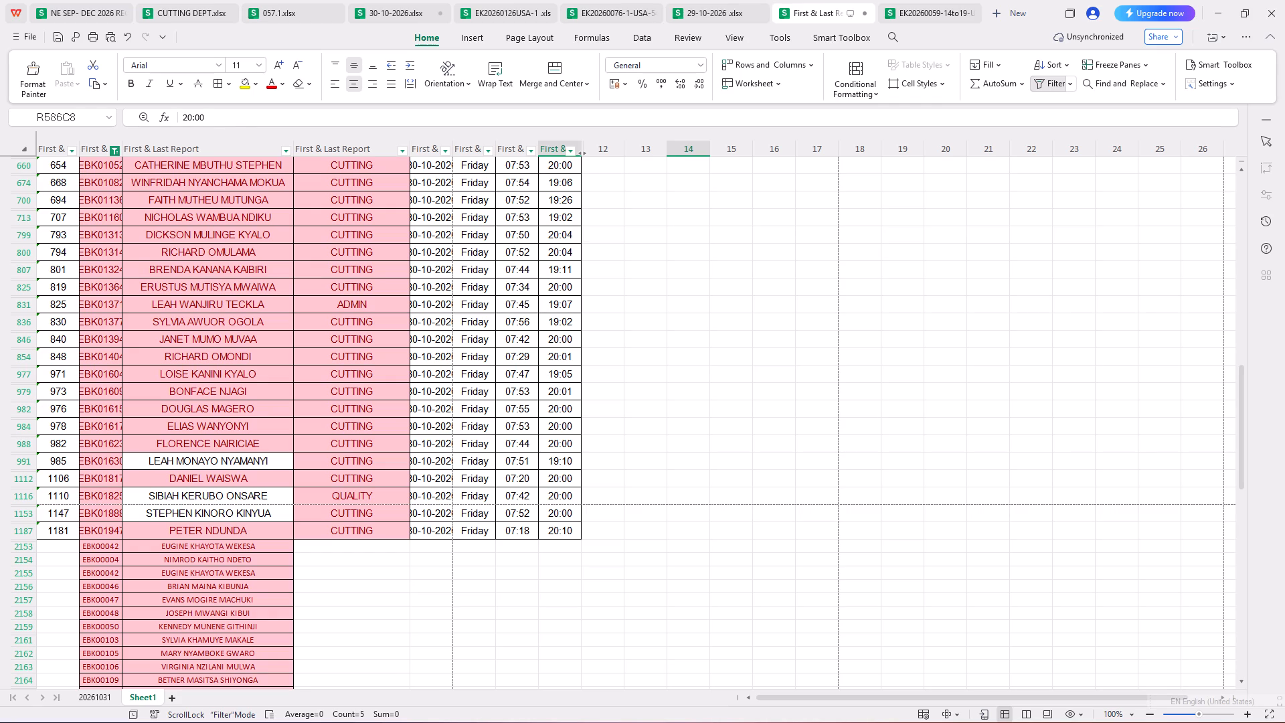
scroll(555, 300, "up", 3)
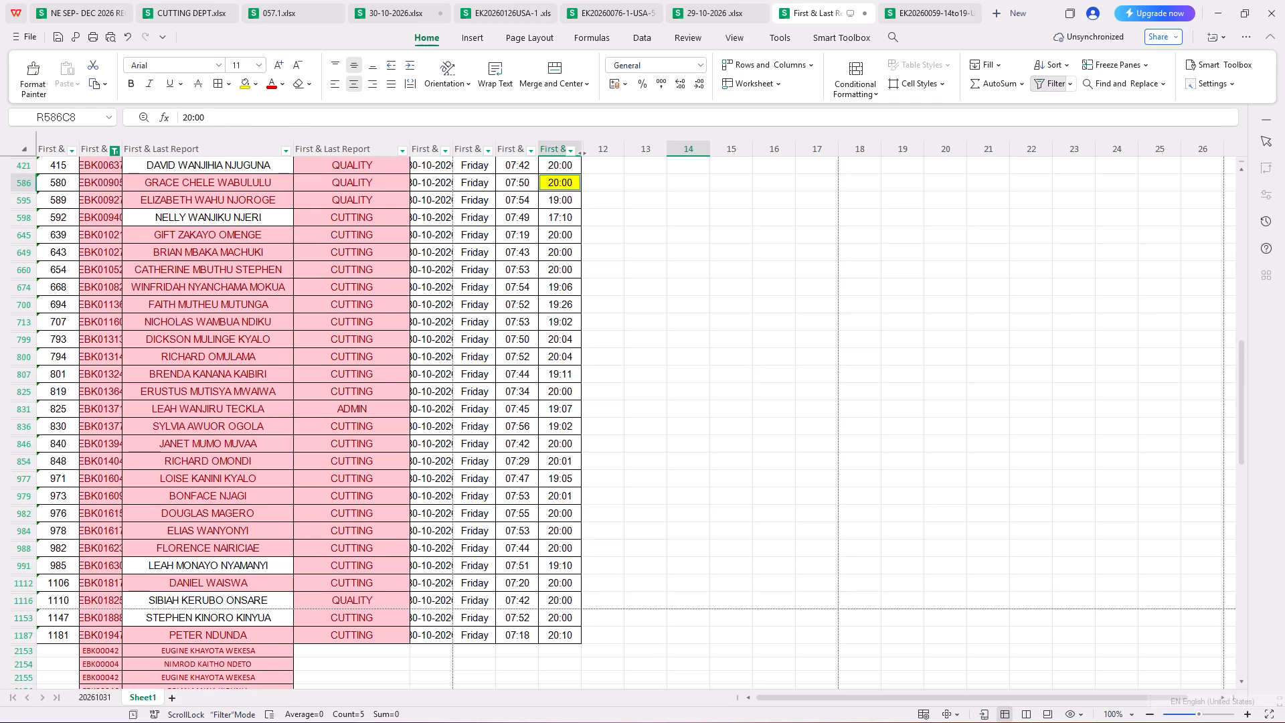
left_click(564, 224, "ctrl")
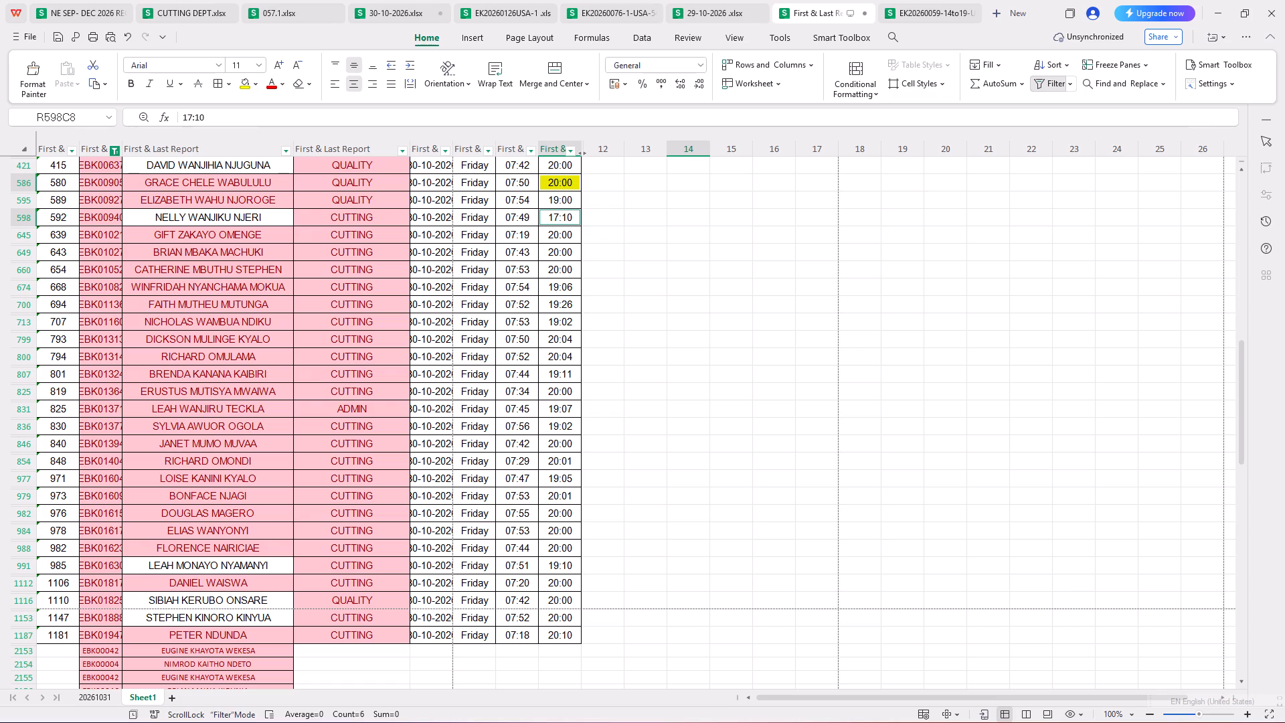
right_click(564, 224)
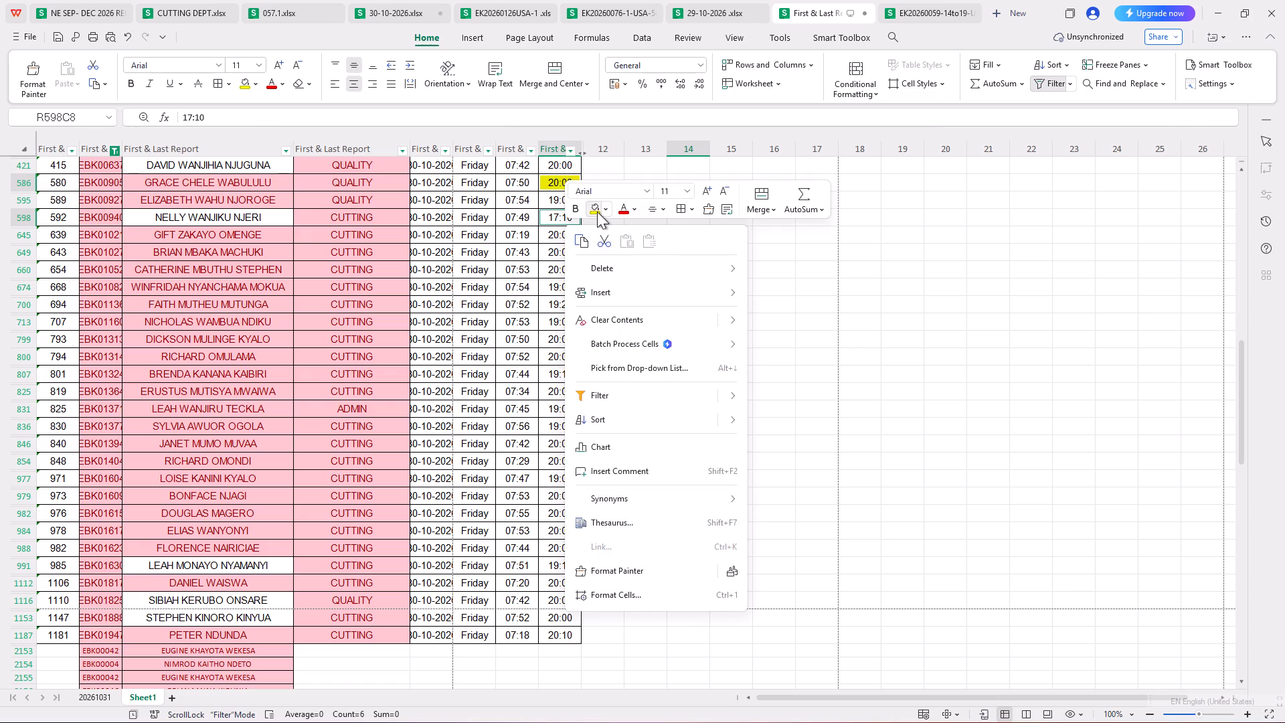
left_click(597, 212)
Filter column 8 of the First & Last Report by the yellow cell colour.
scroll(596, 323, "up", 13)
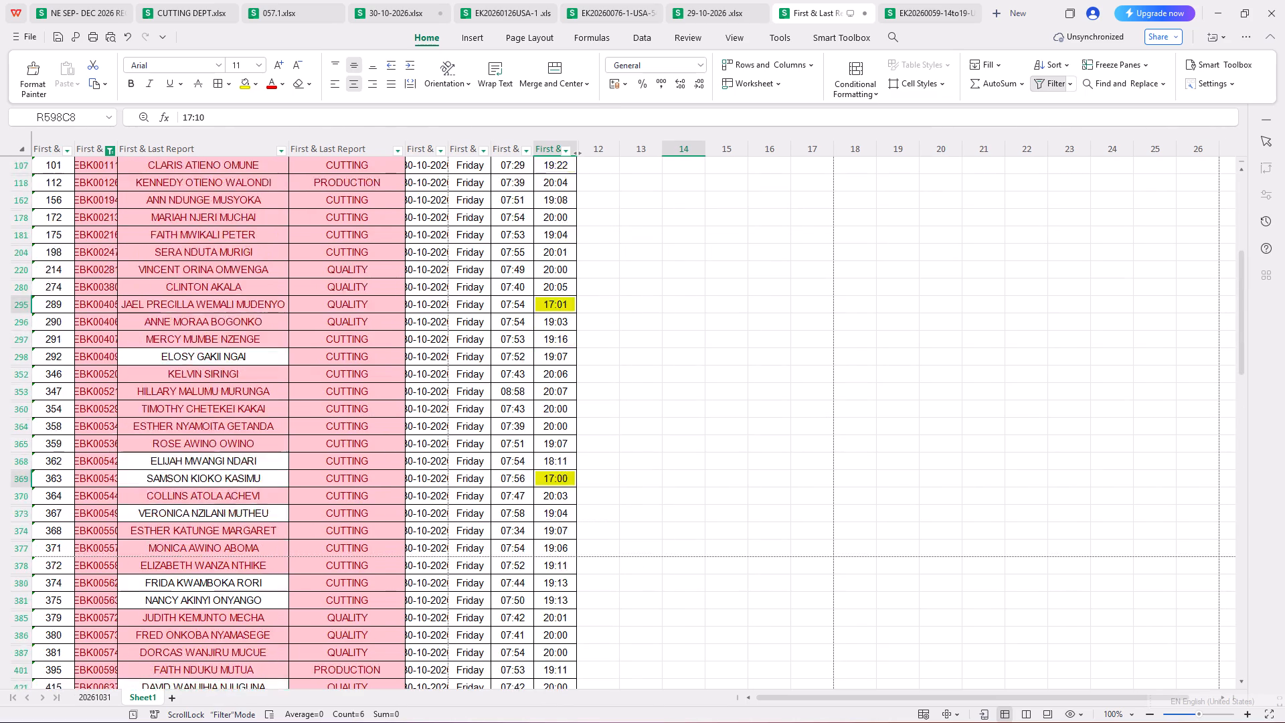
scroll(596, 323, "up", 12)
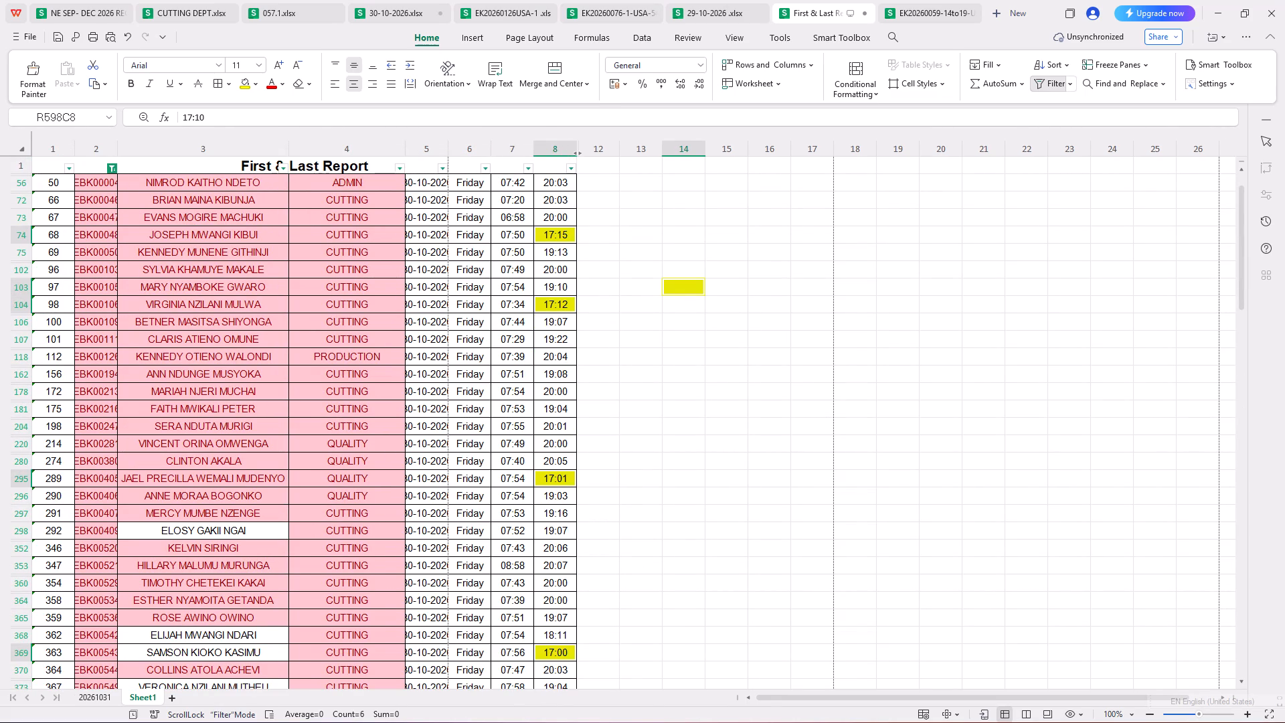
left_click(568, 169)
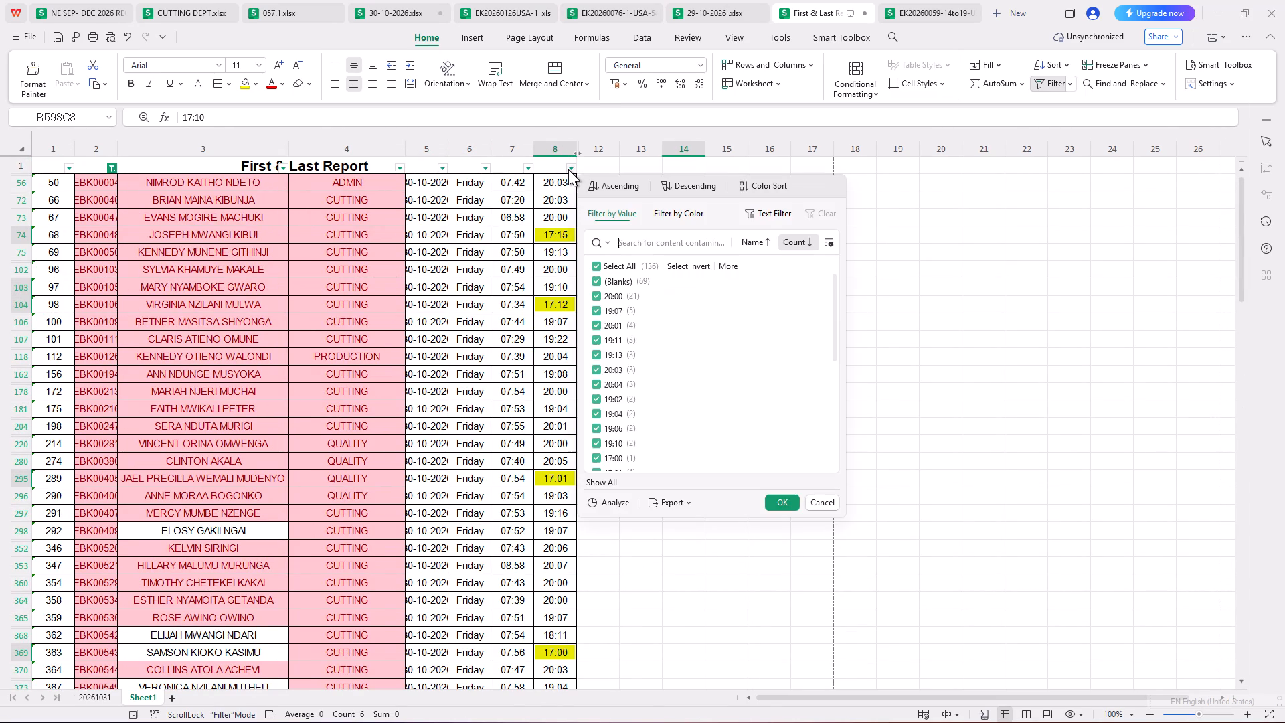
left_click(665, 212)
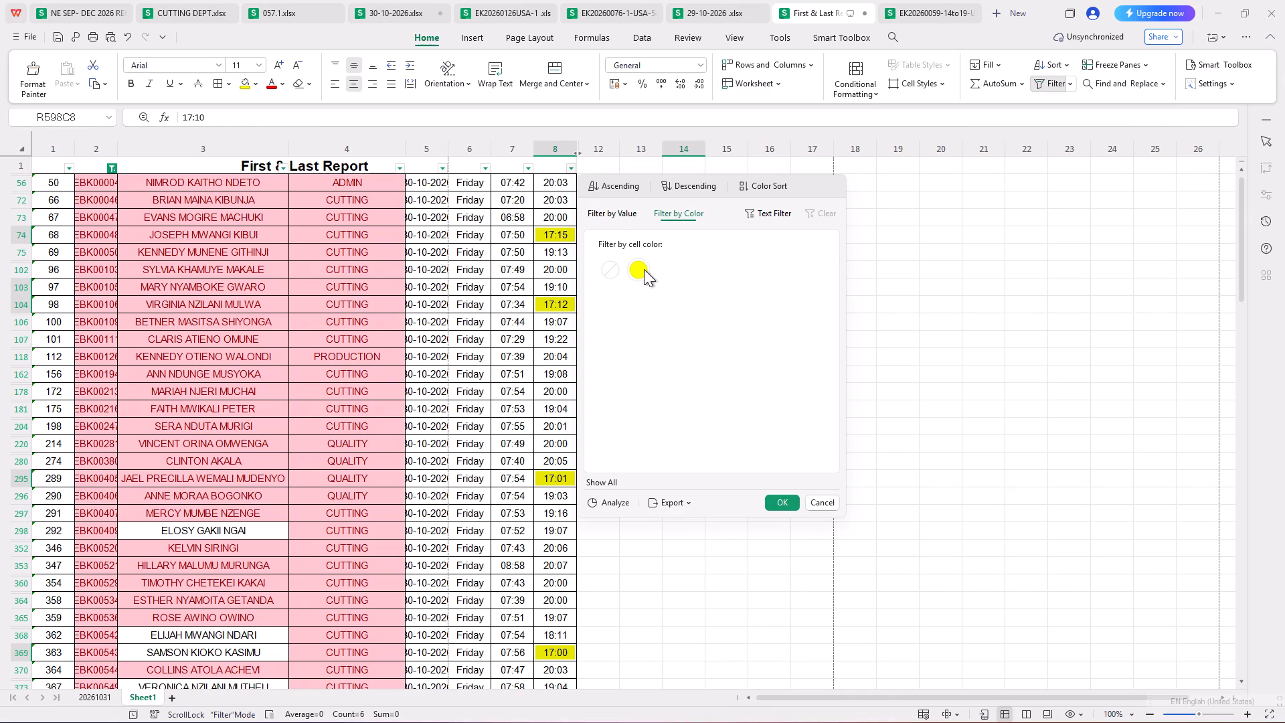
left_click(644, 269)
left_click(772, 498)
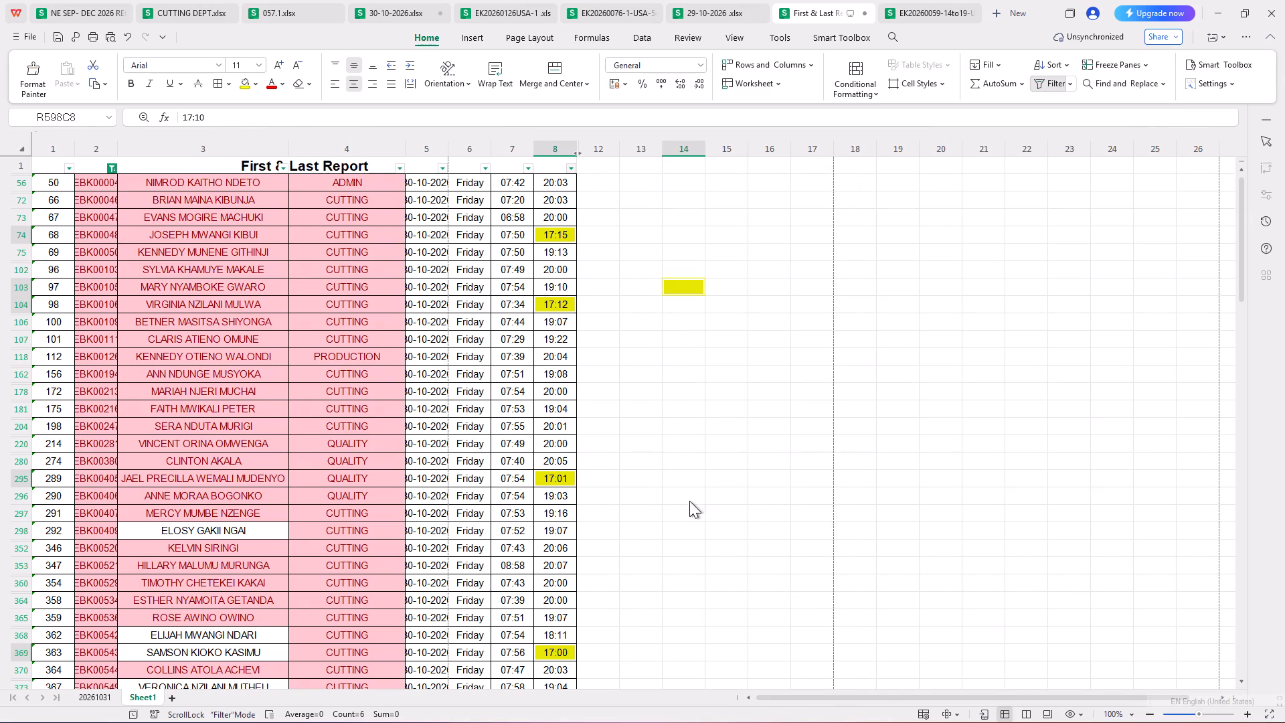
Copy the filtered employee IDs from column 2 into the Employee ID column of the 30-10-2026 form, starting at row 75.
left_click_drag(109, 183, 111, 218)
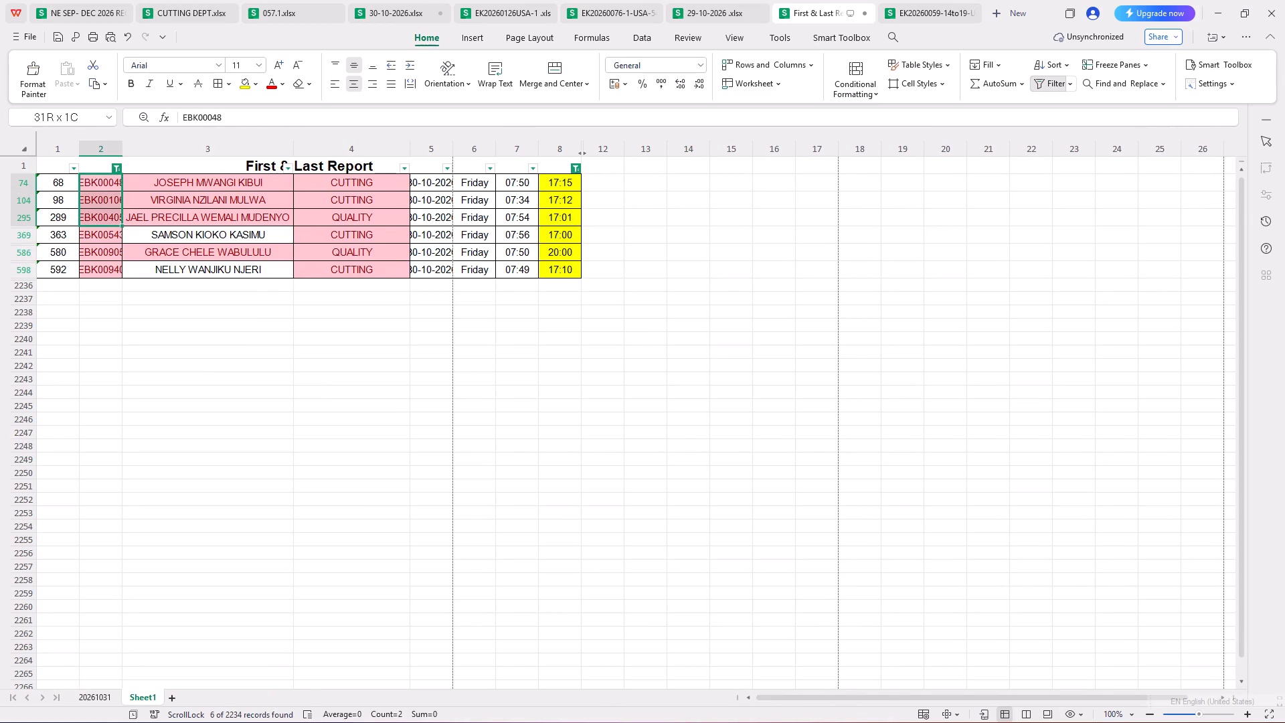
left_click_drag(111, 218, 112, 264)
key("ctrl+c")
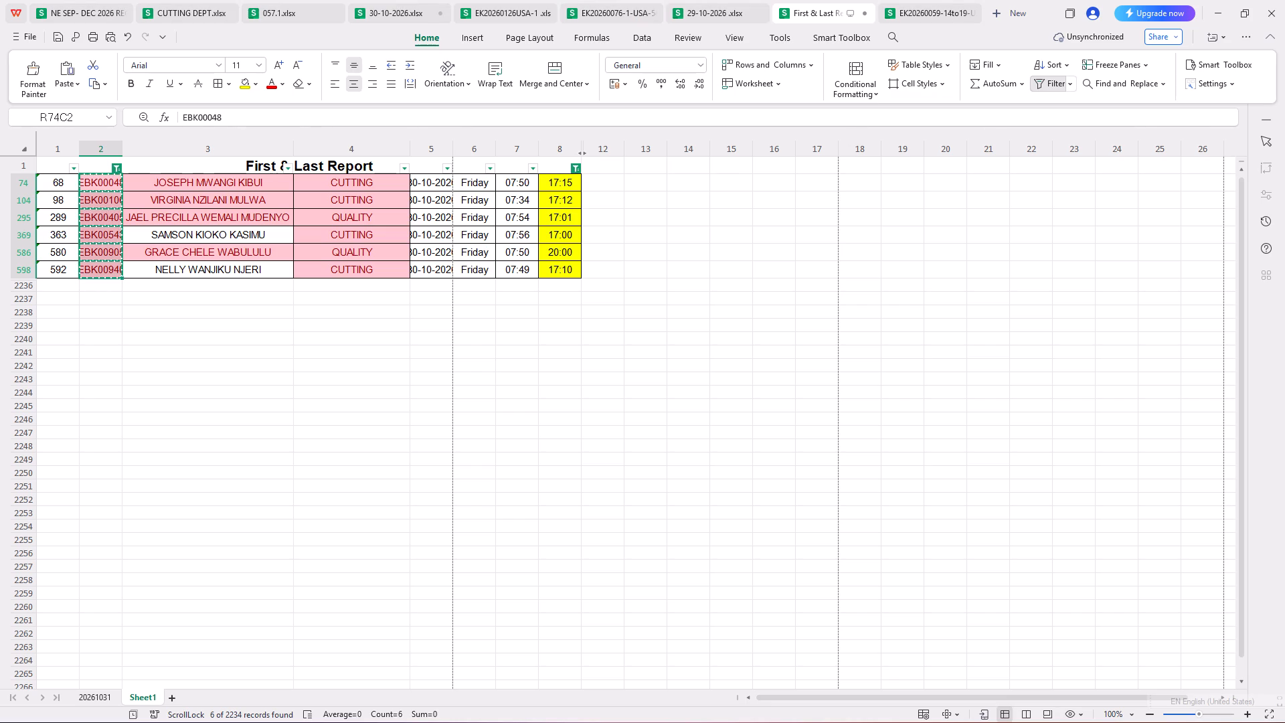
left_click(382, 16)
scroll(354, 265, "down", 2)
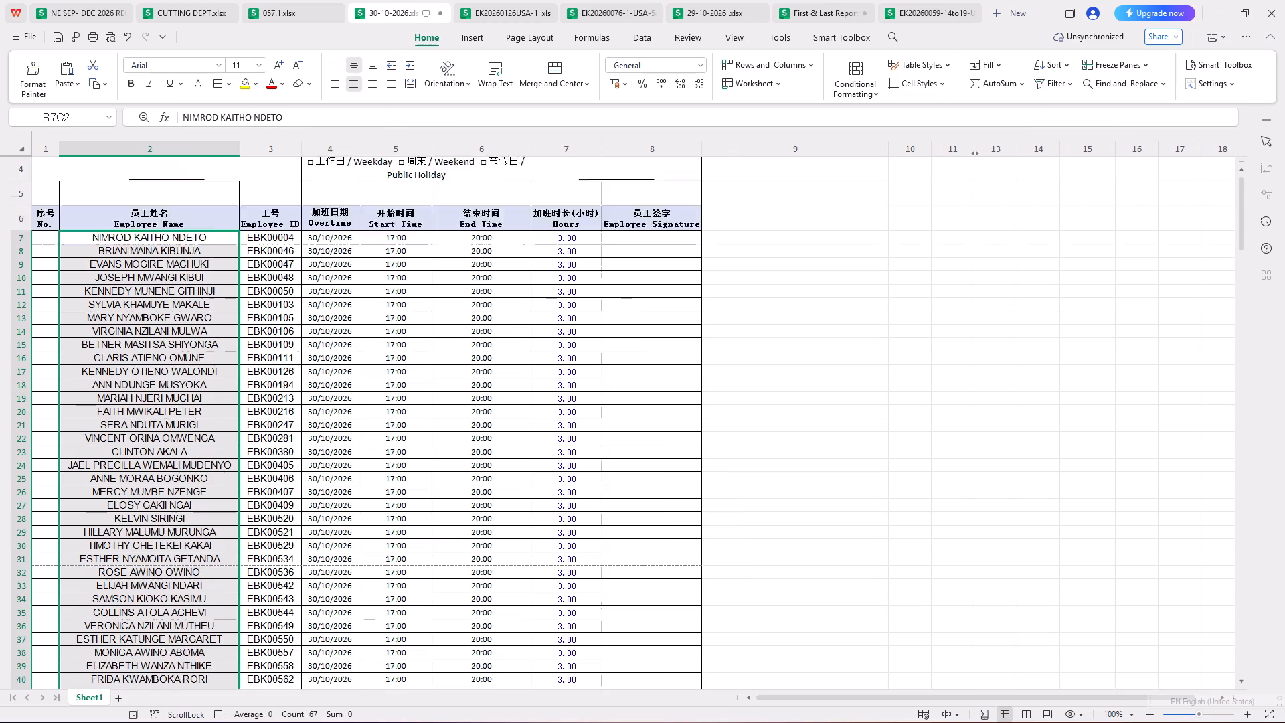
scroll(357, 287, "down", 17)
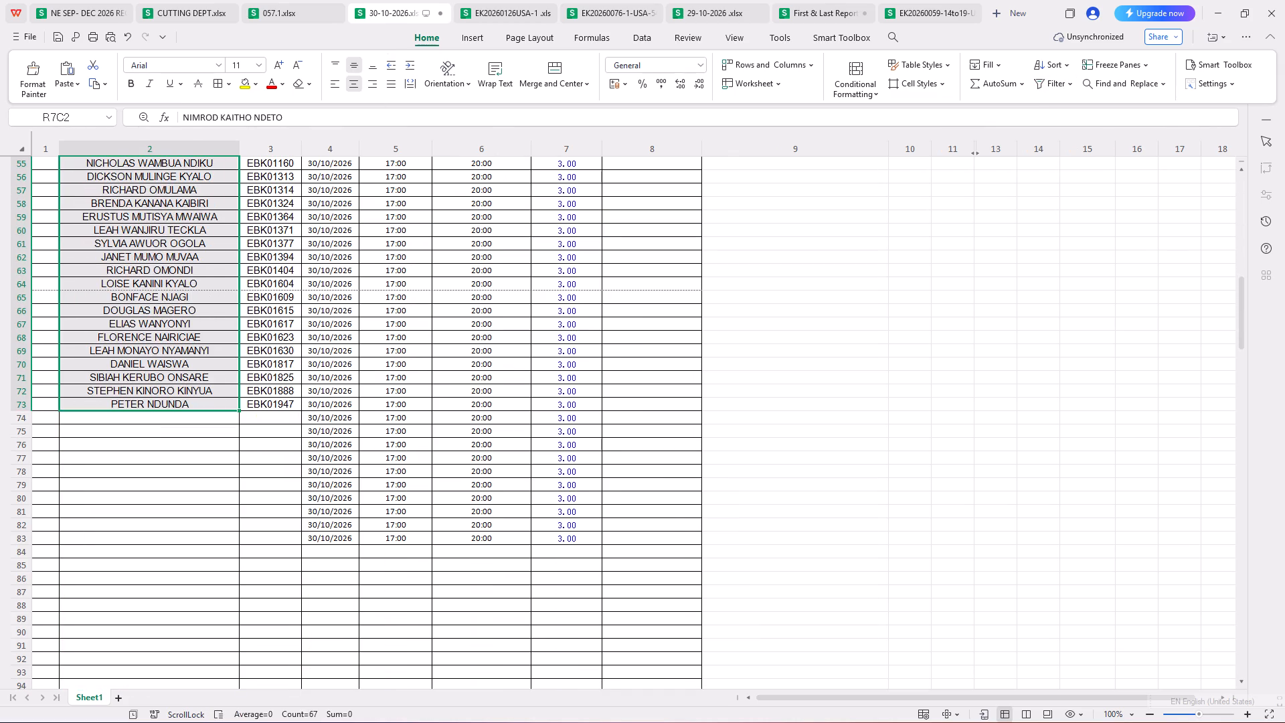
left_click(270, 428)
key("ctrl+v")
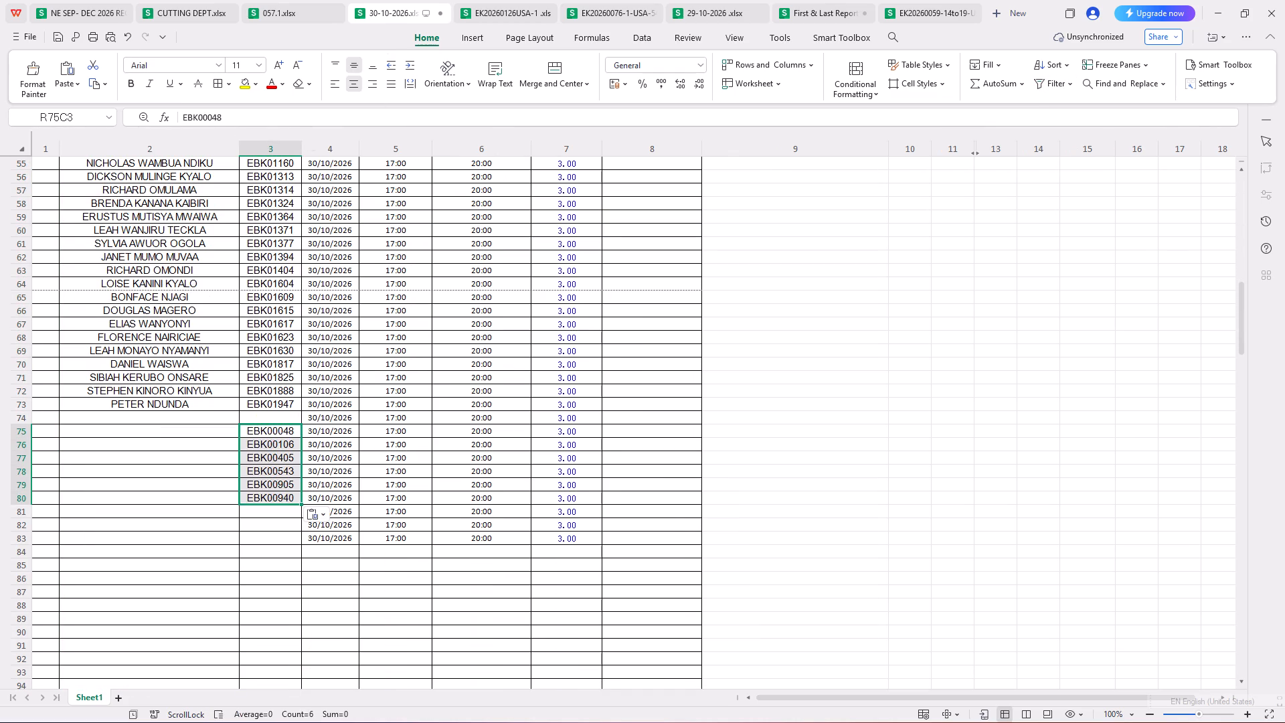
Apply duplicate-value conditional formatting with light red fill and dark red text to the Employee ID column of the 30-10-2026 form.
left_click(280, 142)
left_click(875, 67)
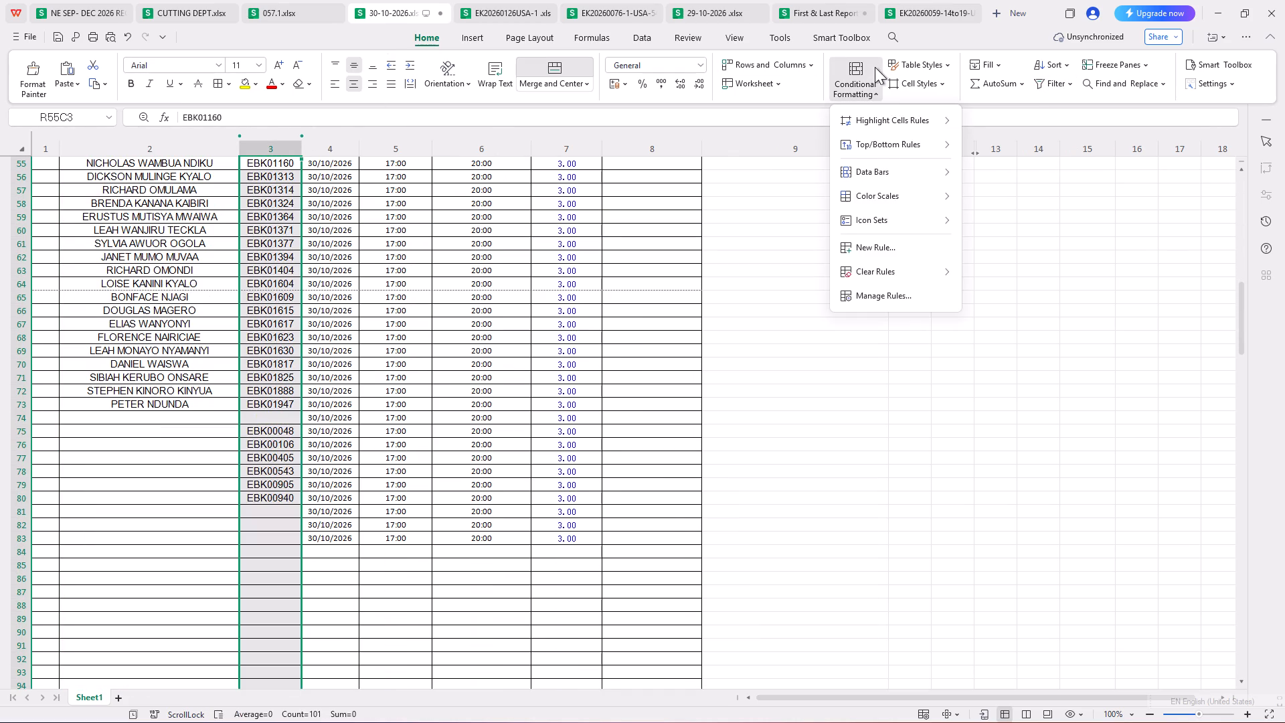
left_click(1029, 272)
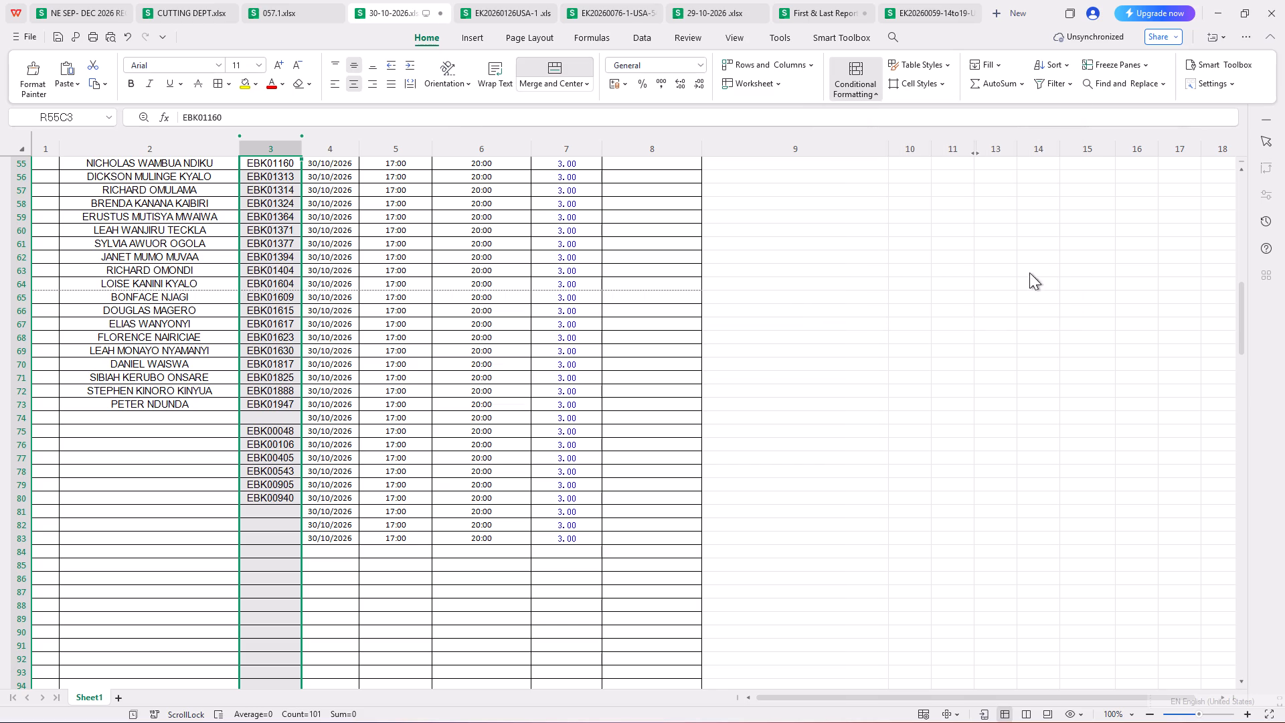
left_click(743, 396)
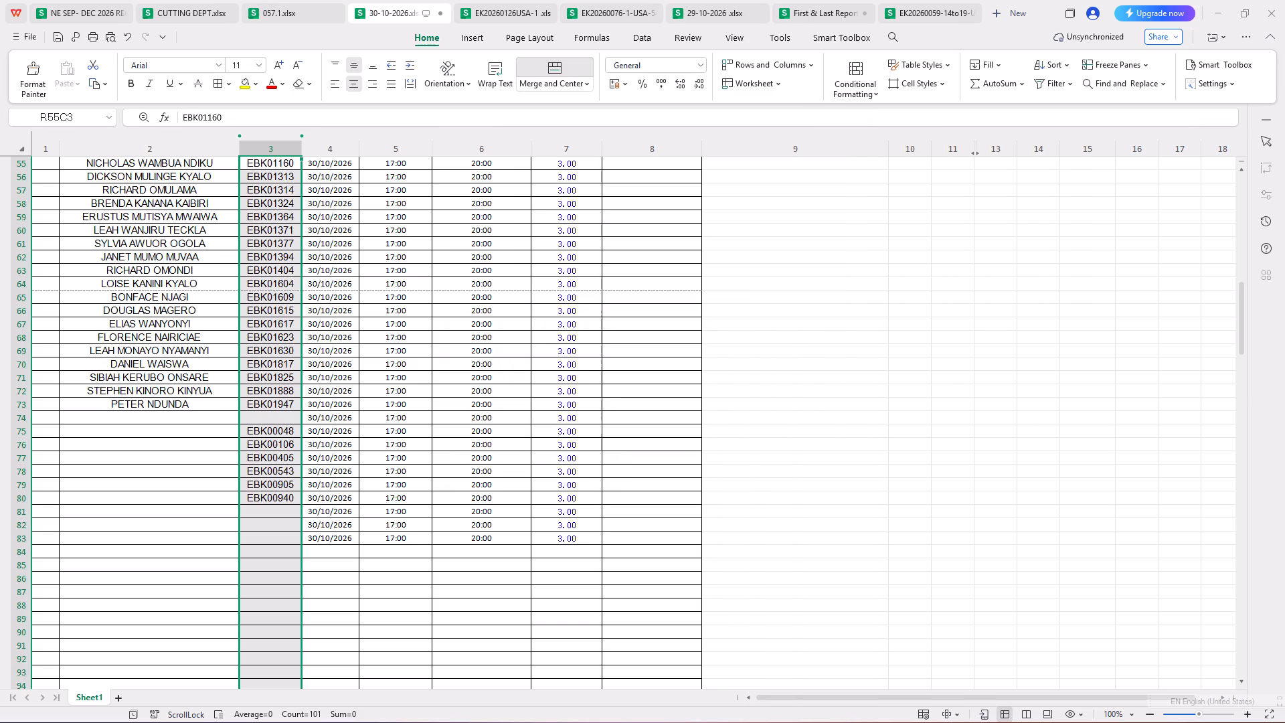
Delete the form rows with red-highlighted duplicate employee IDs at rows 47, 48 and 34, one at a time in that order.
scroll(387, 455, "up", 9)
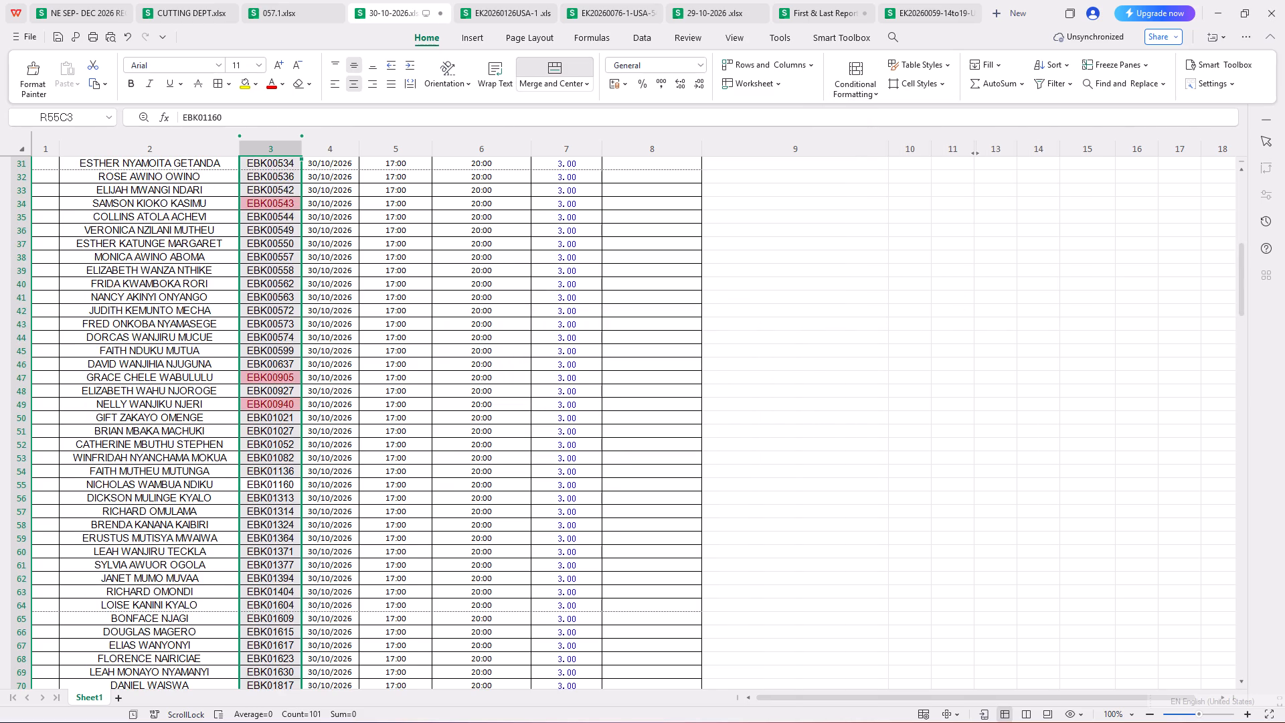
left_click(21, 376)
right_click(21, 376)
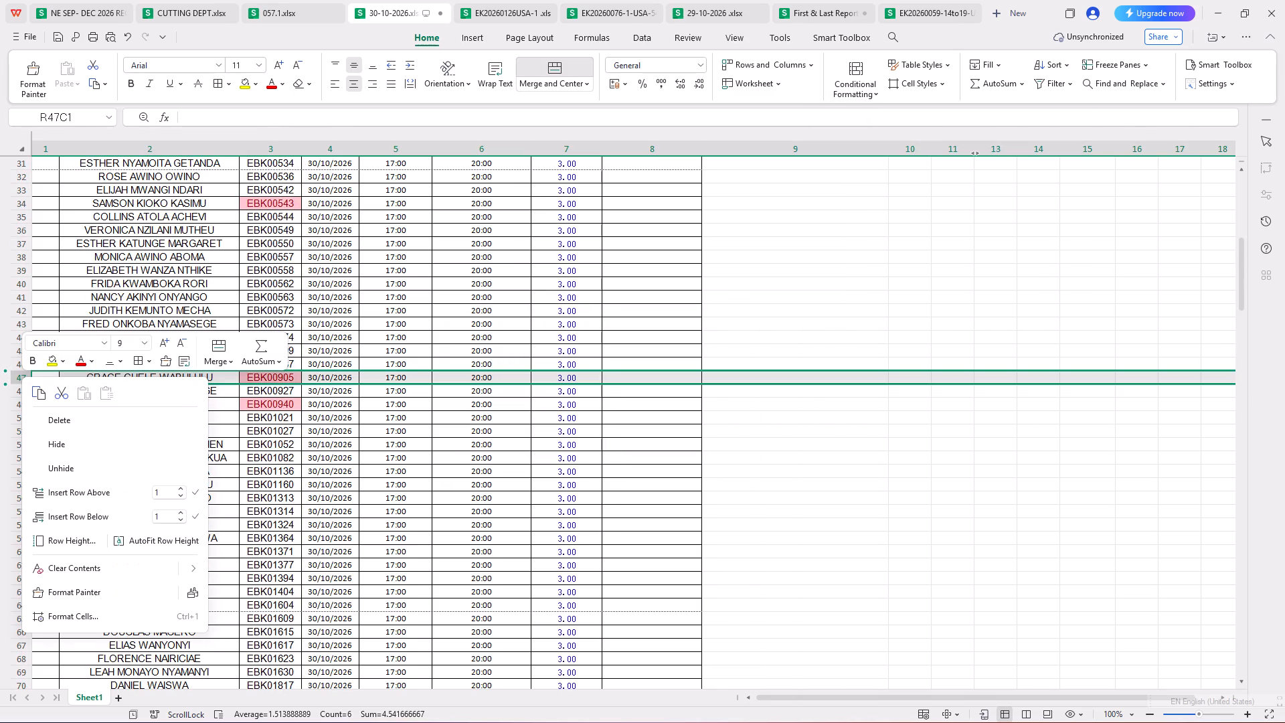
left_click(63, 421)
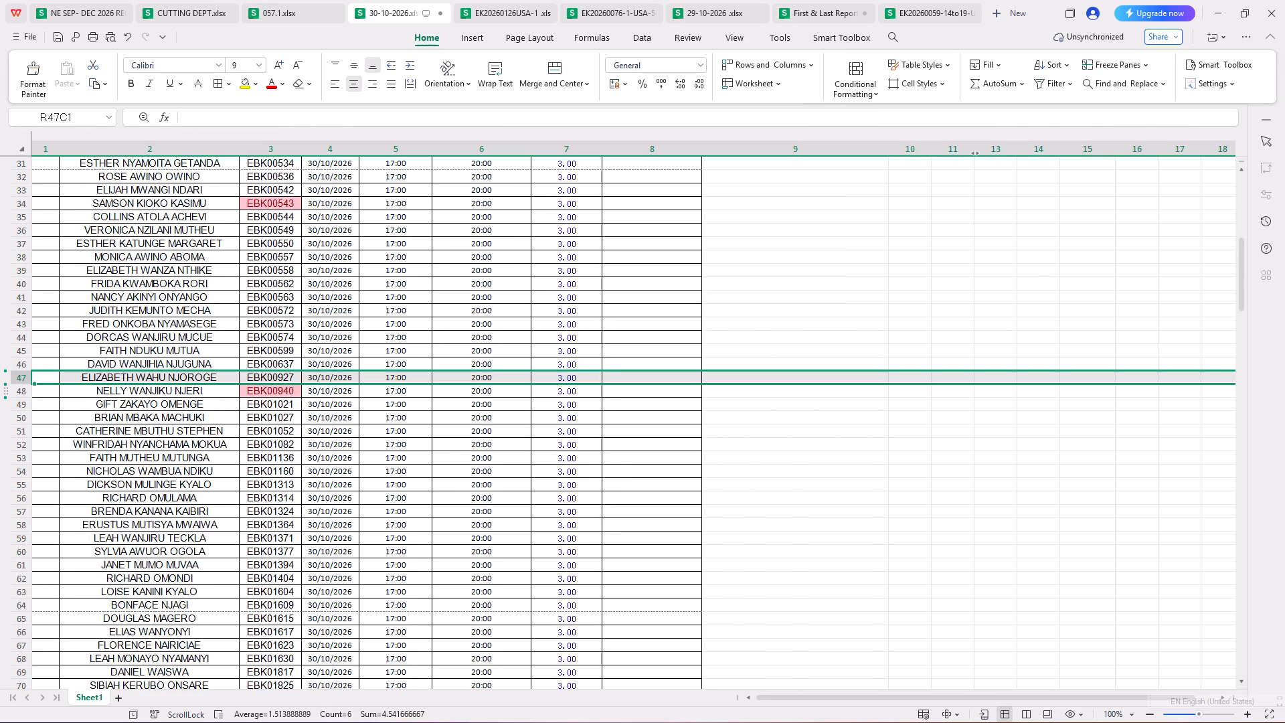
left_click(13, 390)
right_click(13, 390)
left_click(58, 431)
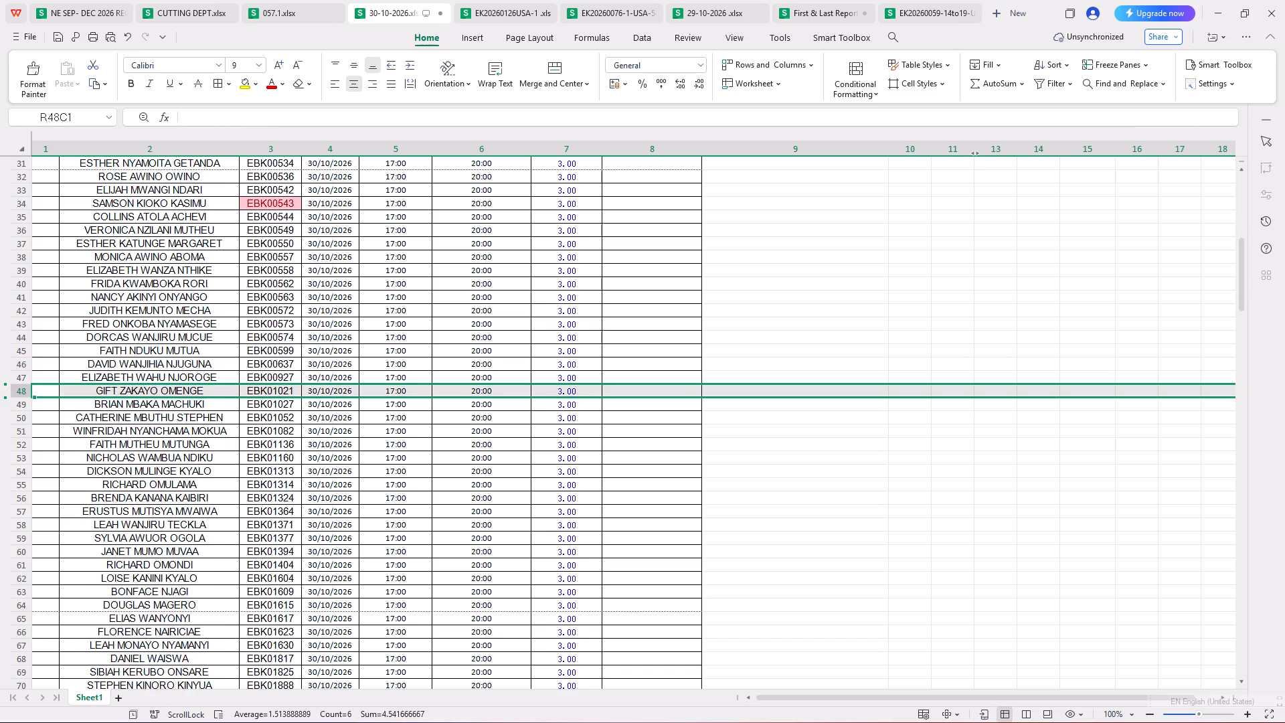
scroll(197, 297, "up", 3)
left_click(19, 321)
right_click(19, 321)
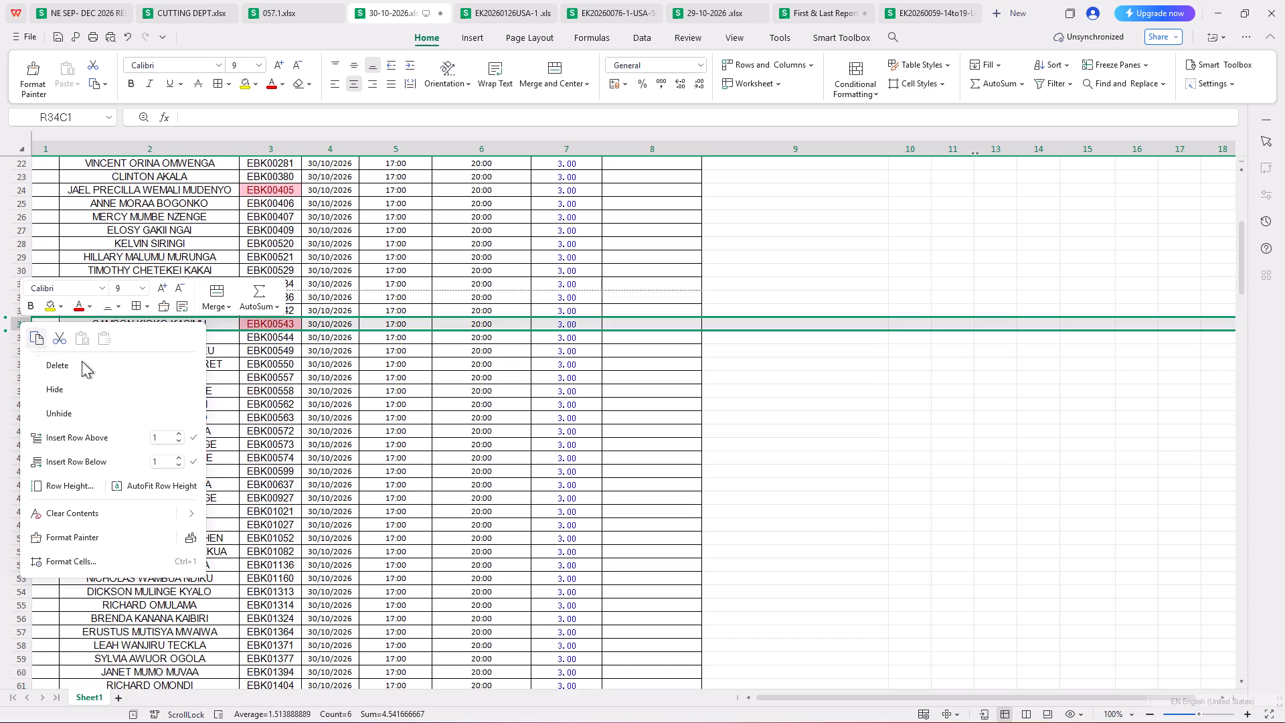
left_click(90, 358)
Delete the remaining staff rows with red-highlighted duplicate IDs at rows 24, 14 and 10, and check the list for others.
scroll(143, 380, "up", 5)
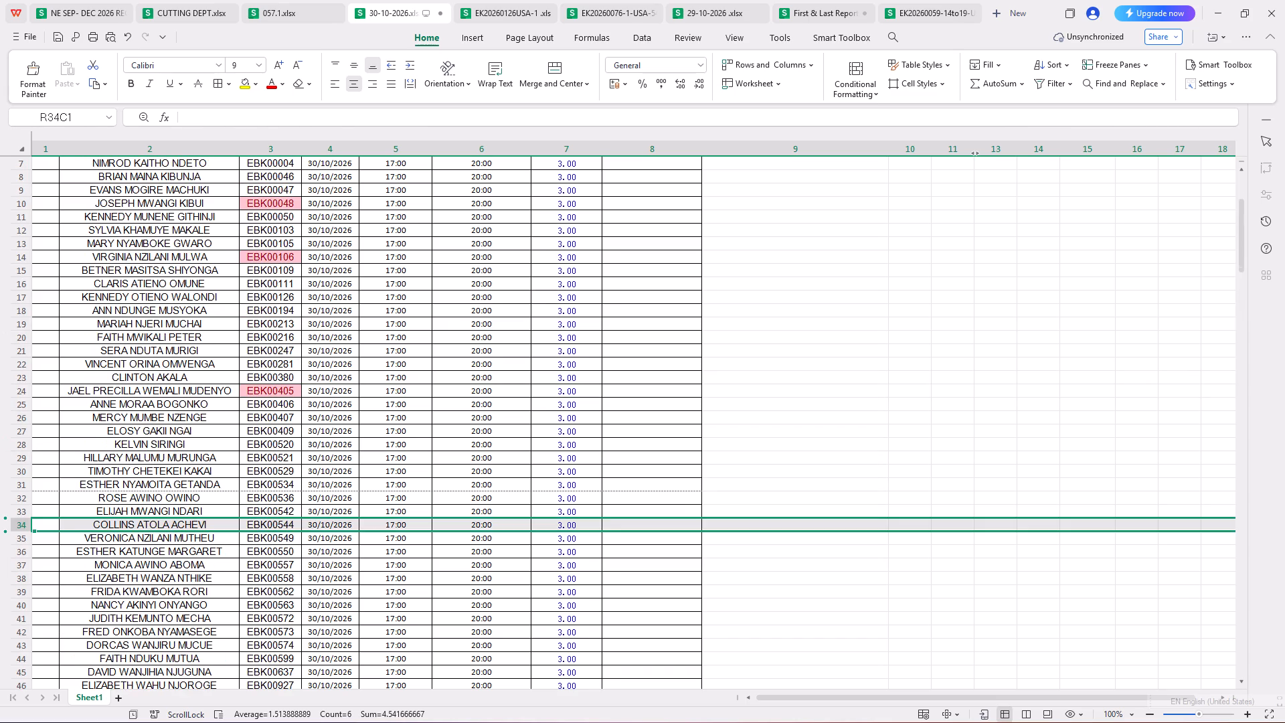
left_click(15, 394)
right_click(15, 394)
left_click(70, 432)
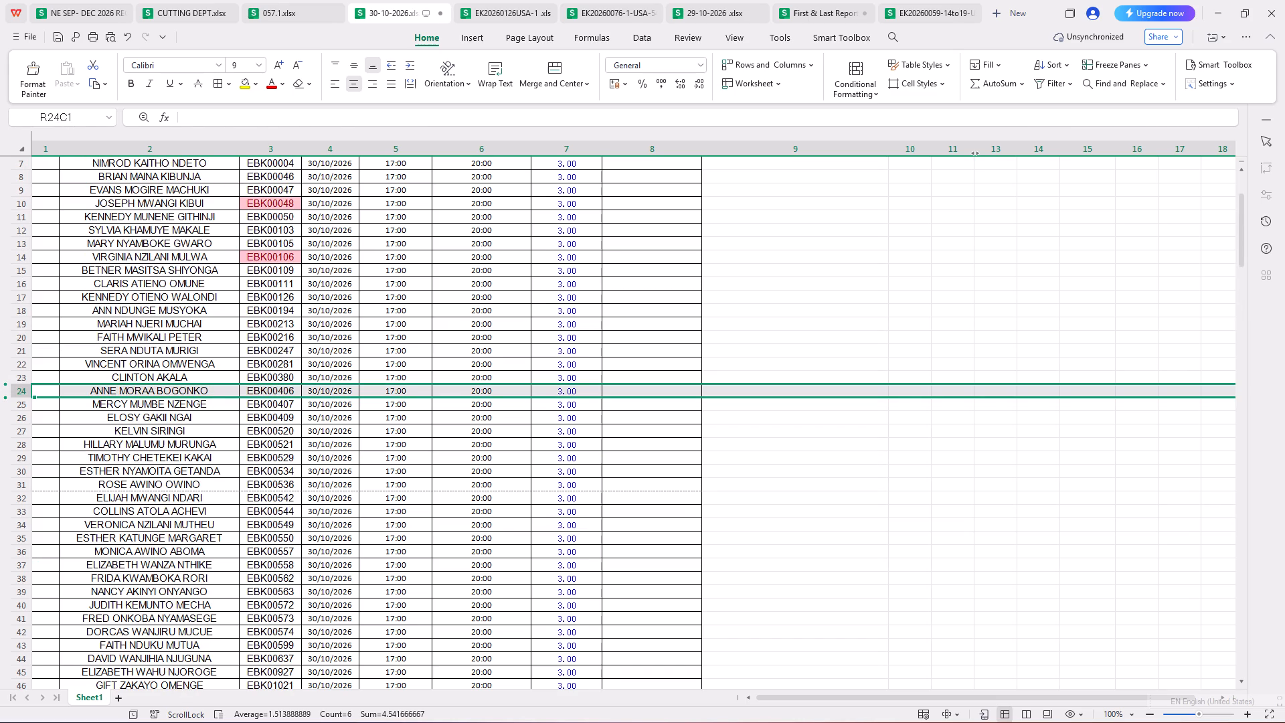
left_click(19, 260)
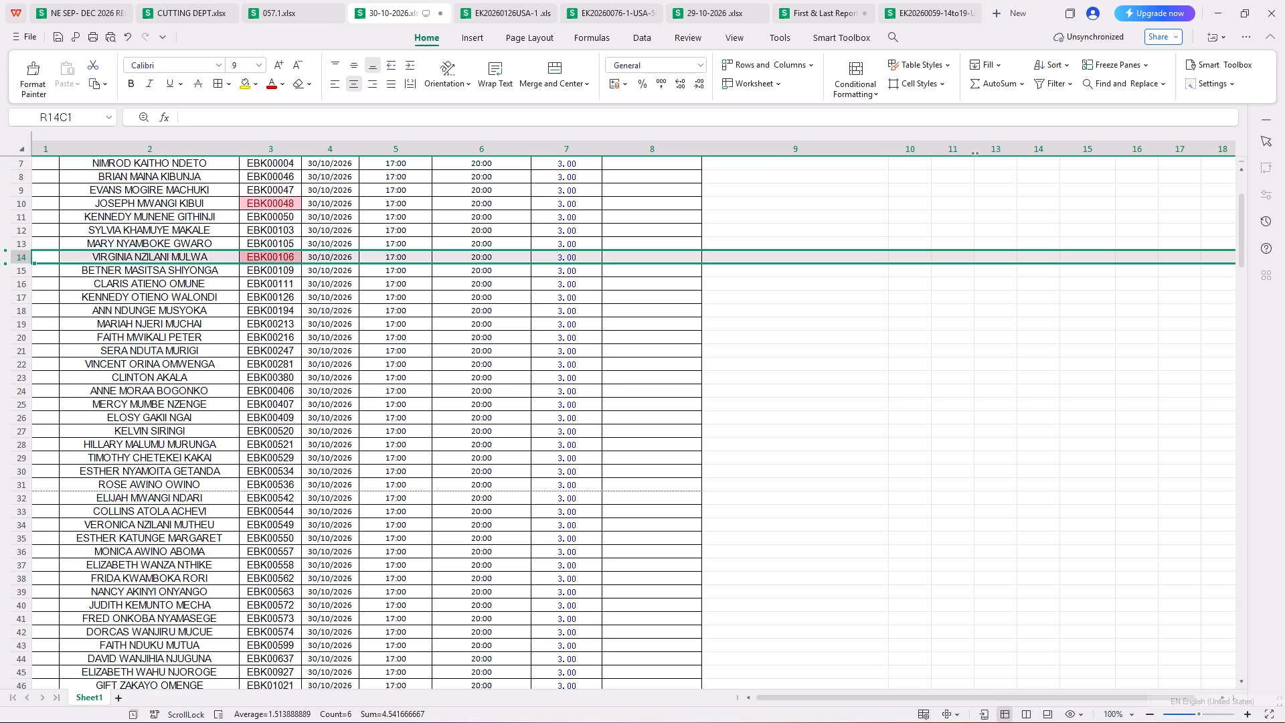
right_click(19, 260)
left_click(72, 308)
scroll(103, 333, "up", 4)
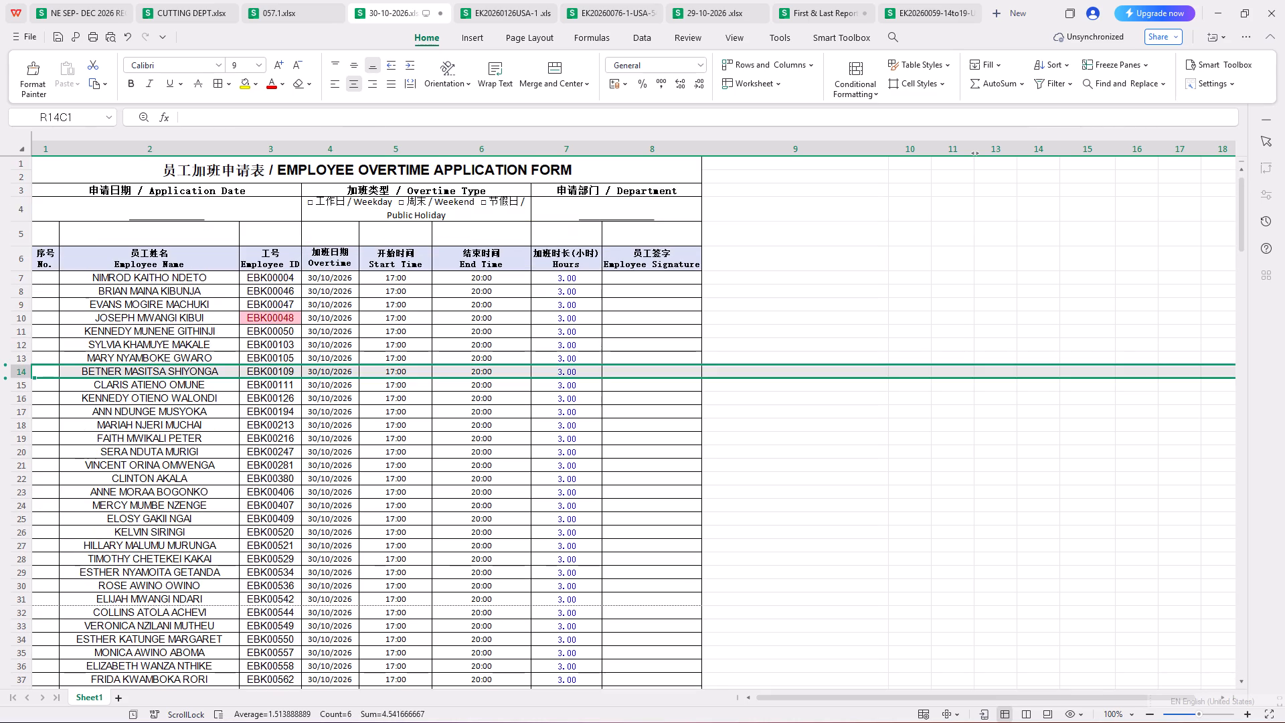
left_click(21, 319)
right_click(21, 319)
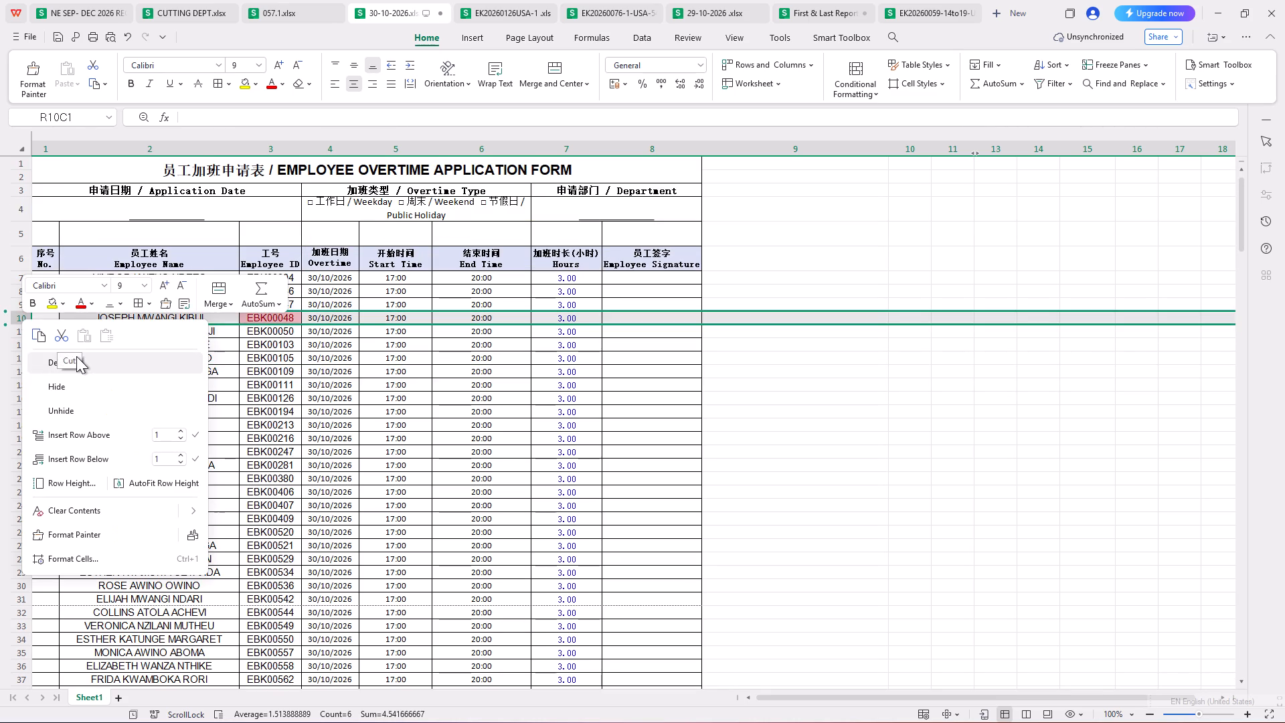
left_click(78, 358)
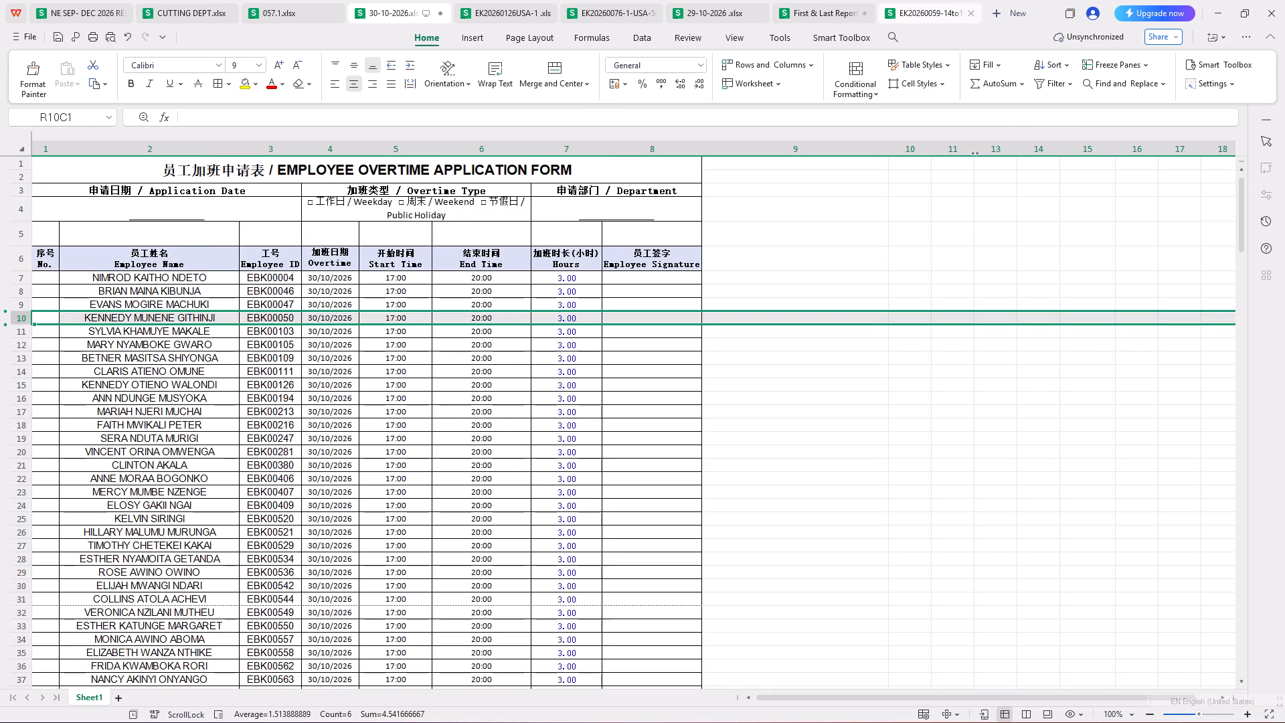
scroll(721, 281, "down", 11)
scroll(685, 260, "up", 5)
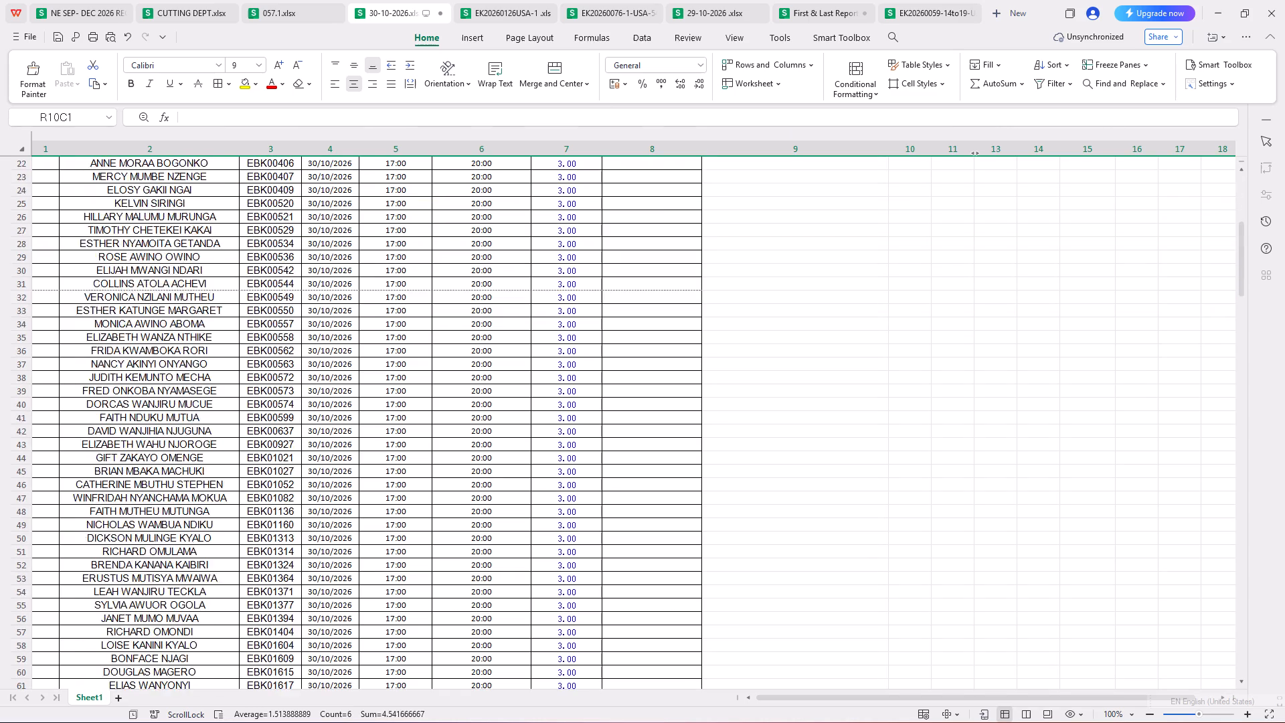
scroll(719, 175, "up", 2)
Clear the yellow cell-colour filter from column 8 of the First & Last Report.
left_click(804, 12)
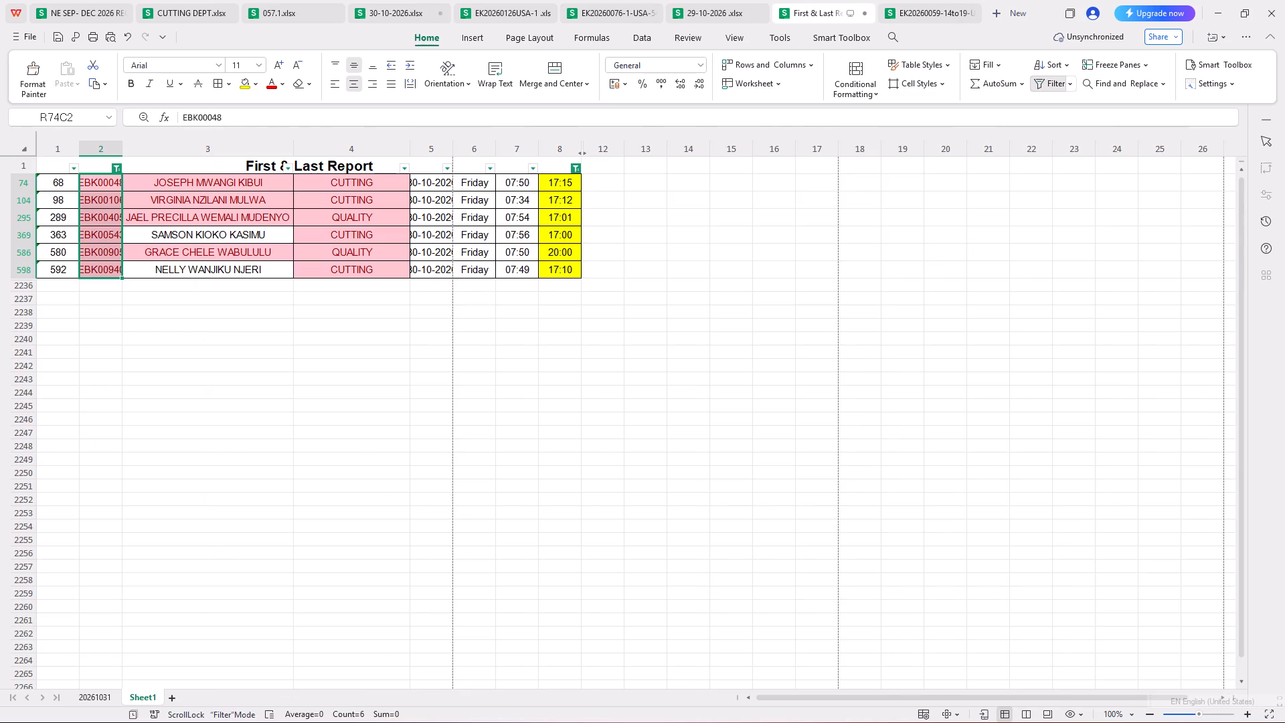
left_click(577, 165)
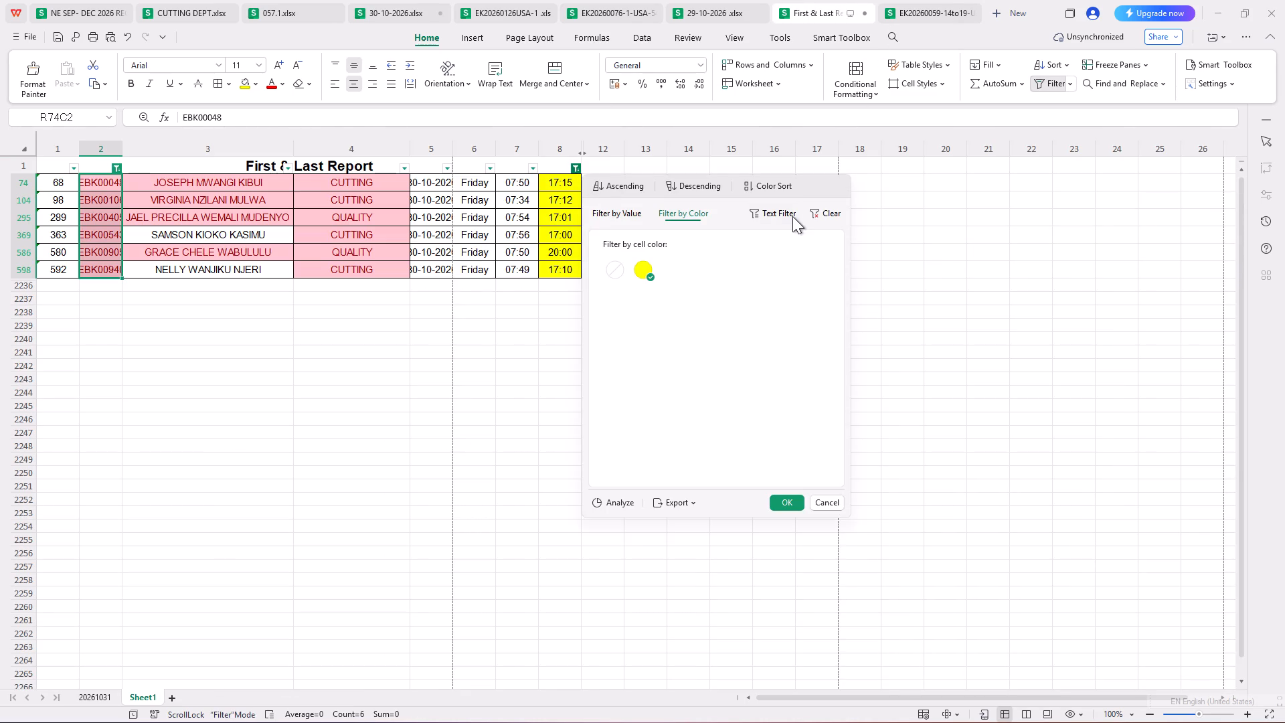
left_click(823, 214)
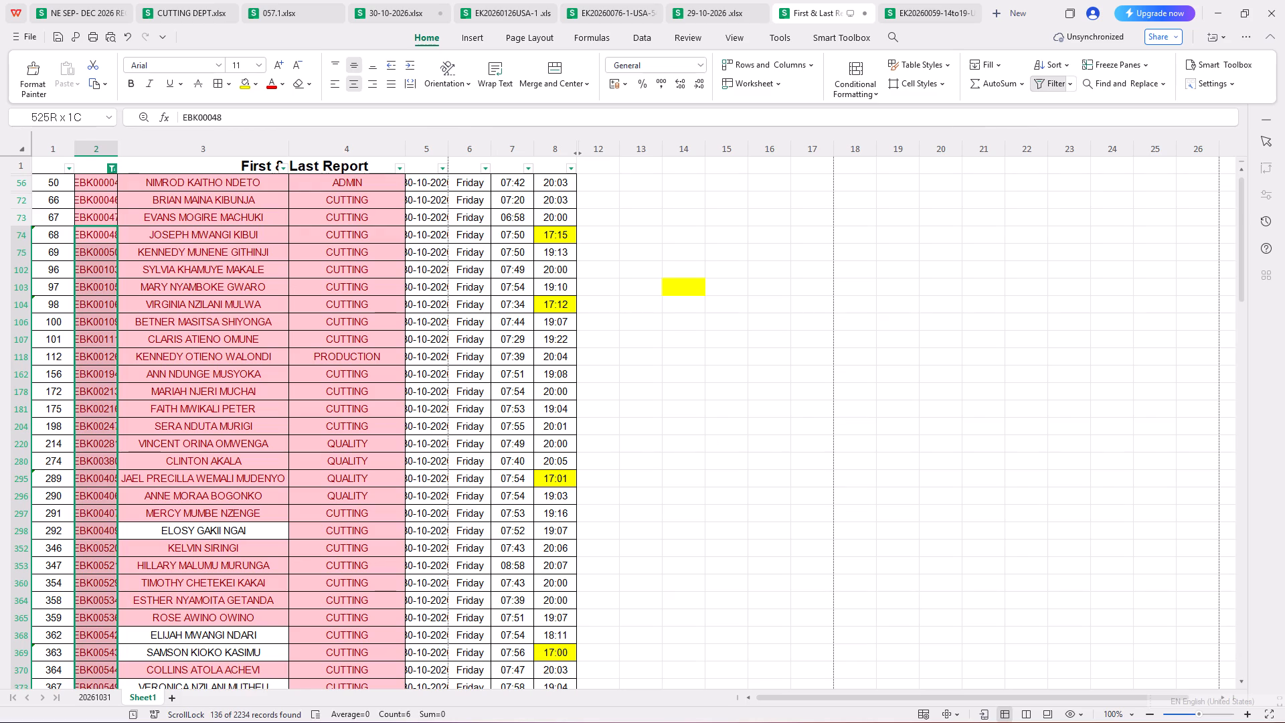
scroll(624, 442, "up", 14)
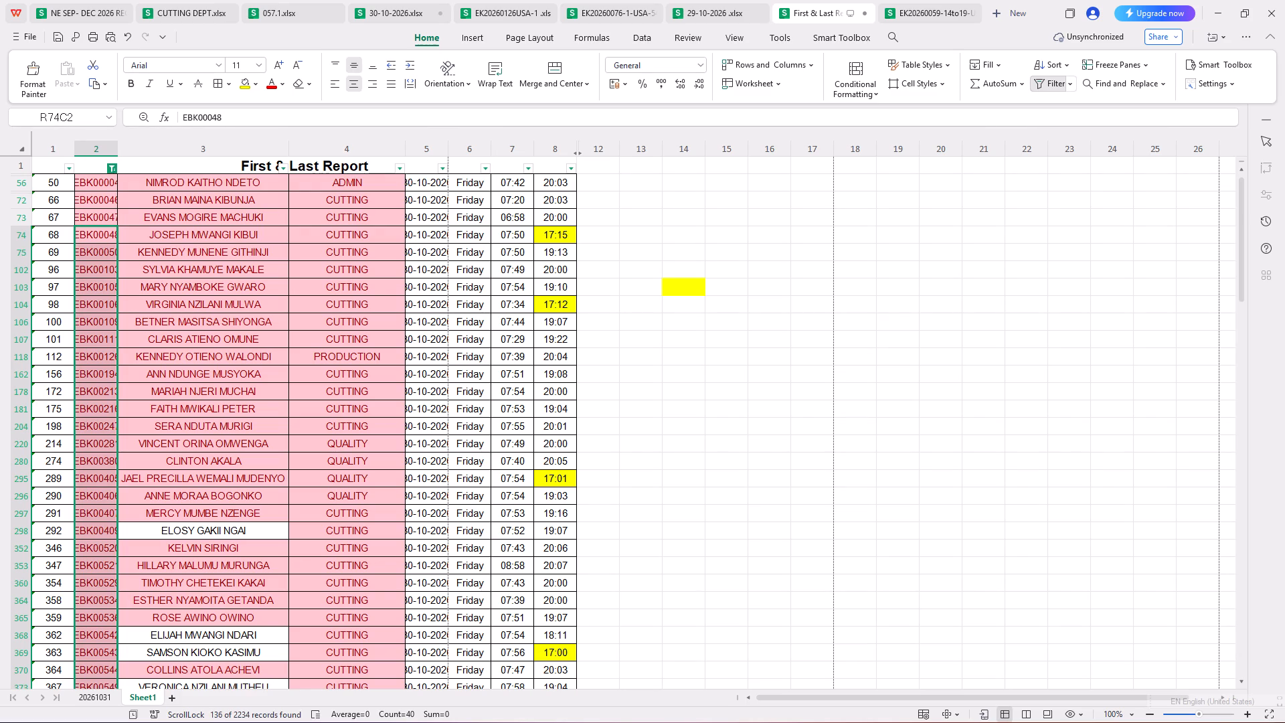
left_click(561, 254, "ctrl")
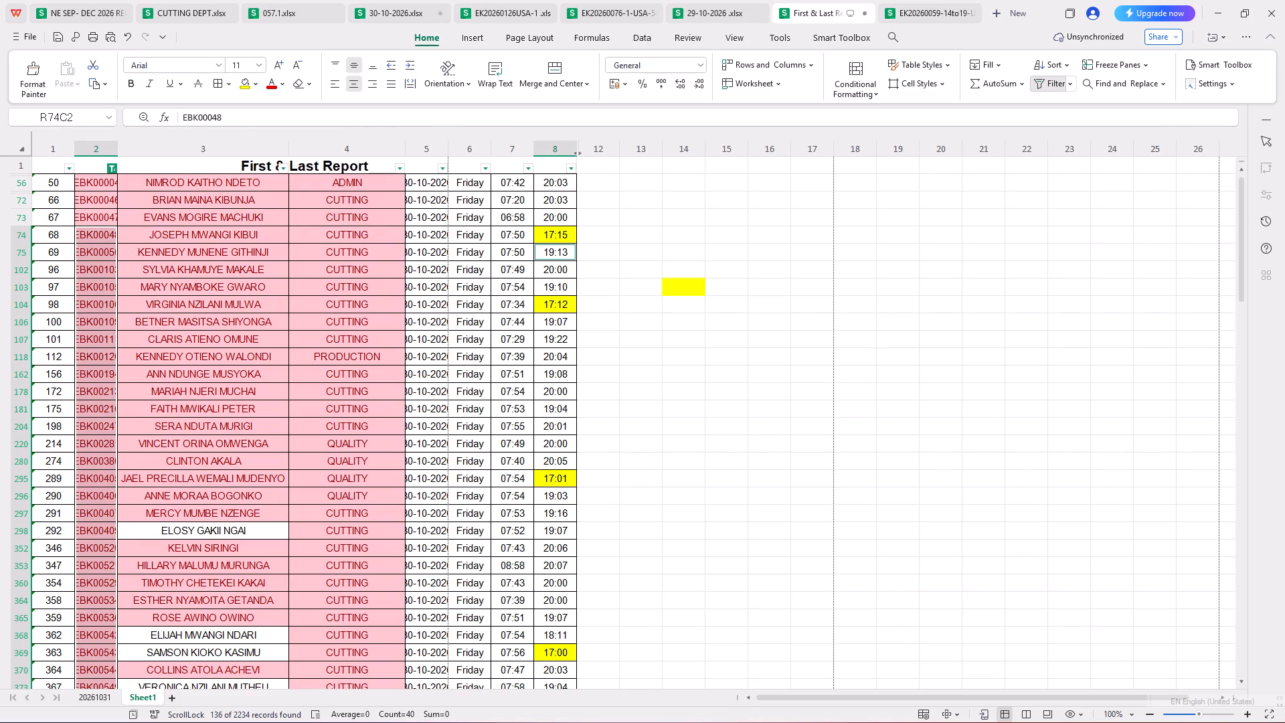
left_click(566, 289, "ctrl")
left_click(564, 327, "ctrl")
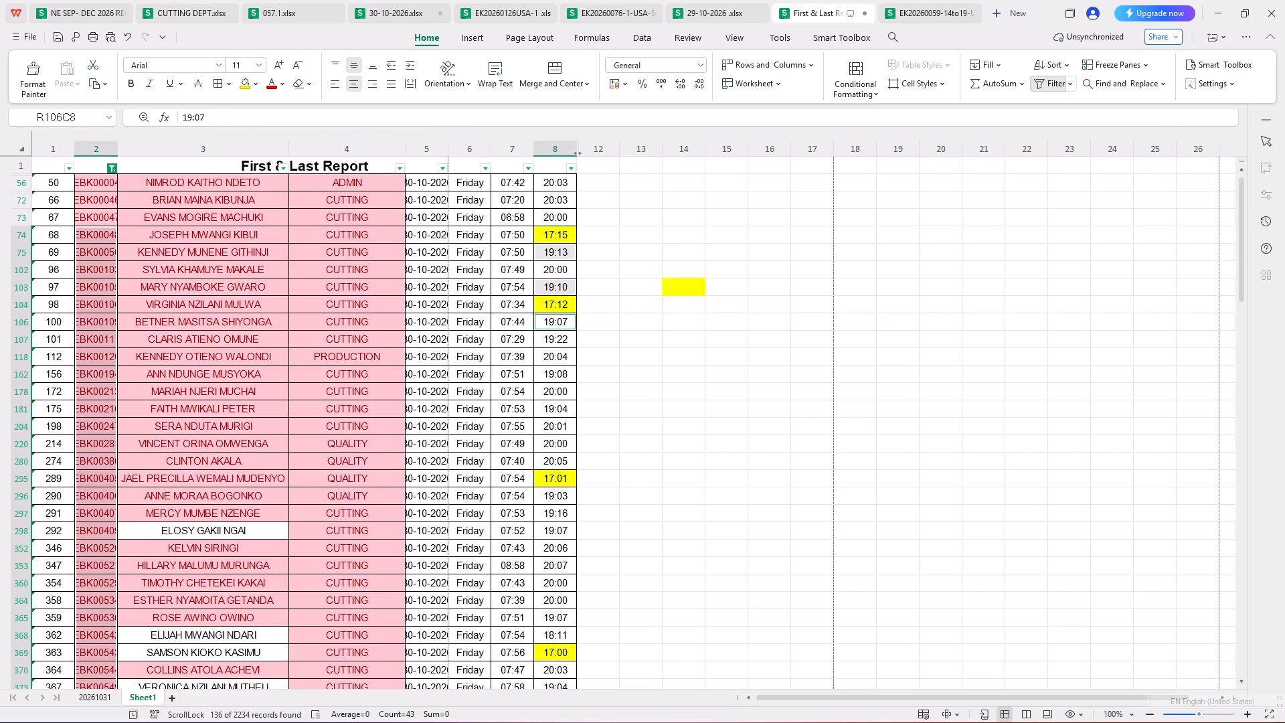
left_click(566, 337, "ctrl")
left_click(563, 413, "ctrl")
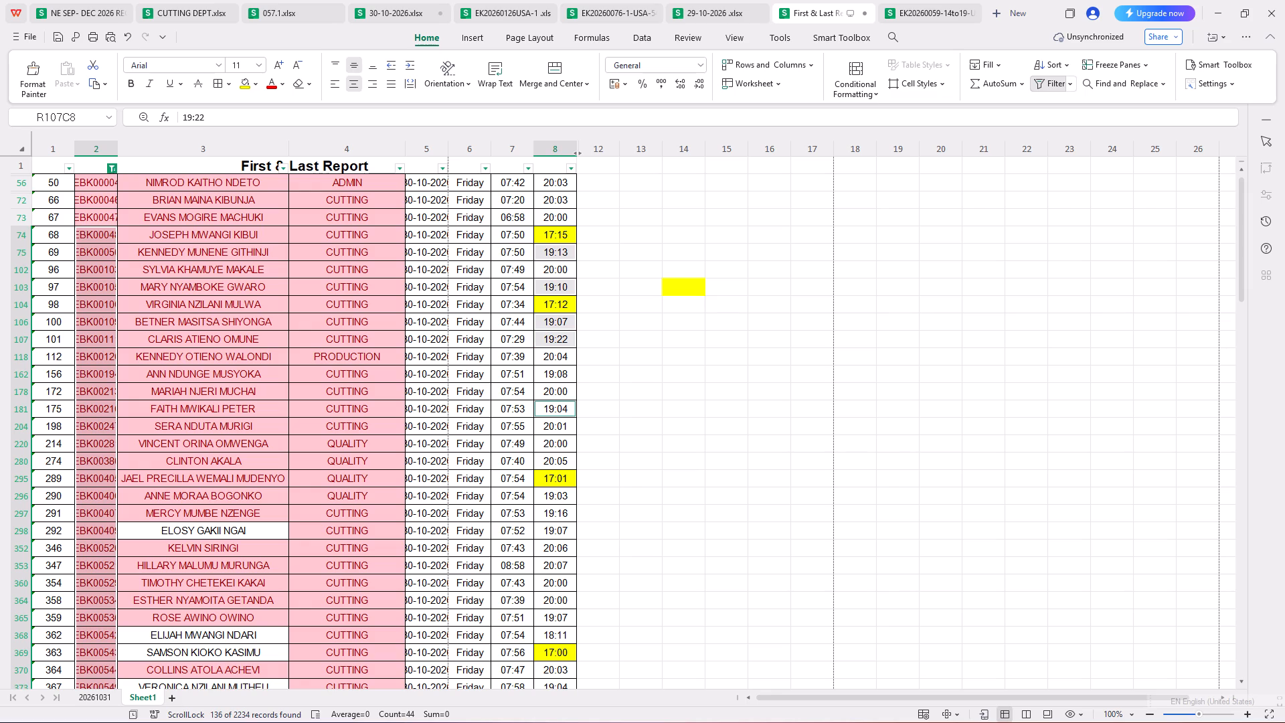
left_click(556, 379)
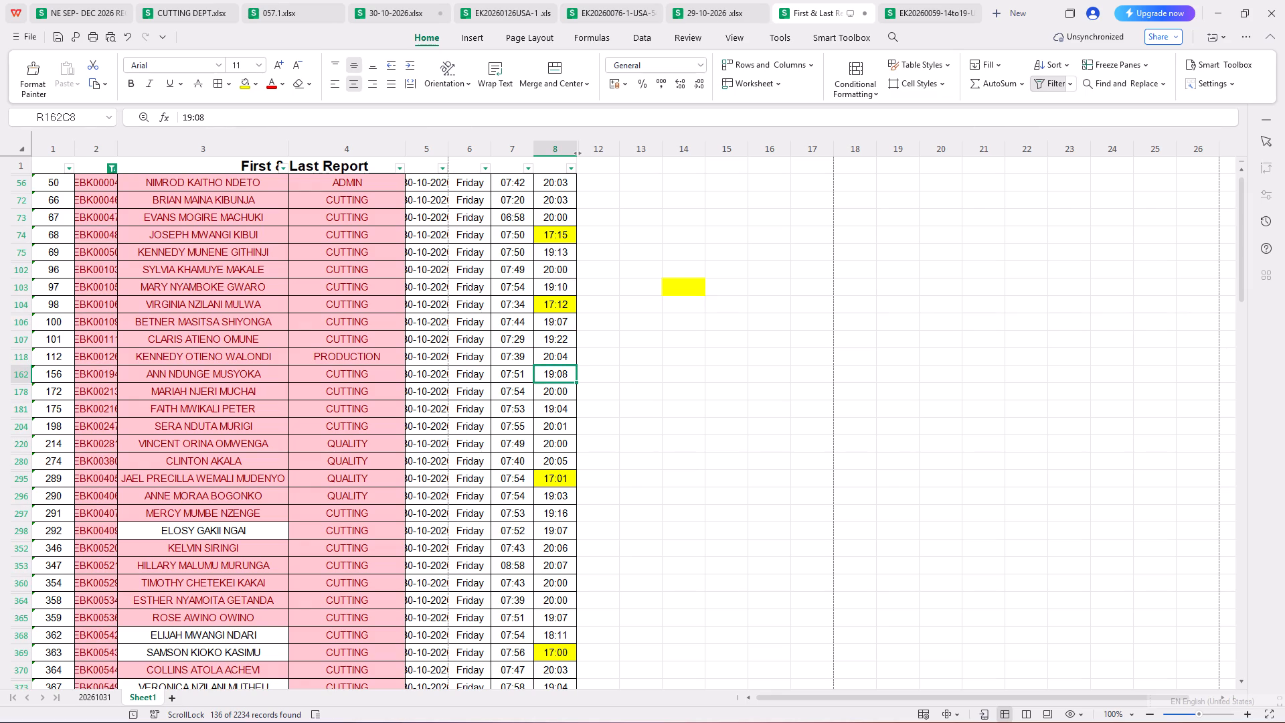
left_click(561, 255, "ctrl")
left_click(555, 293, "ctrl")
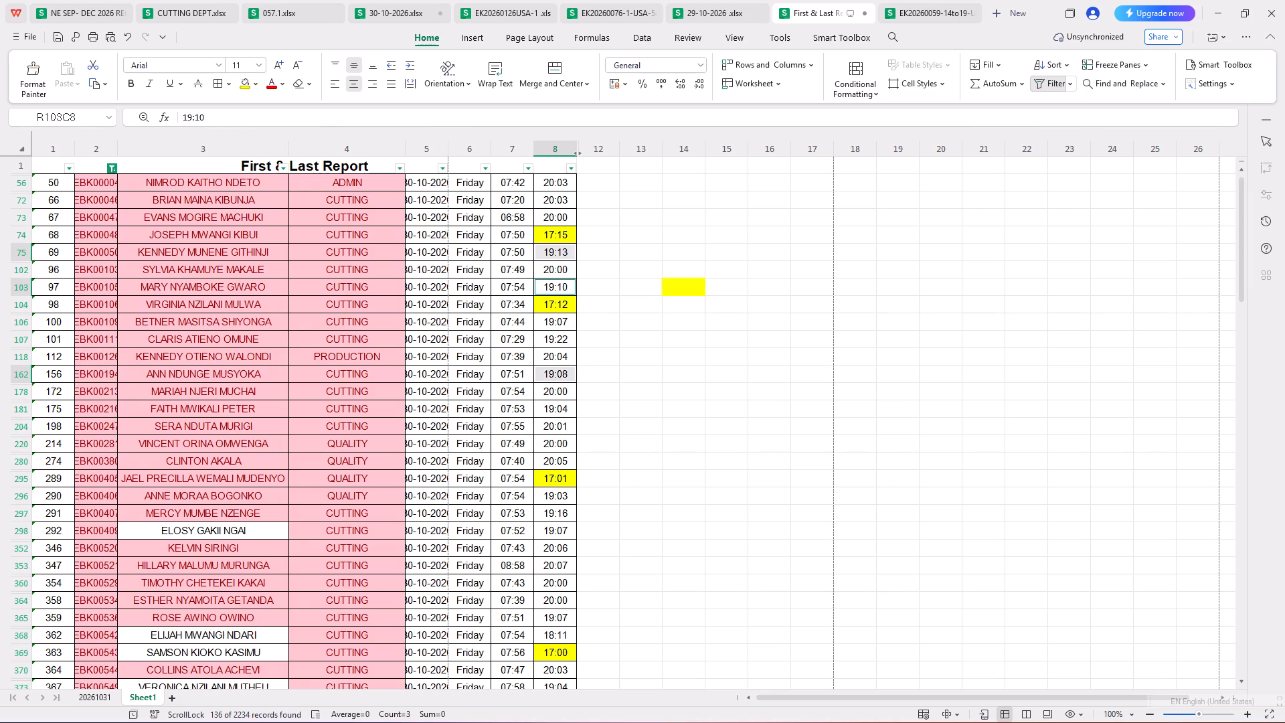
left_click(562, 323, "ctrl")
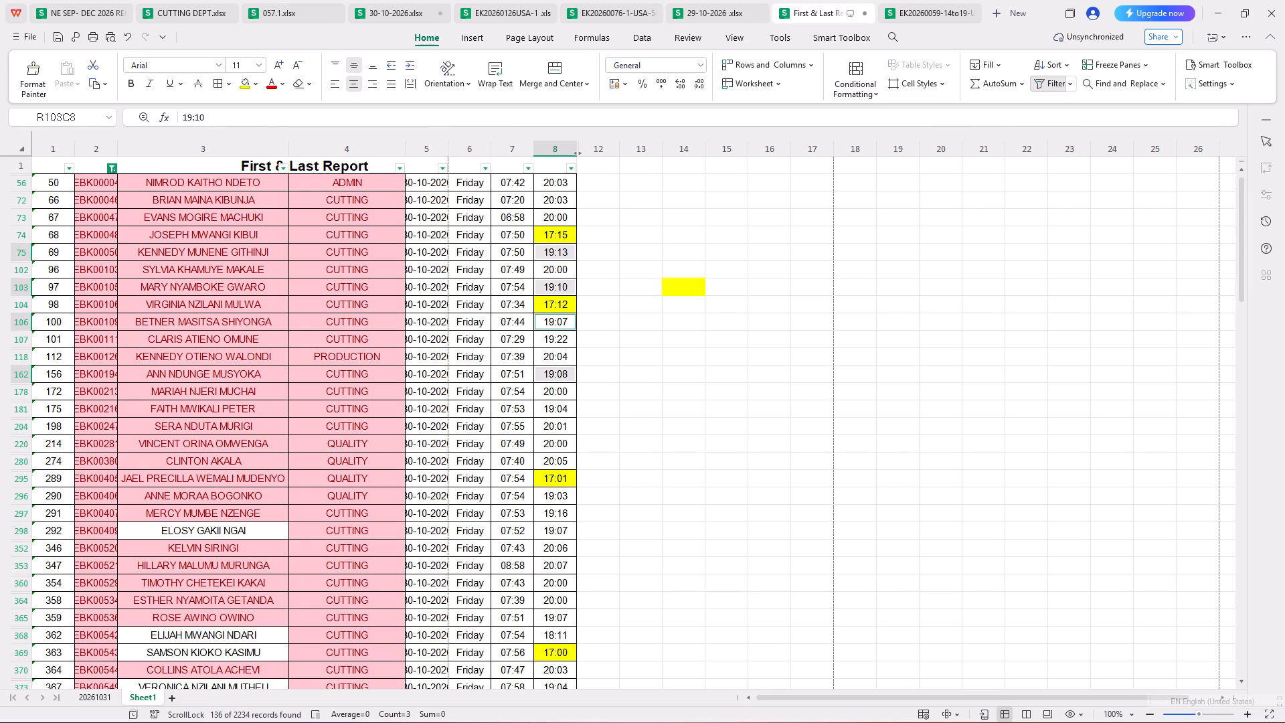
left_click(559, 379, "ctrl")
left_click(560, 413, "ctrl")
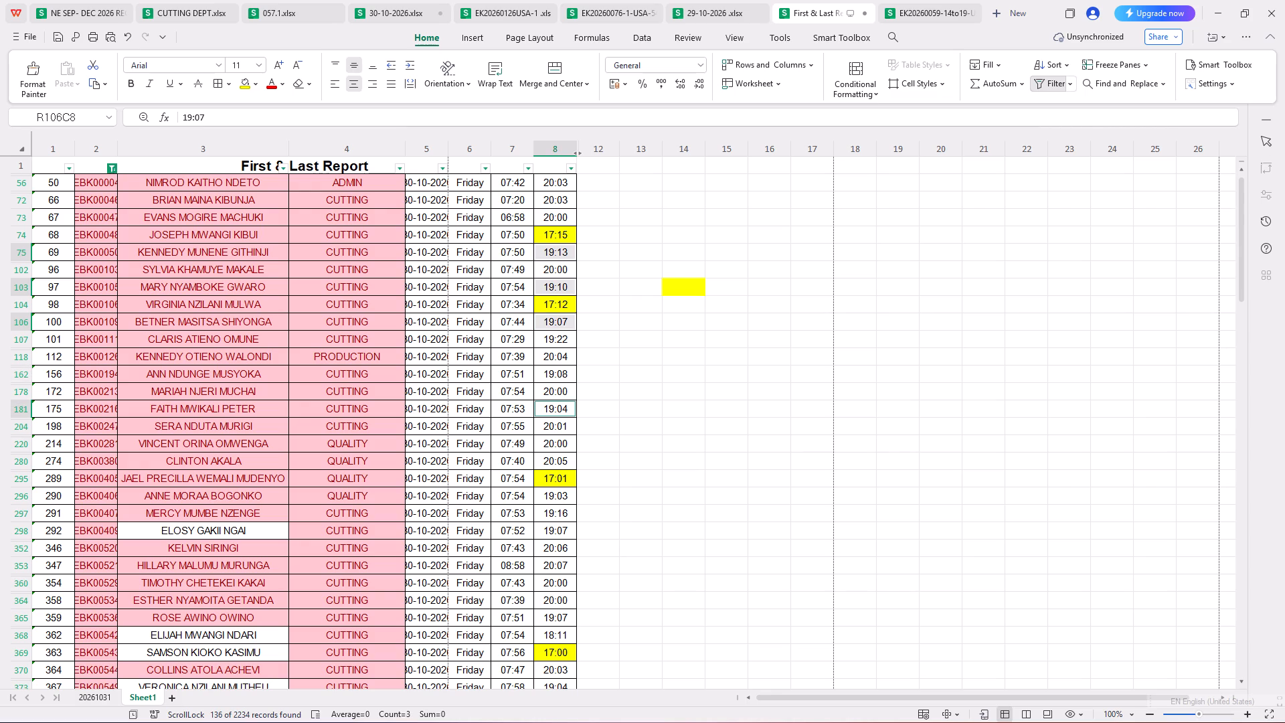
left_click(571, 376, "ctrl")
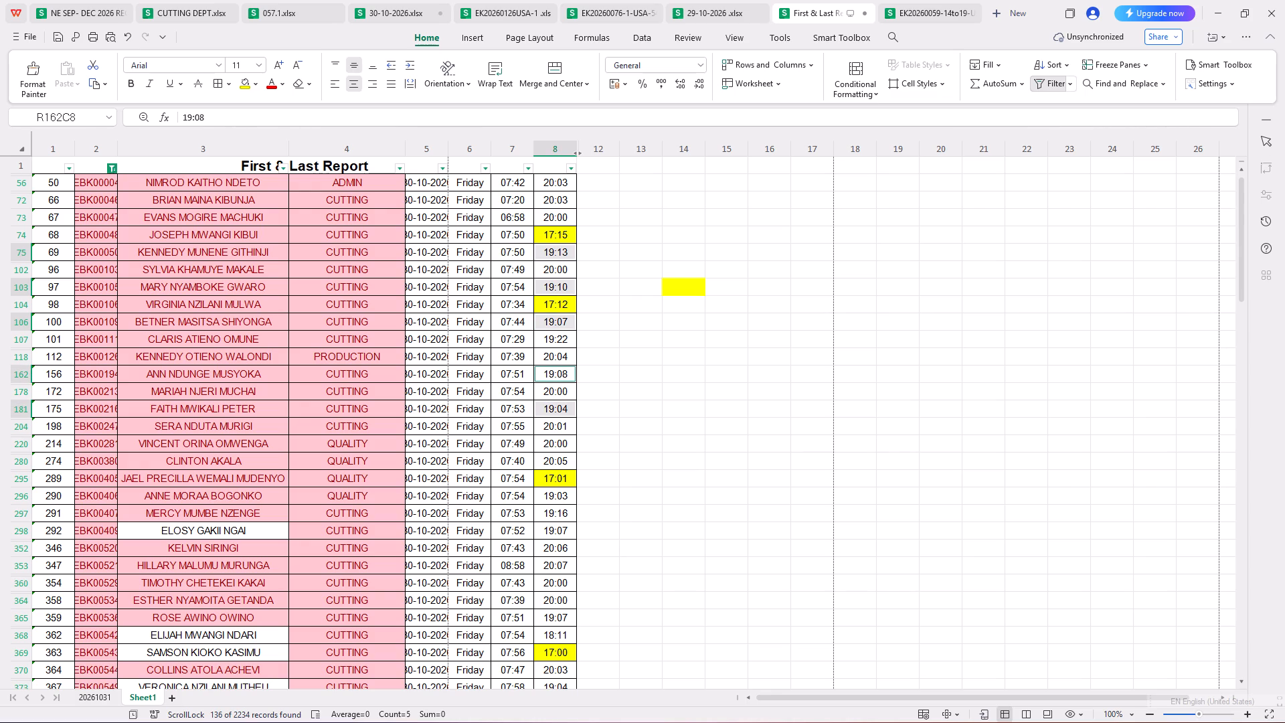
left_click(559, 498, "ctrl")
Select together the column 8 clock-out cells showing times from 18:11 to 19:22 in rows 75 to 368.
left_click(560, 514)
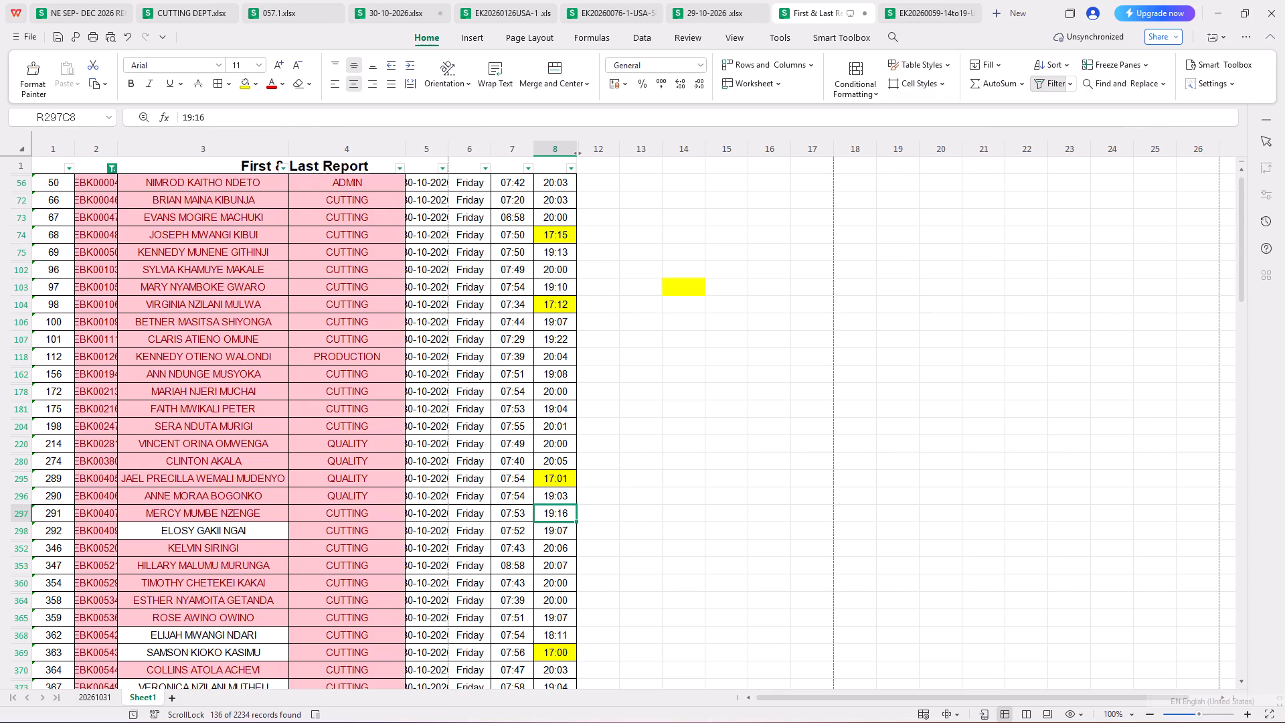
scroll(569, 451, "up", 4)
scroll(615, 254, "up", 3)
left_click(559, 253, "ctrl")
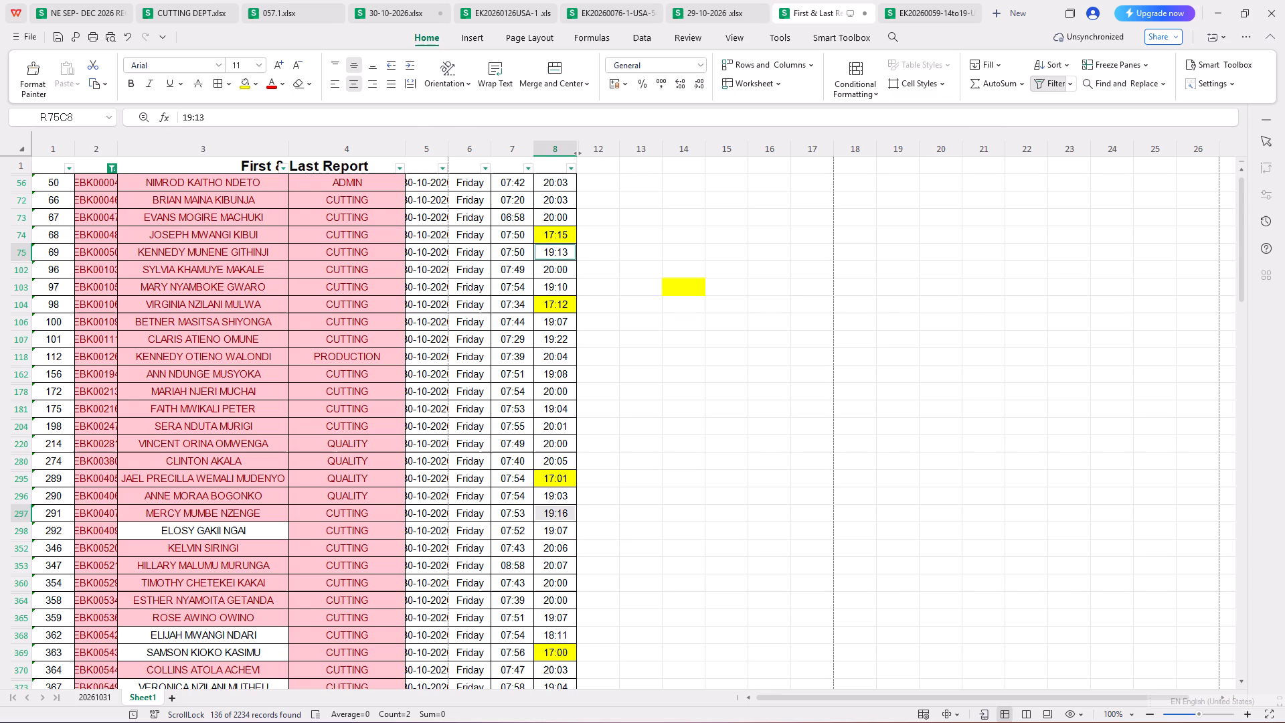
left_click(566, 289, "ctrl")
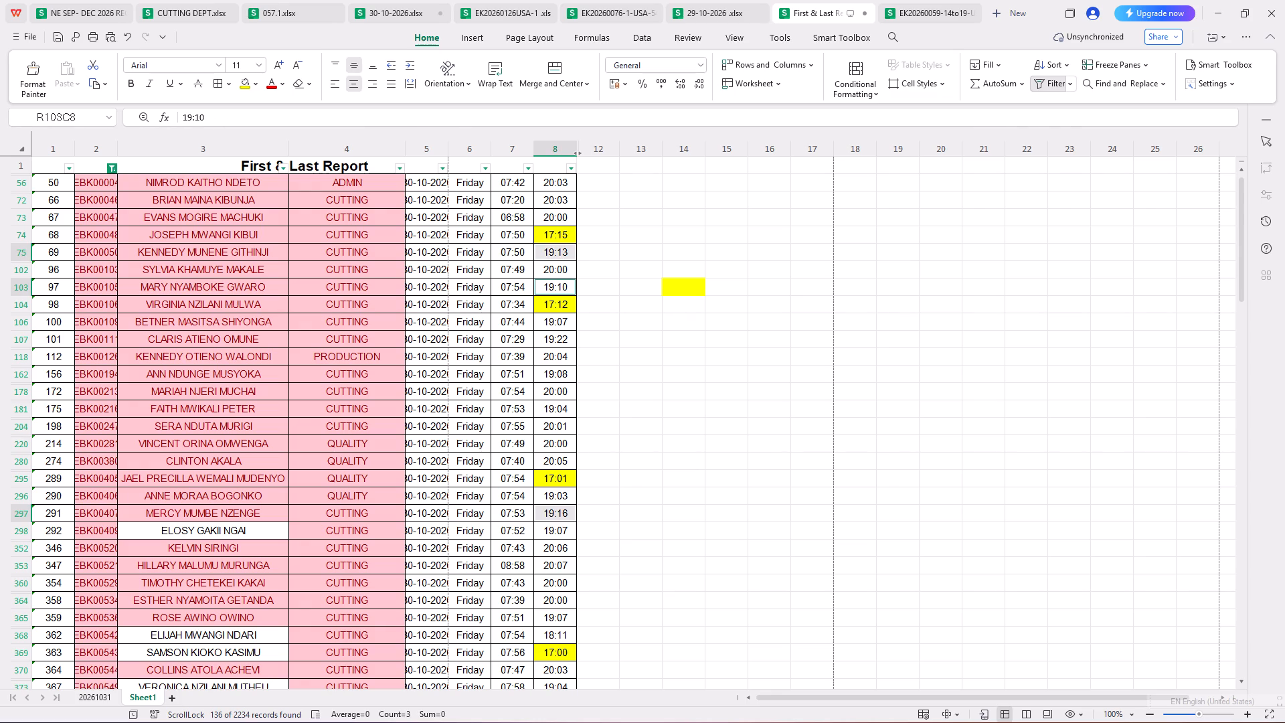
left_click(564, 323, "ctrl")
left_click(568, 337, "ctrl")
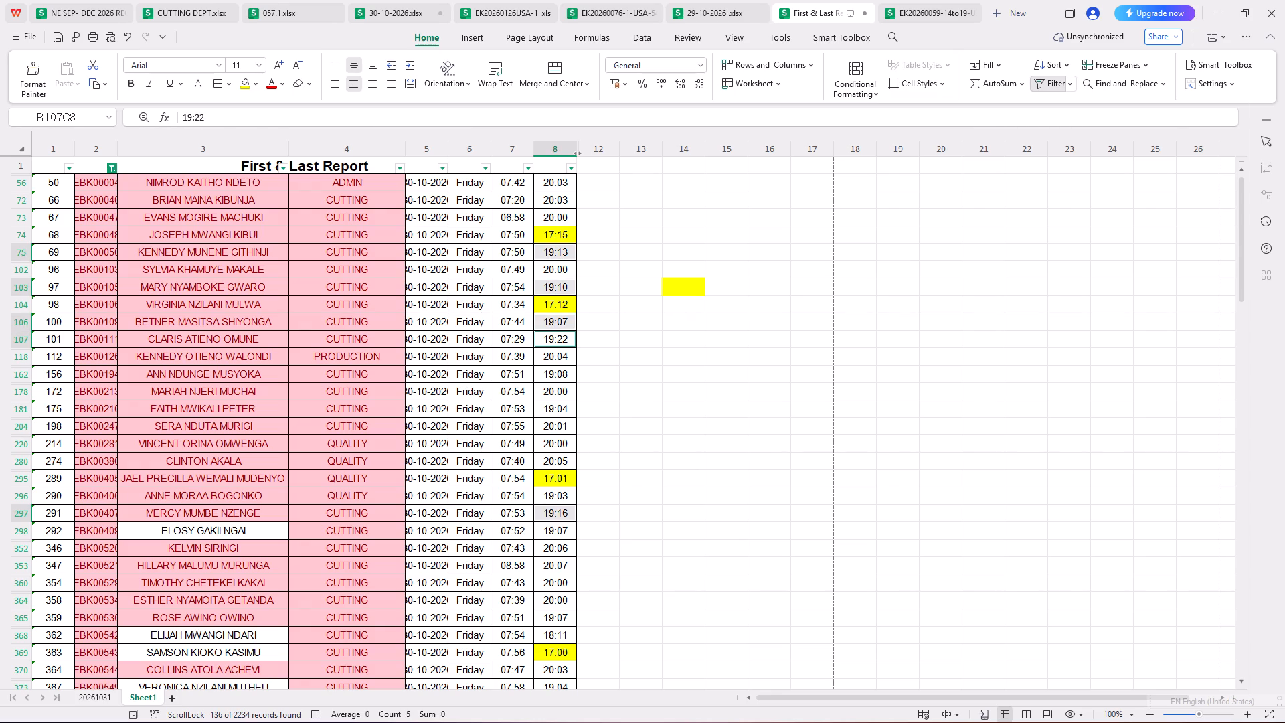
left_click(561, 375, "ctrl")
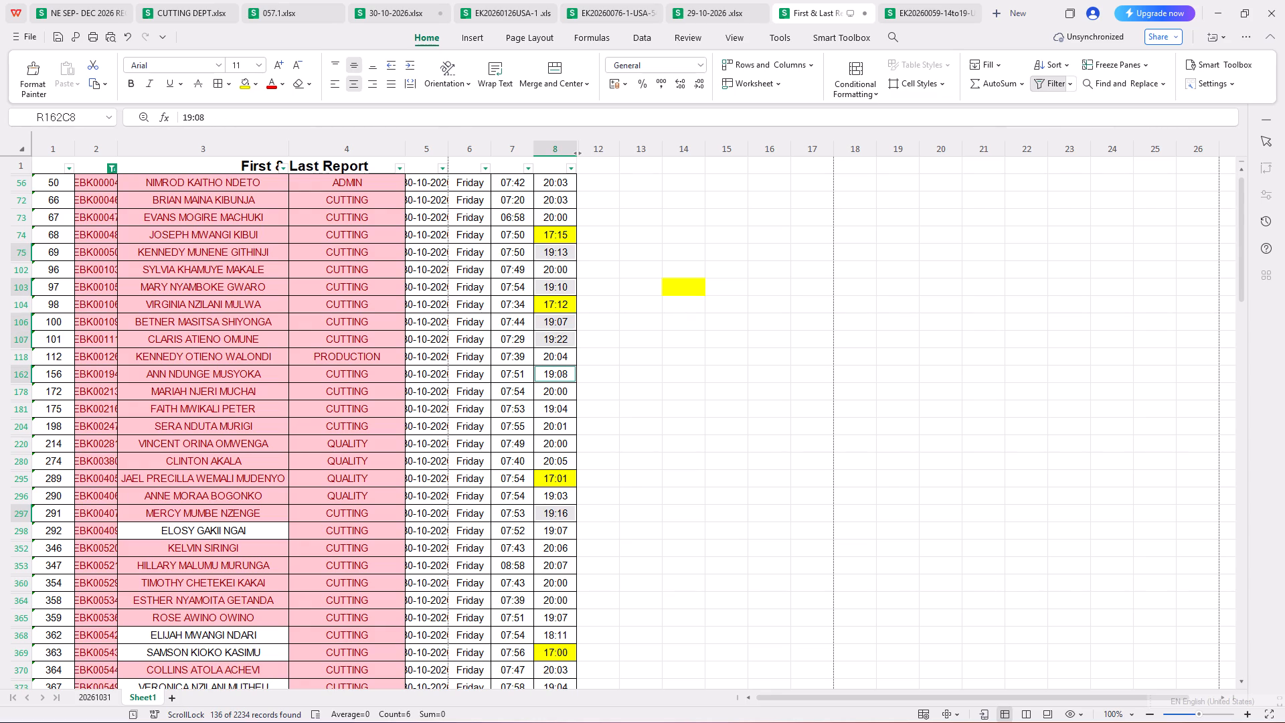
left_click(559, 407, "ctrl")
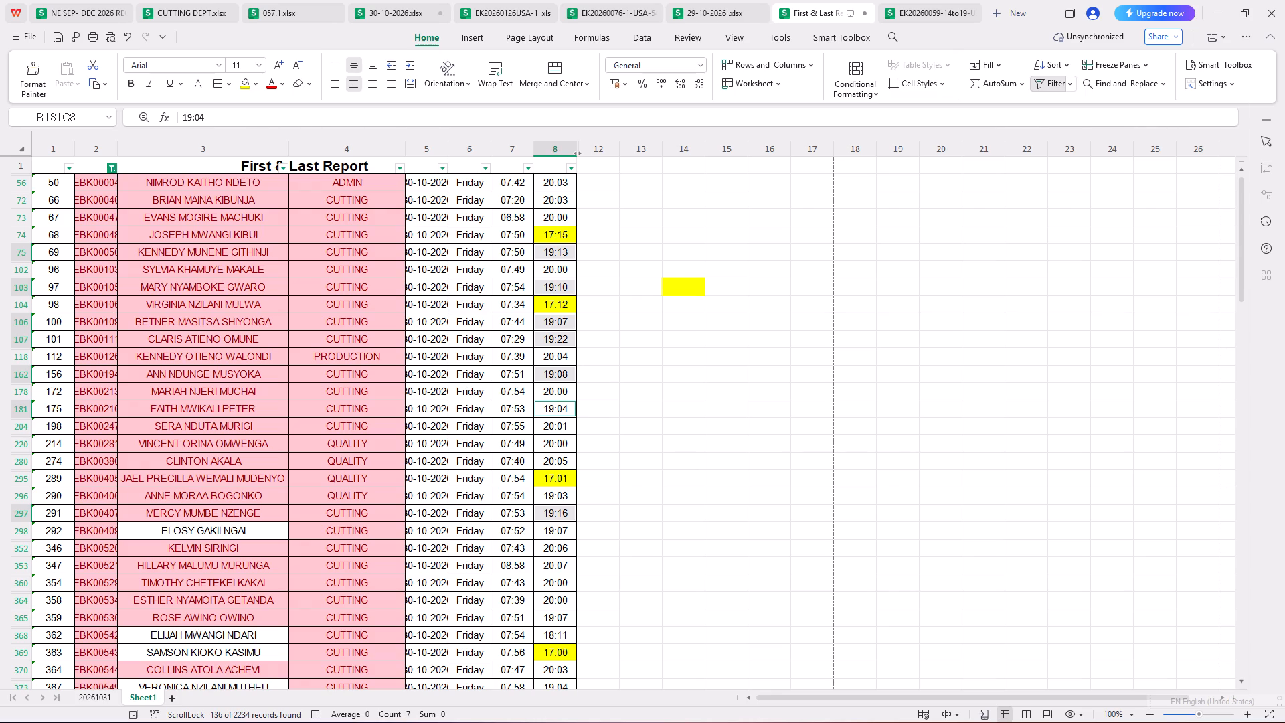
left_click(556, 497, "ctrl")
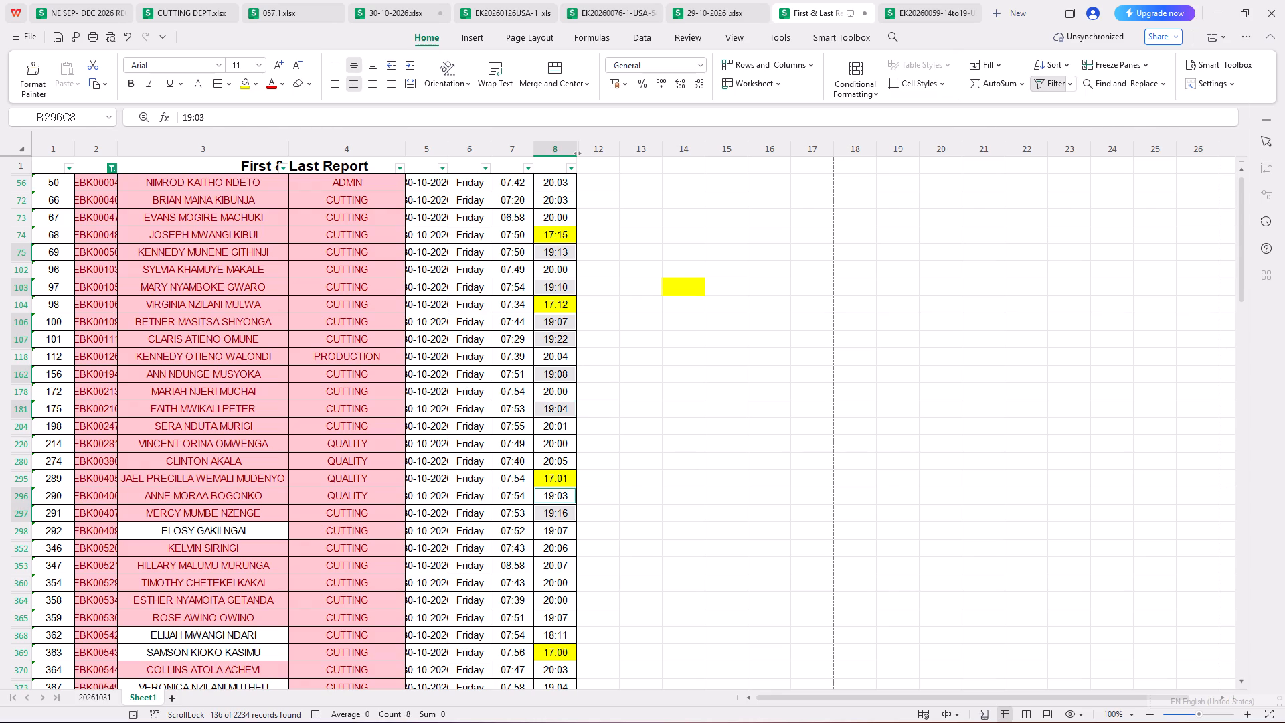
left_click(553, 534, "ctrl")
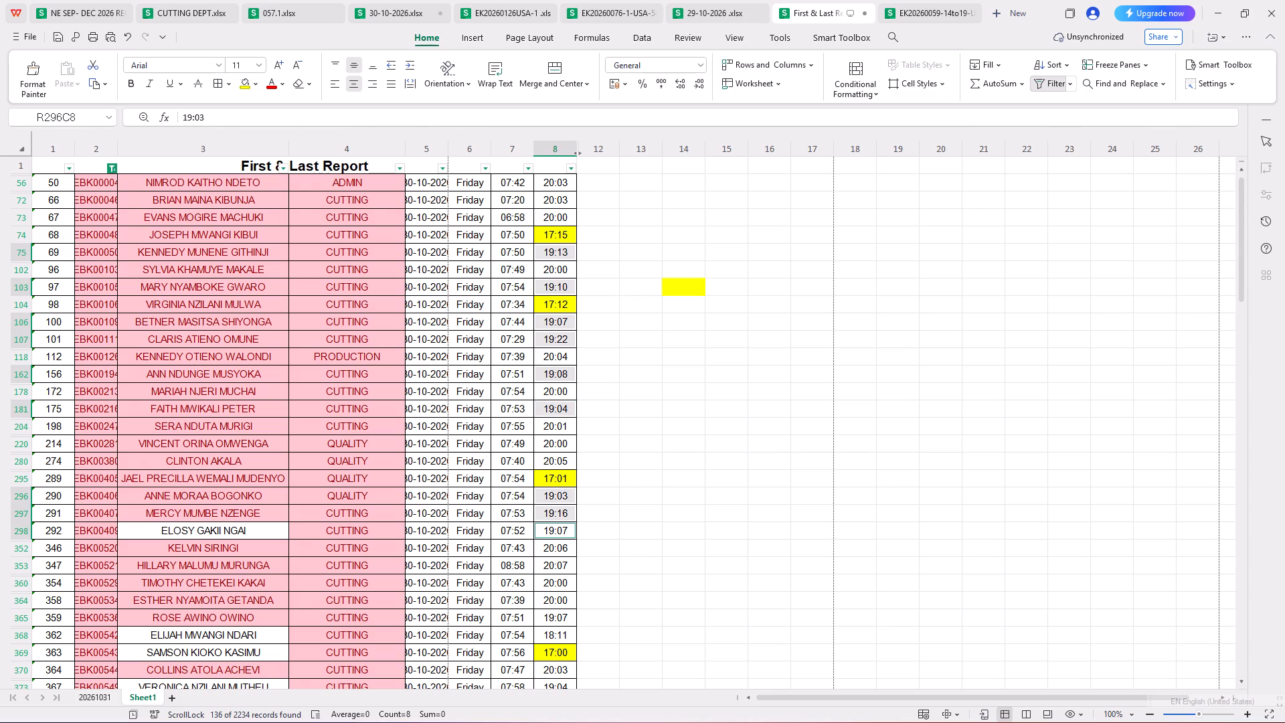
left_click(549, 621, "ctrl")
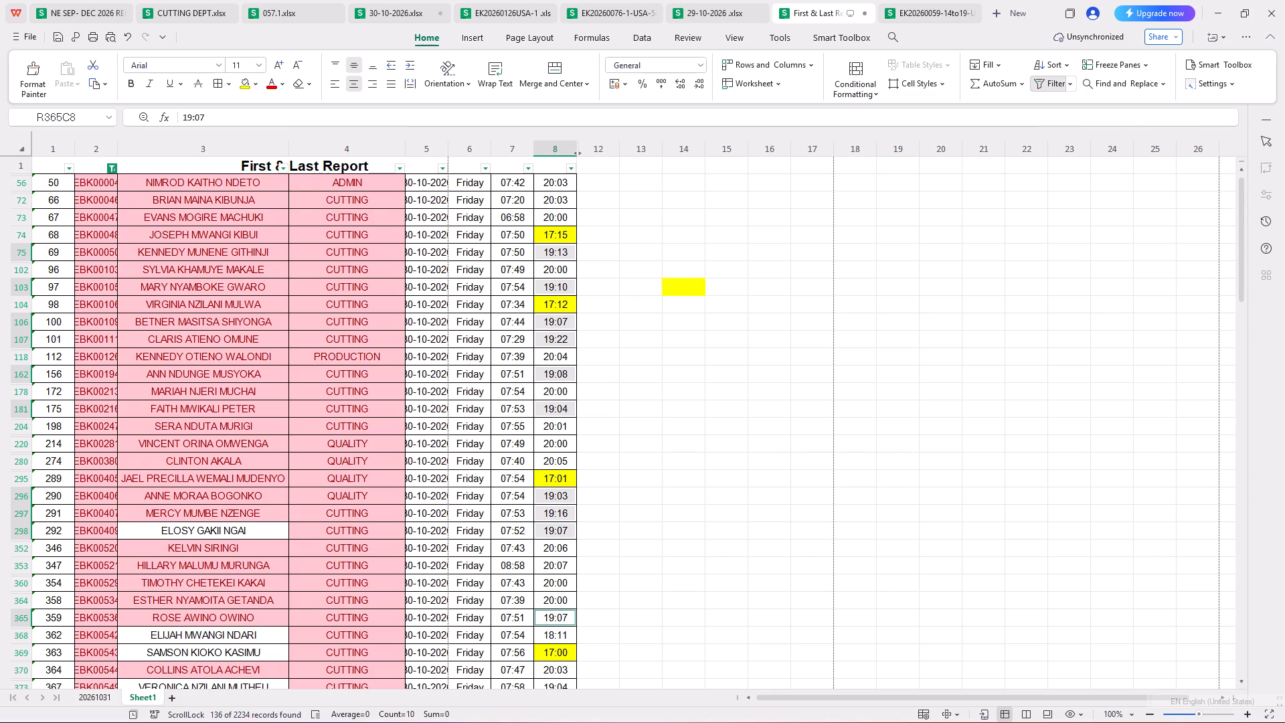
left_click(560, 636, "ctrl")
scroll(582, 488, "down", 4)
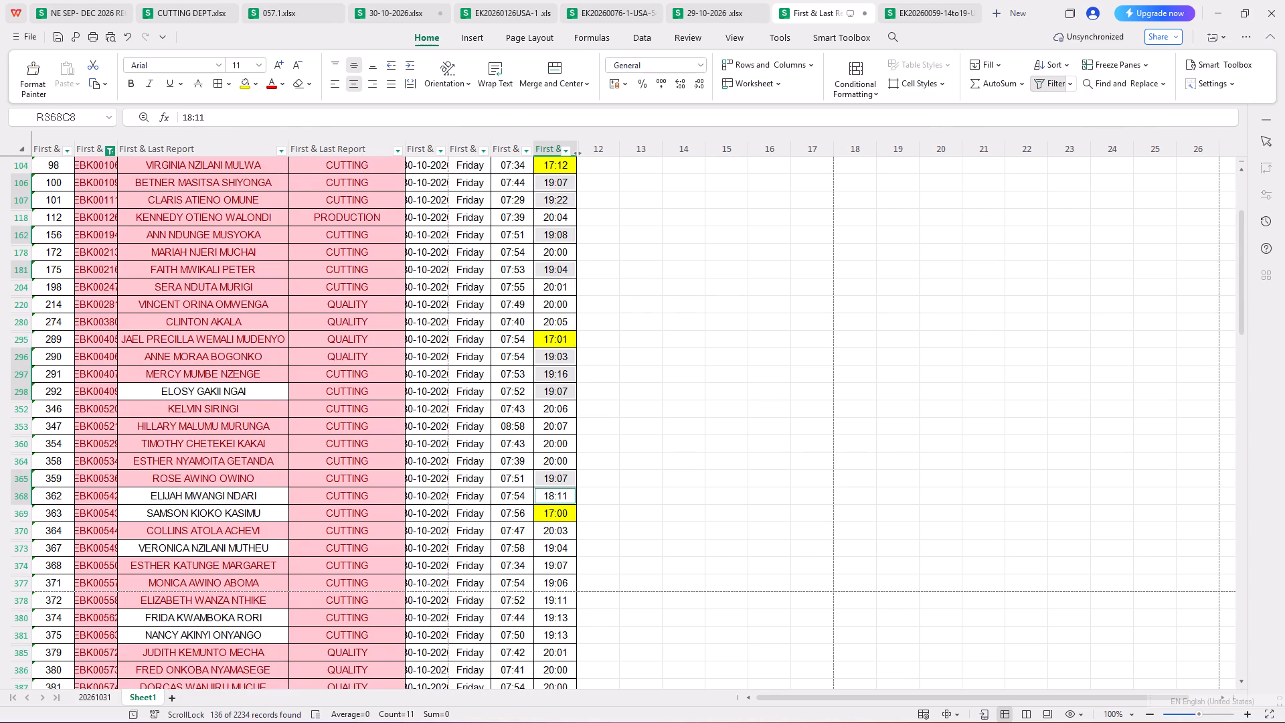
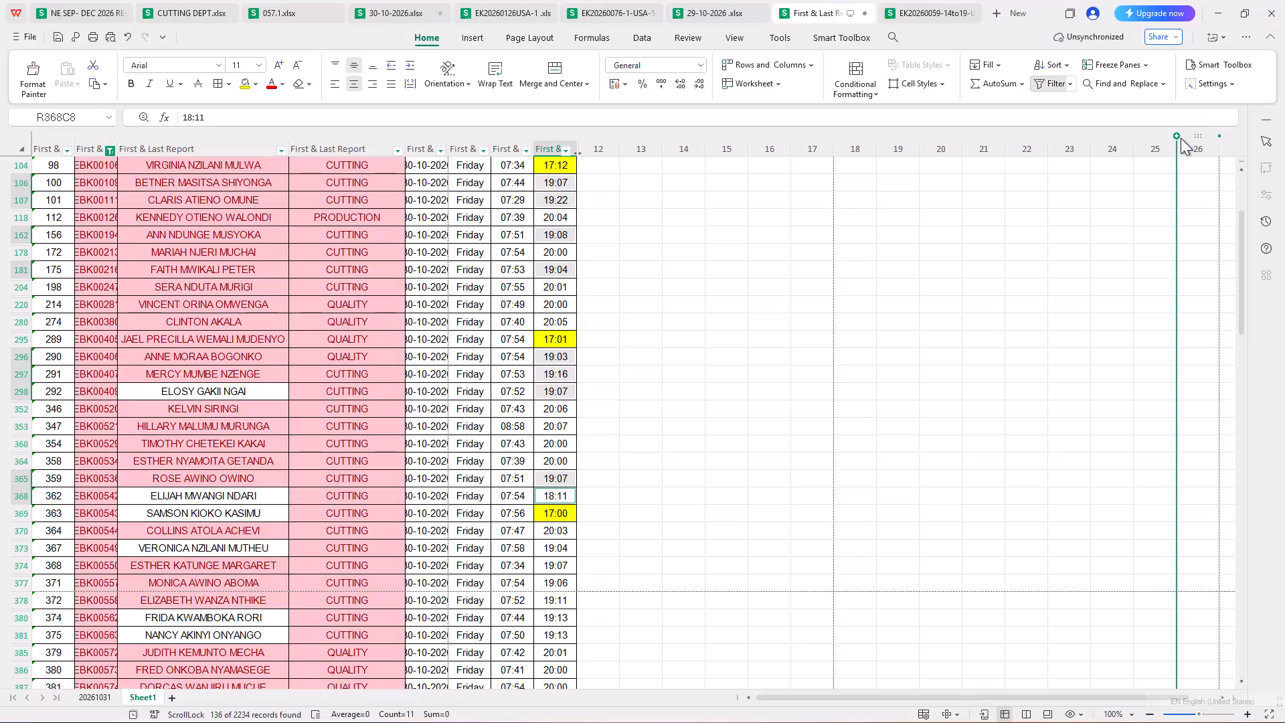
Add the uncoloured column 8 clock-out cells showing times from 19:00 to 19:13 in rows 373 to 595 to the selection.
scroll(1167, 221, "down", 5)
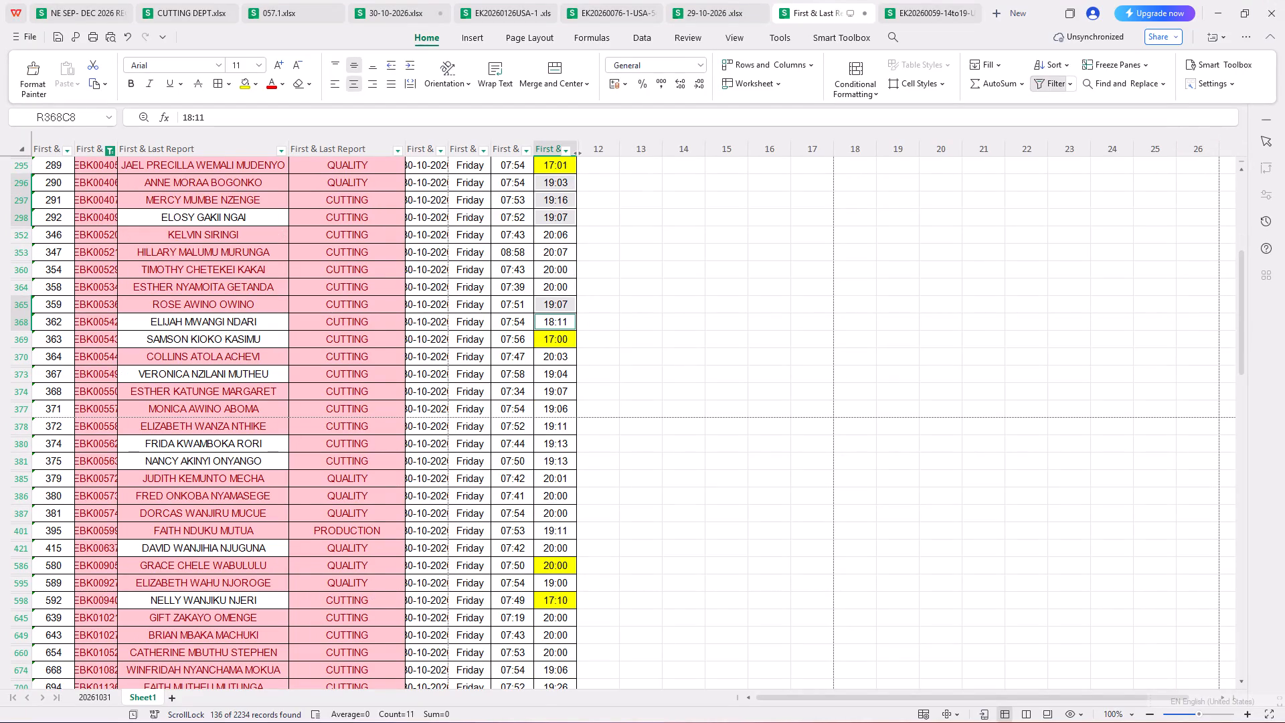
left_click_drag(559, 376, 563, 370, "ctrl")
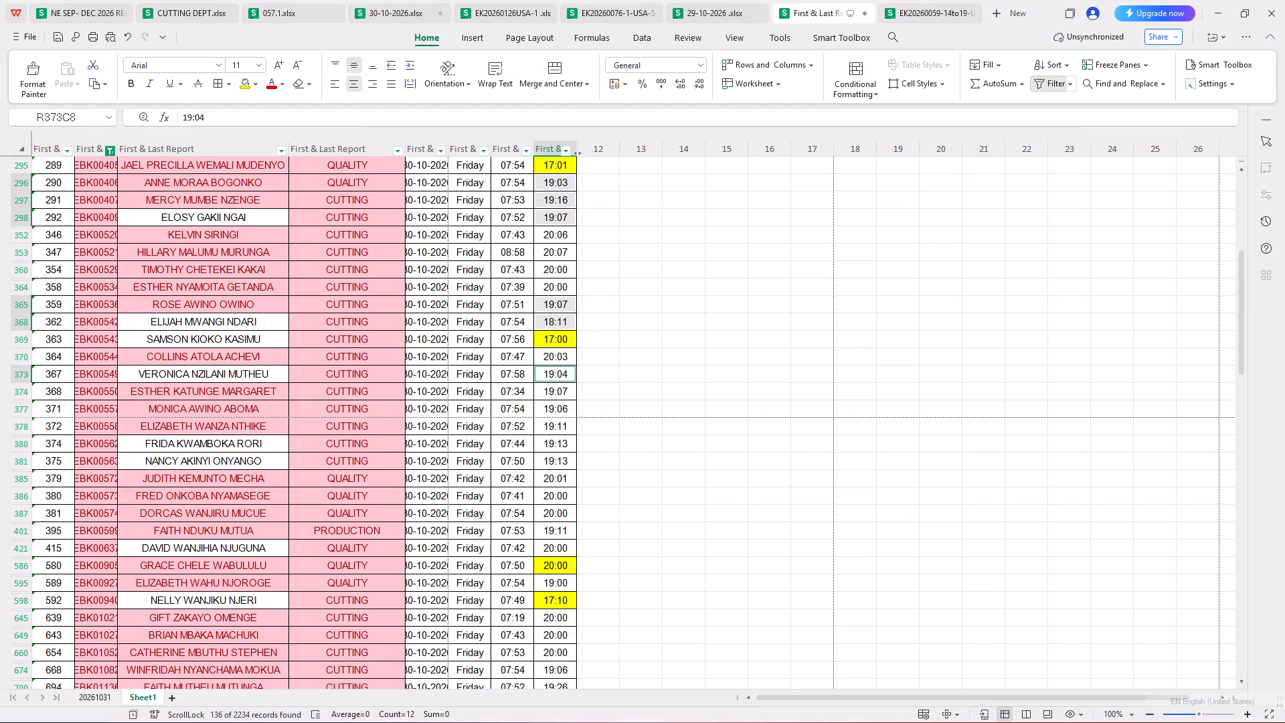
left_click(568, 386, "ctrl")
left_click(564, 409, "ctrl")
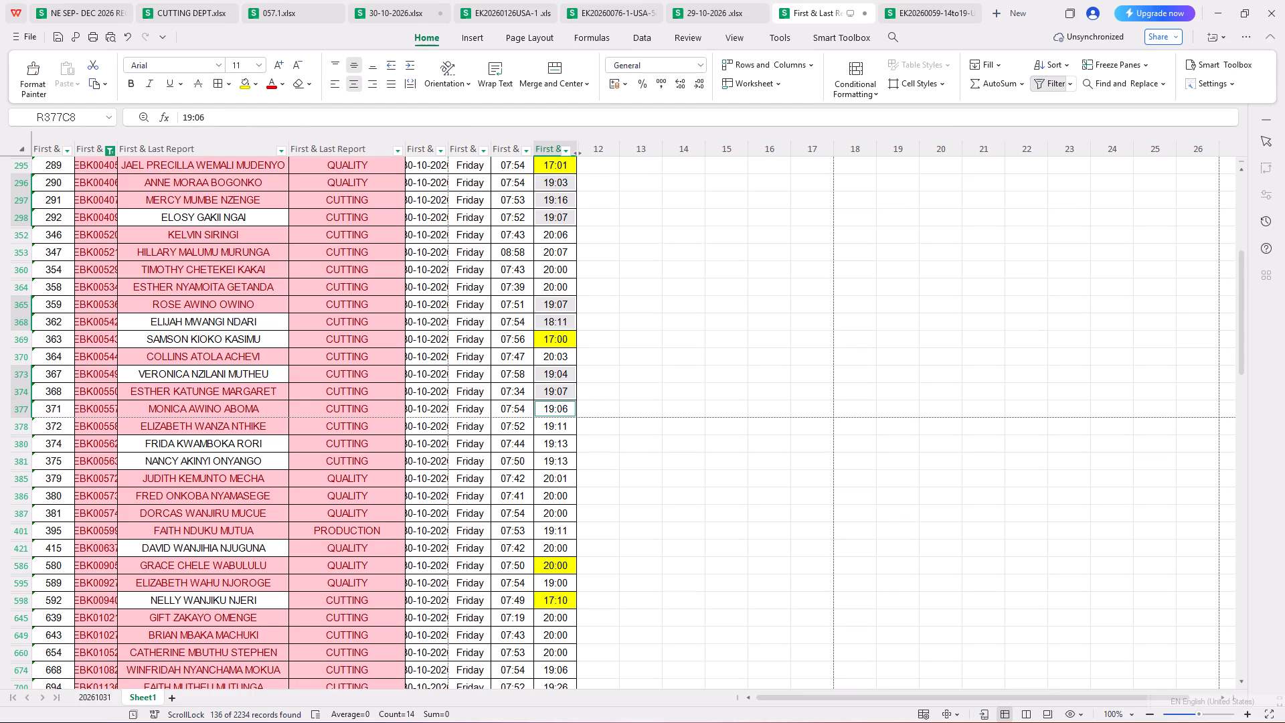
left_click(569, 422, "ctrl")
left_click(558, 445, "ctrl")
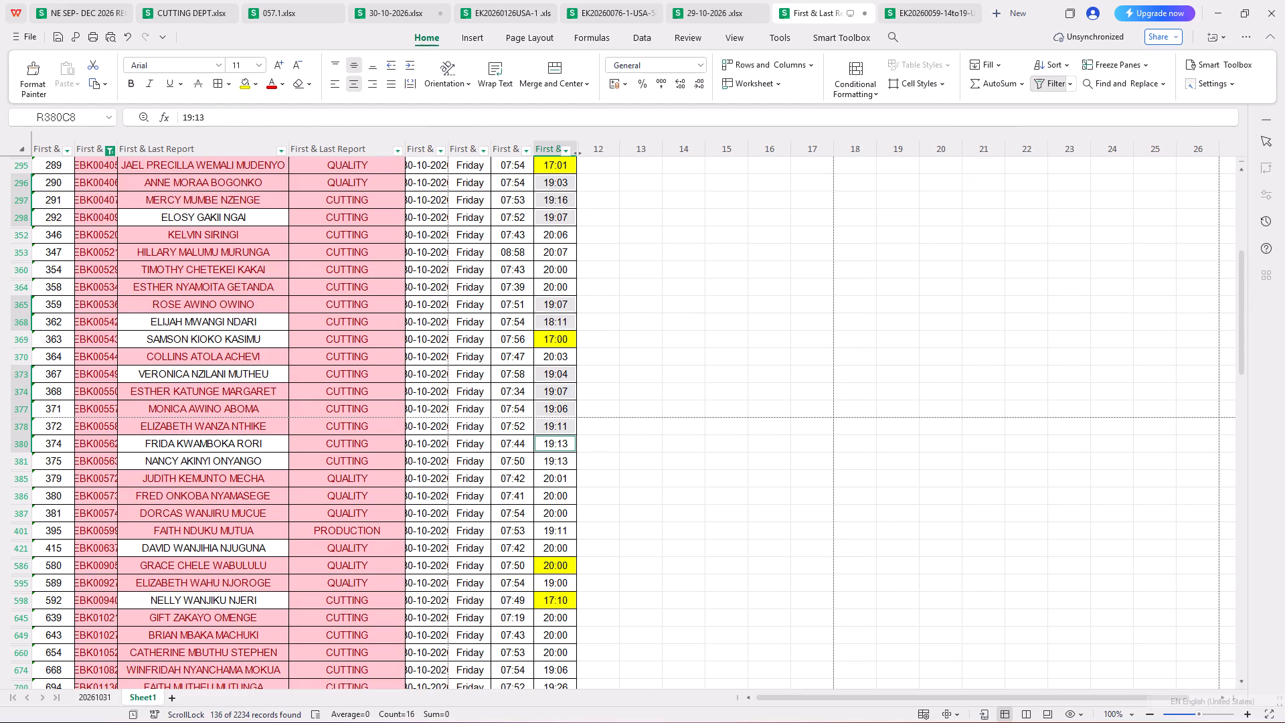
left_click(564, 460, "ctrl")
left_click(556, 534, "ctrl")
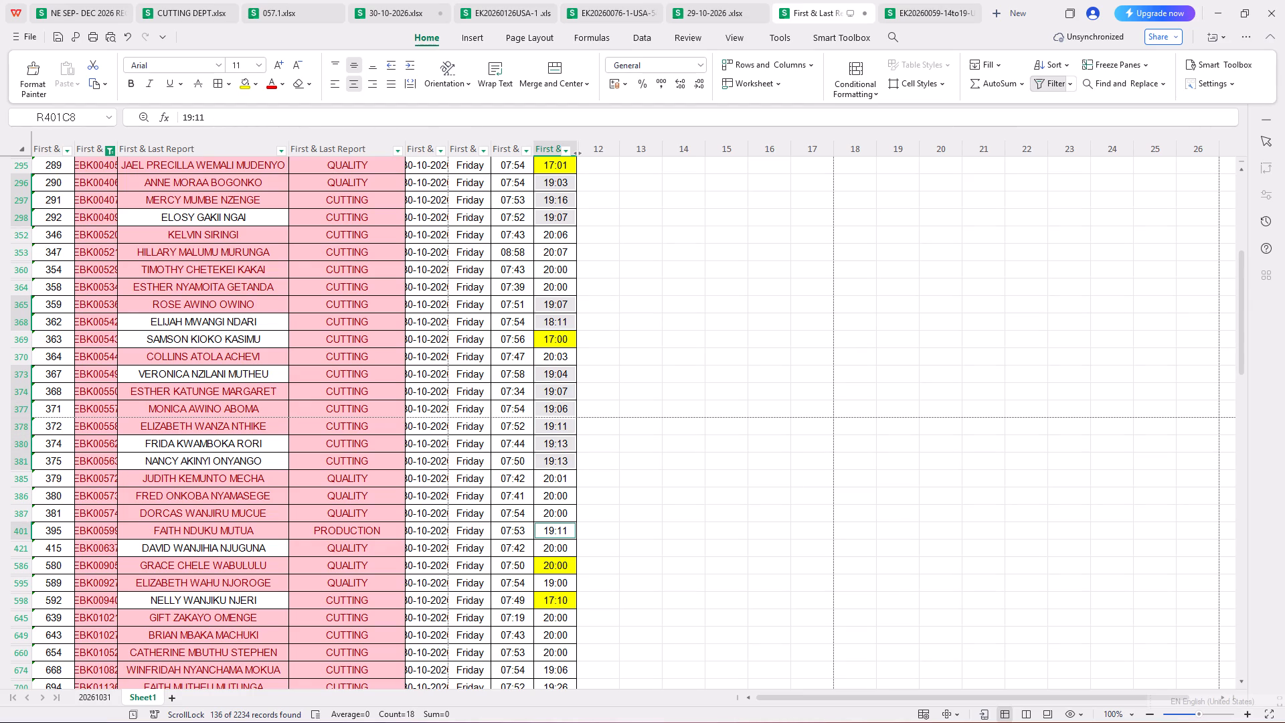
left_click(555, 582, "ctrl")
Add the column 8 clock-out cells showing times from 19:02 to 19:26 in rows 674 to 991 to the selection.
scroll(562, 528, "down", 7)
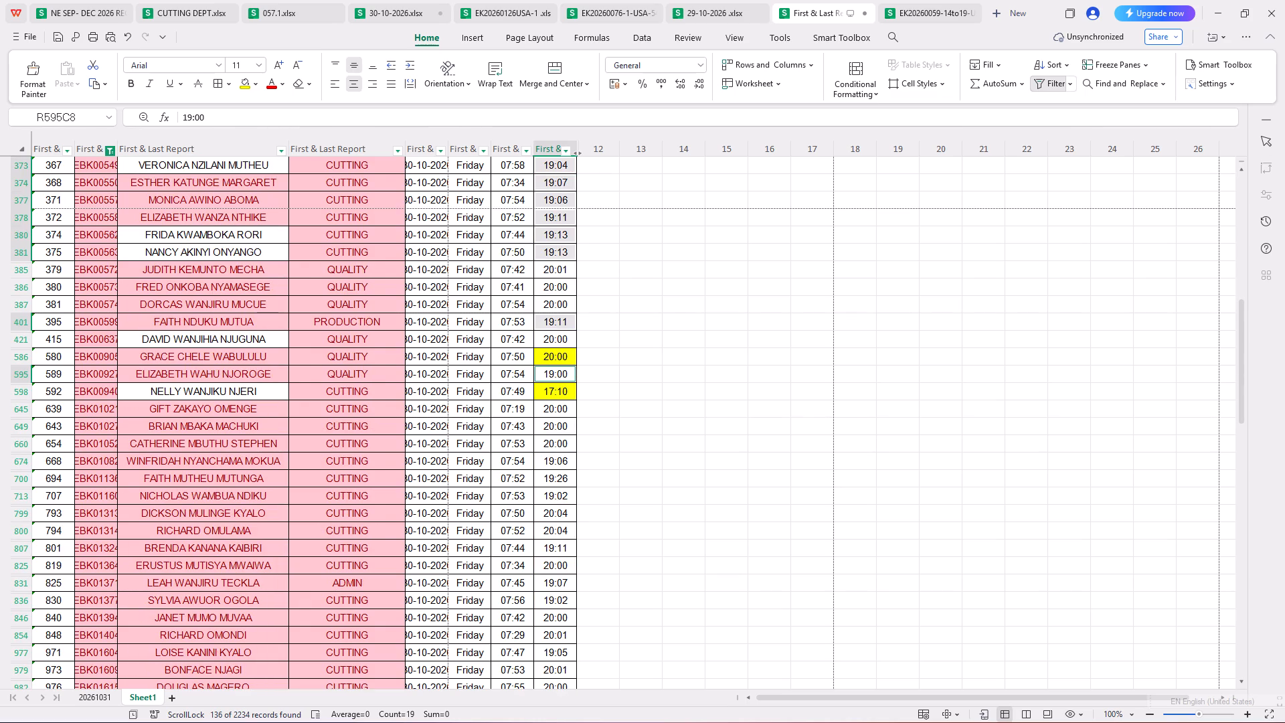
left_click(569, 464, "ctrl")
left_click(566, 481, "ctrl")
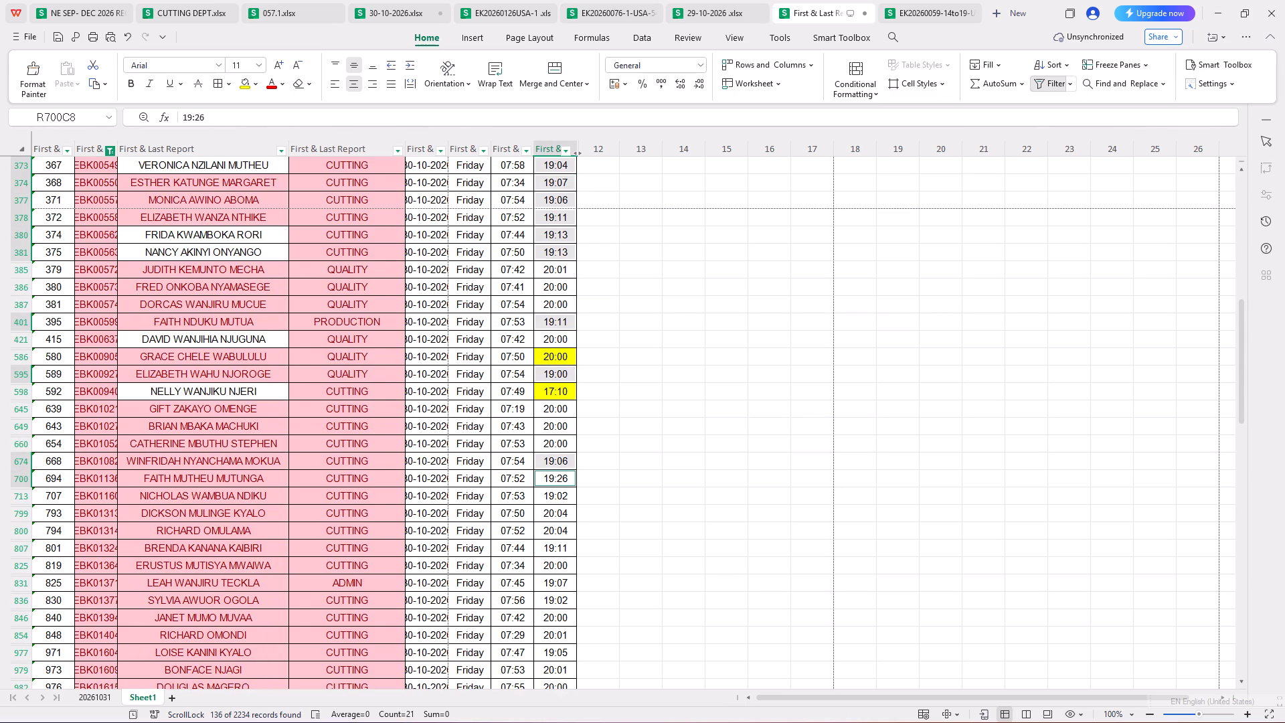
left_click(564, 497, "ctrl")
left_click(557, 542, "ctrl")
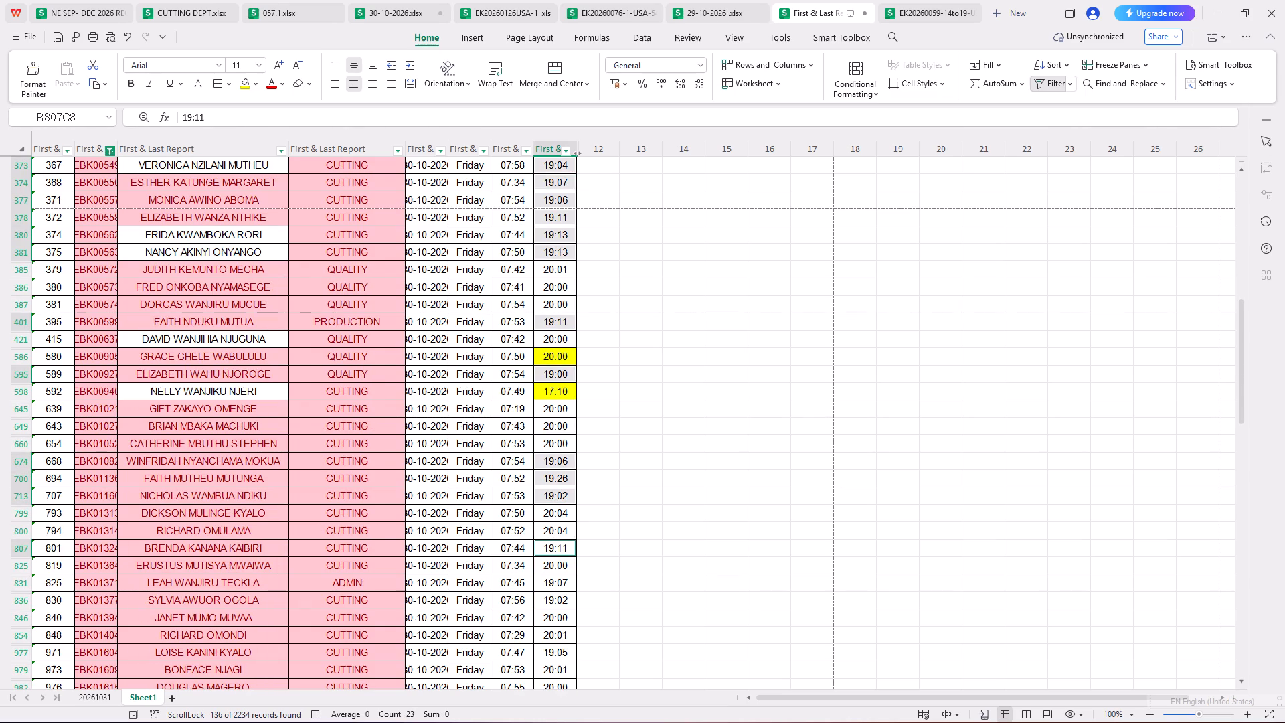
left_click(555, 579, "ctrl")
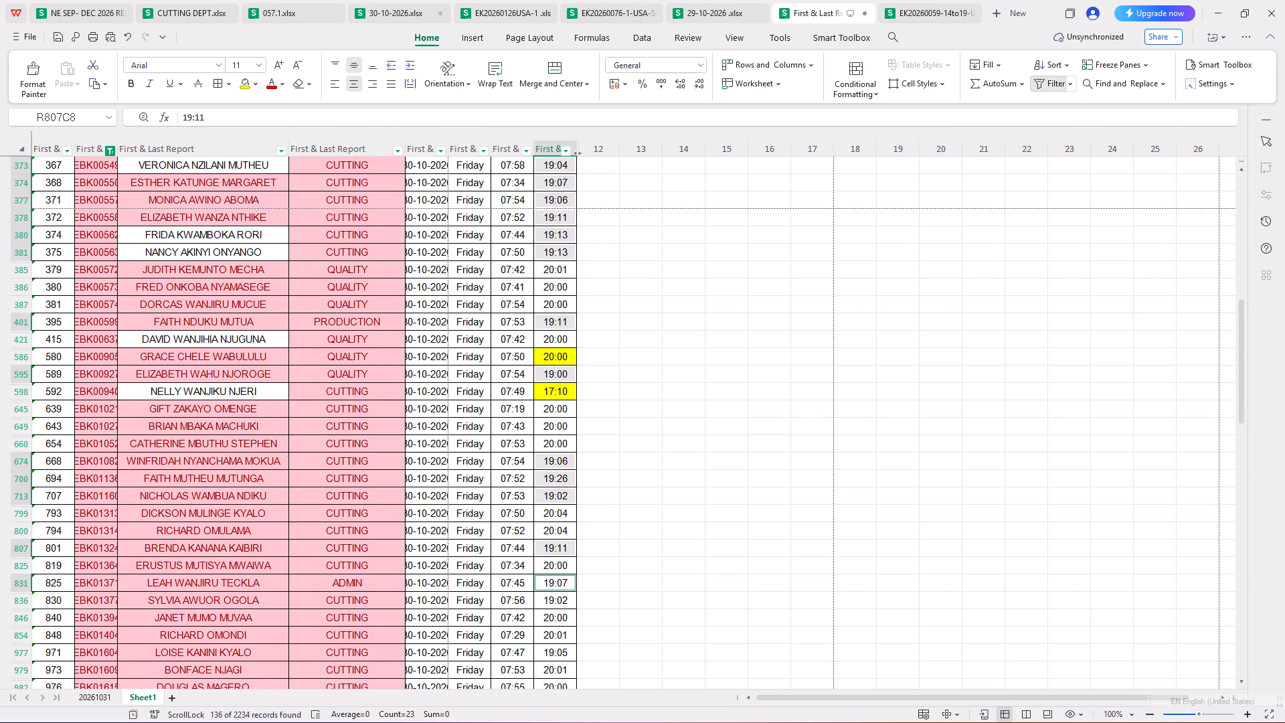
scroll(569, 576, "down", 4)
left_click(570, 463, "ctrl")
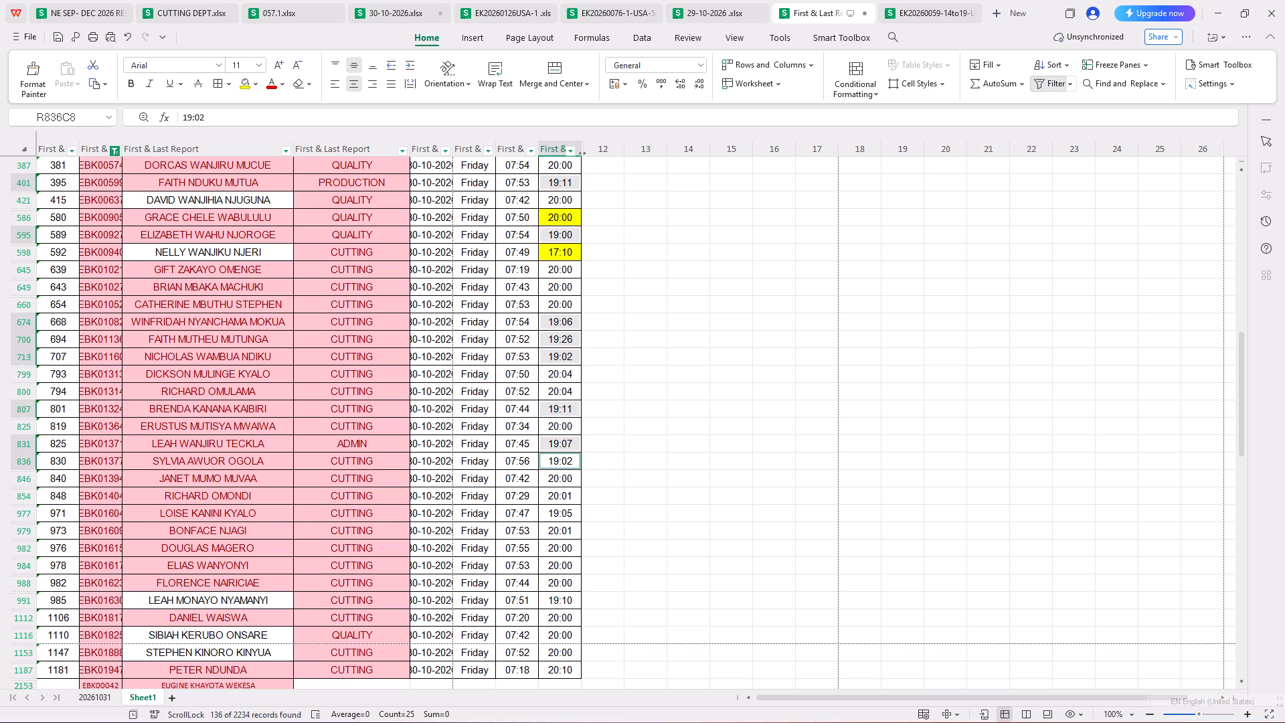
left_click(561, 514, "ctrl")
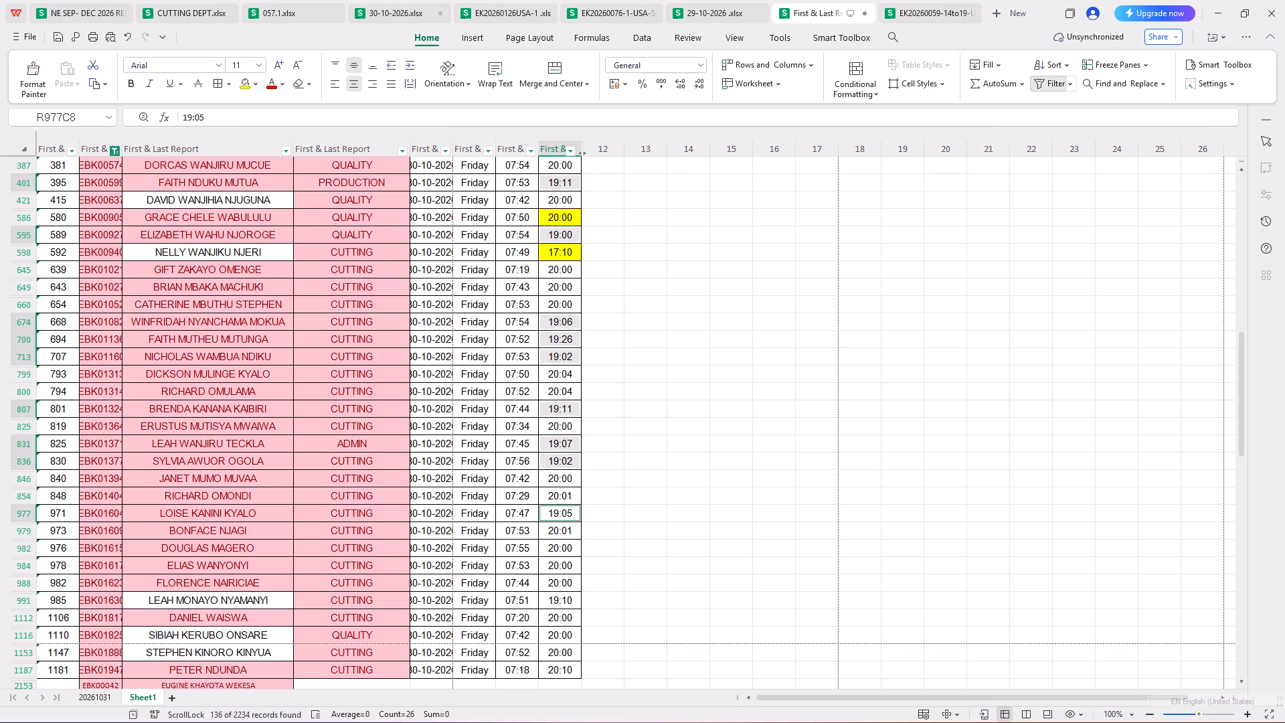
left_click(560, 600, "ctrl")
Fill all the selected early clock-out cells with the lightest red theme colour.
scroll(574, 594, "up", 10)
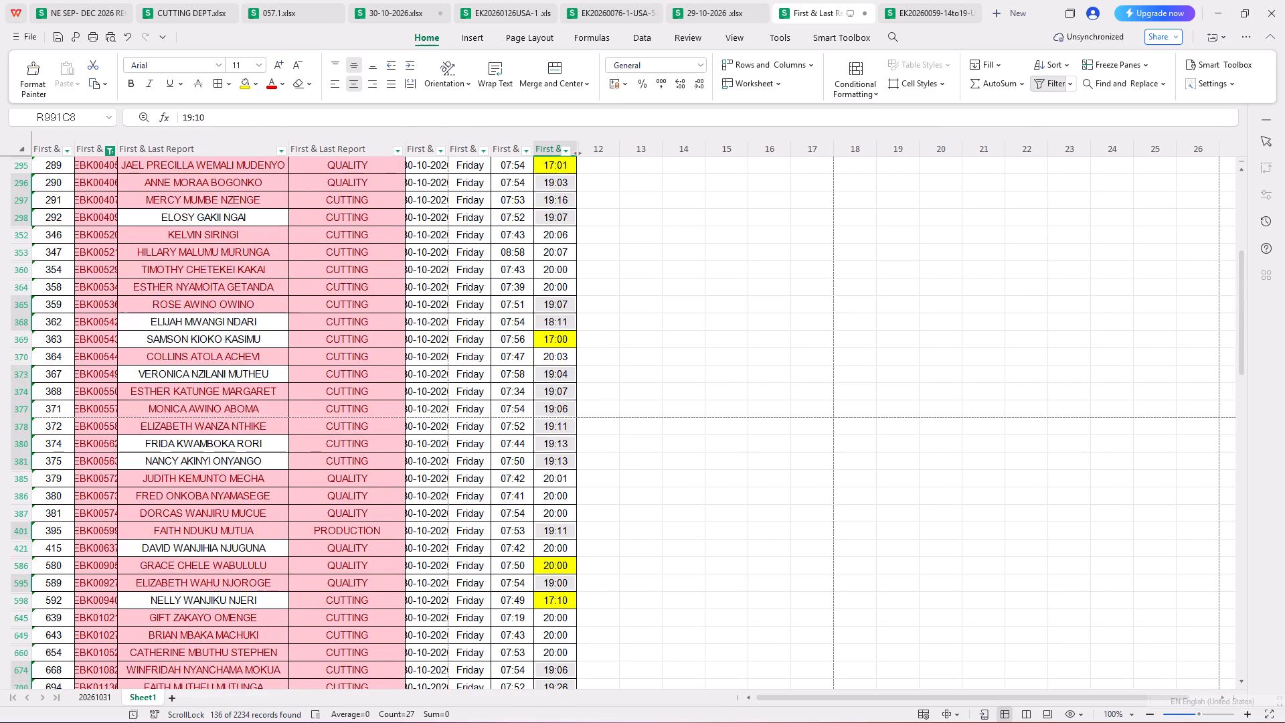
scroll(572, 537, "up", 14)
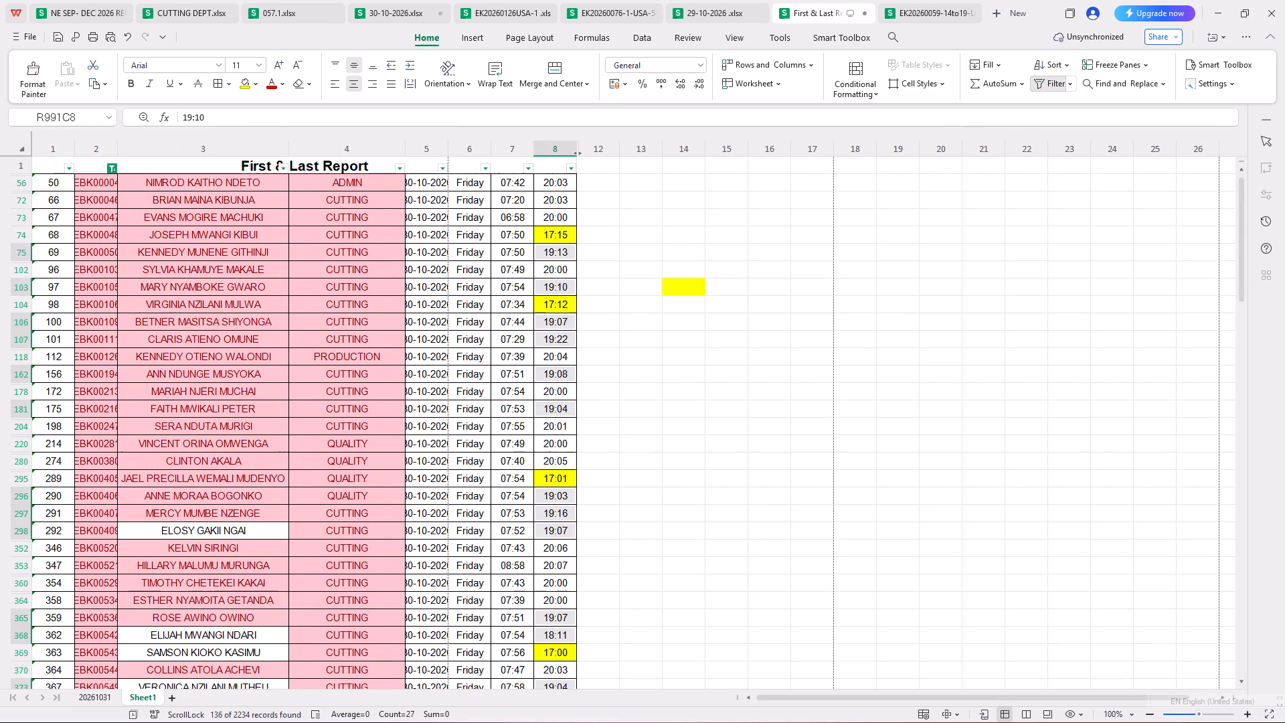
scroll(572, 537, "up", 9)
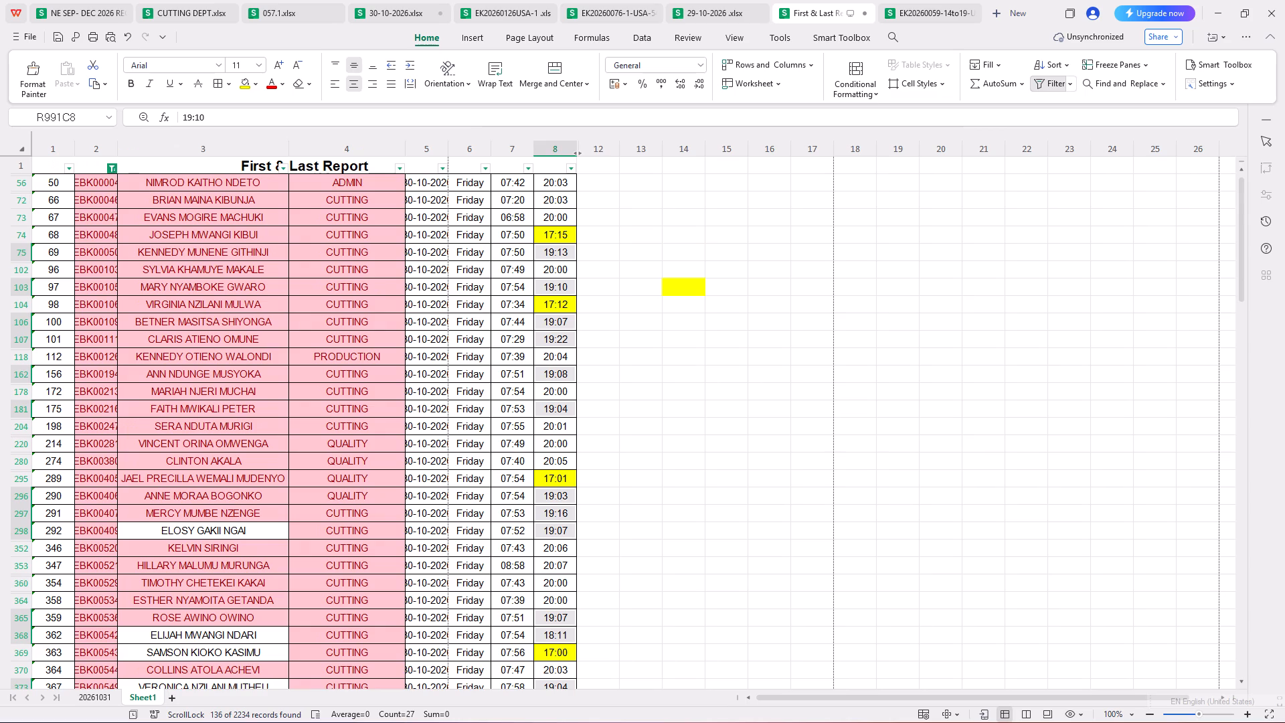
right_click(557, 374)
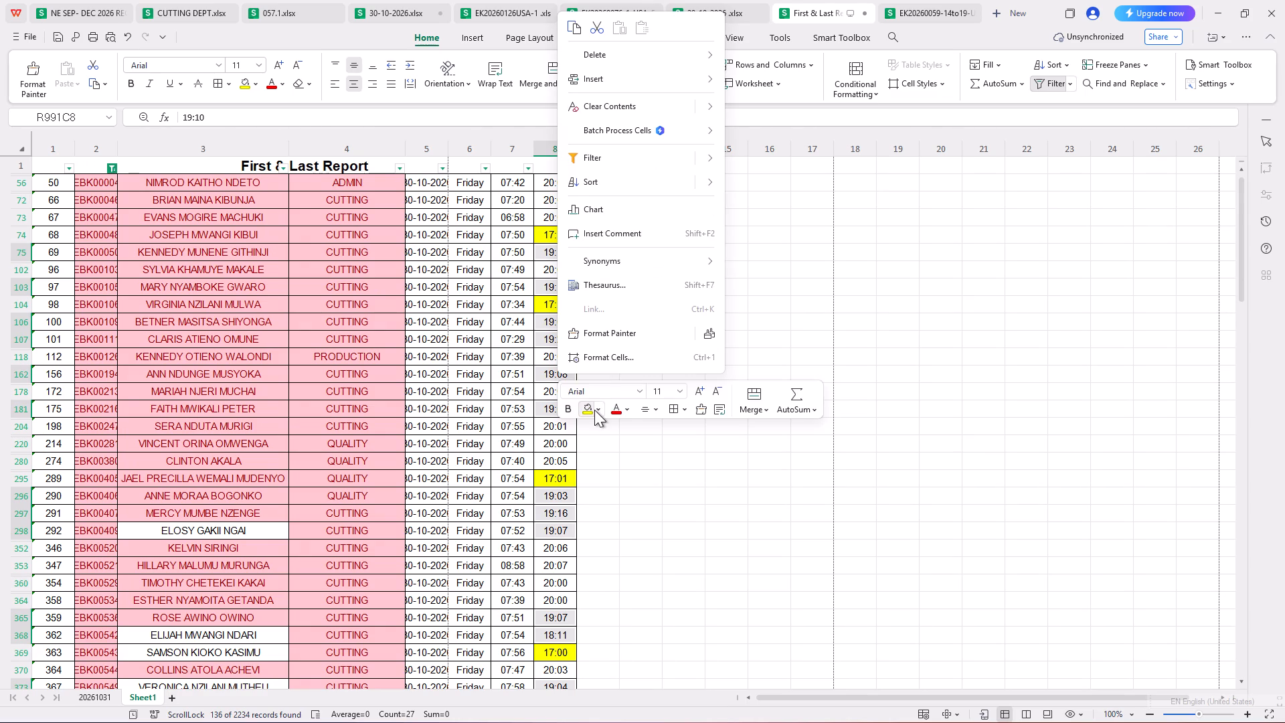
left_click(600, 410)
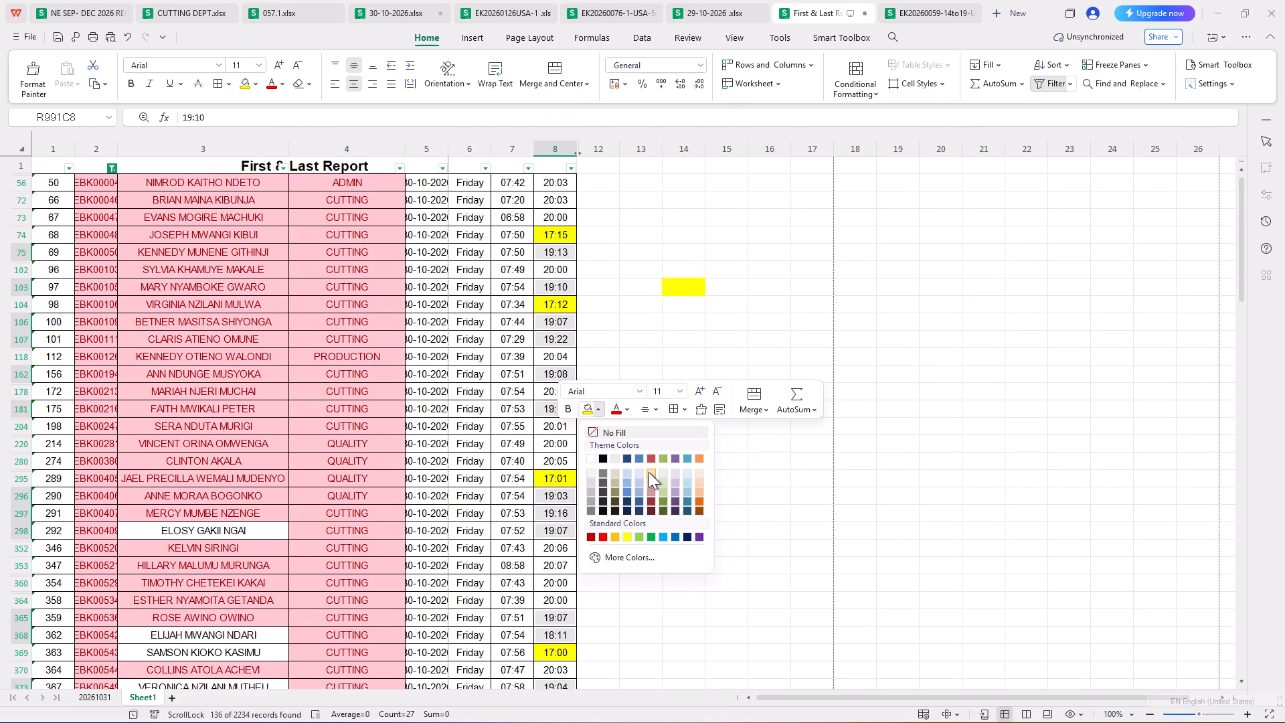
left_click(649, 471)
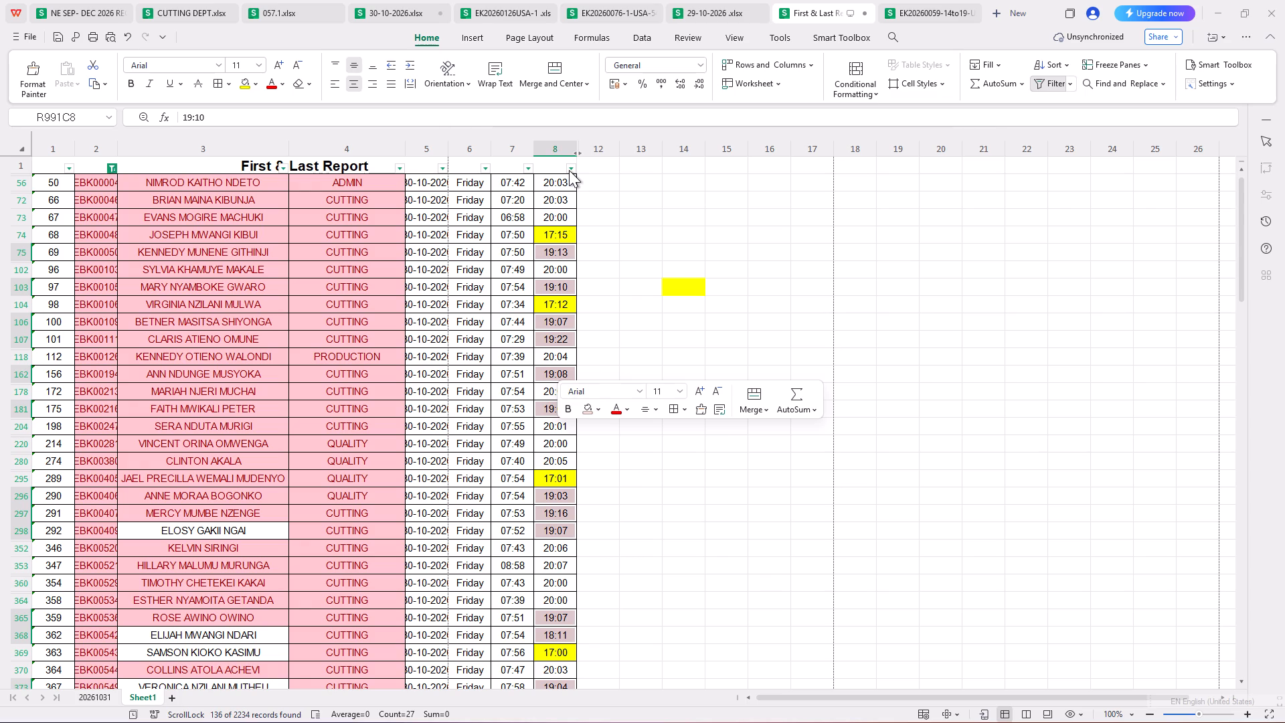
Filter column 8 of the attendance report by the light red cell colour.
left_click(569, 170)
left_click(692, 215)
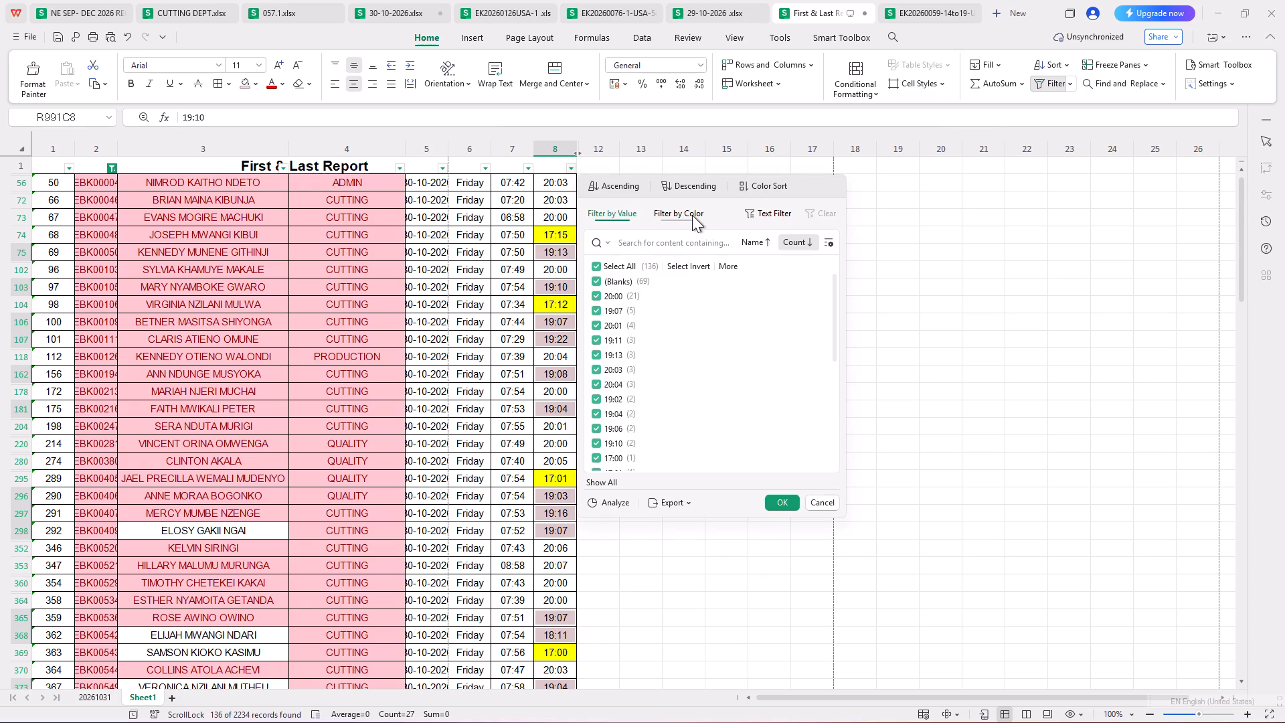
left_click(665, 270)
left_click(772, 504)
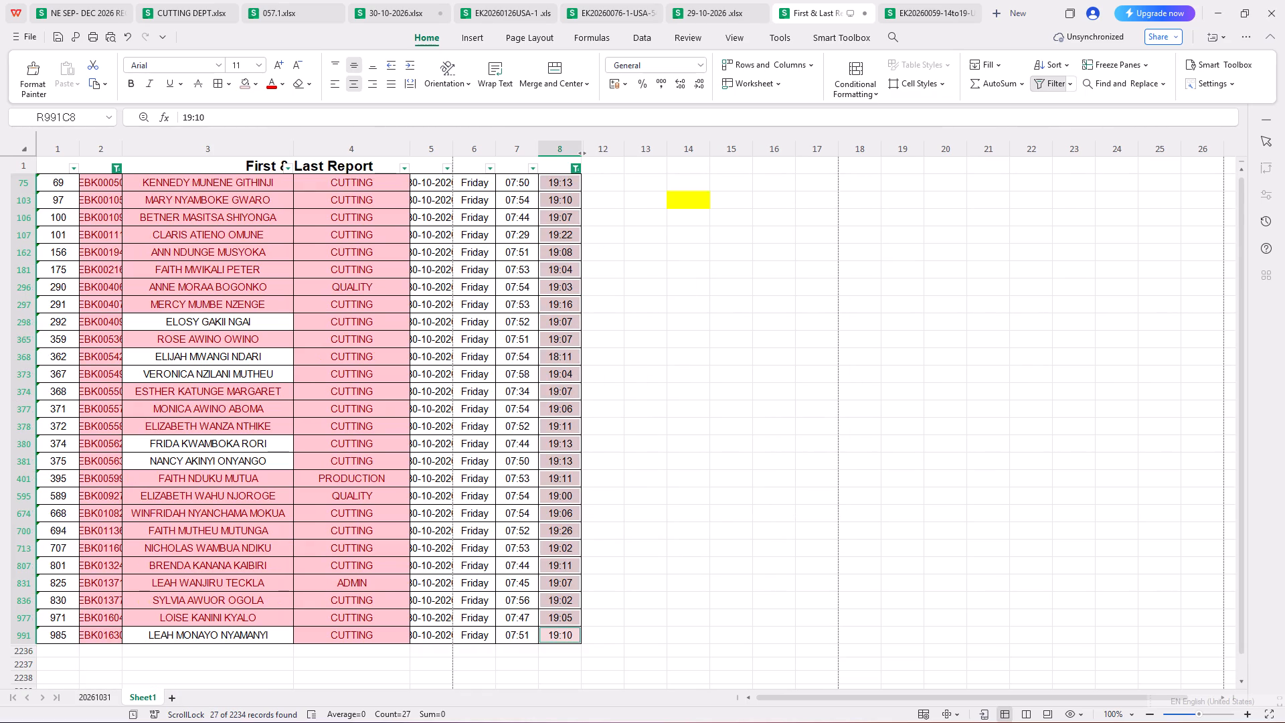
Copy the filtered employee IDs from rows 75 to 991 into the 30-10-2026 form's Employee ID column, starting at row 117.
left_click(116, 636)
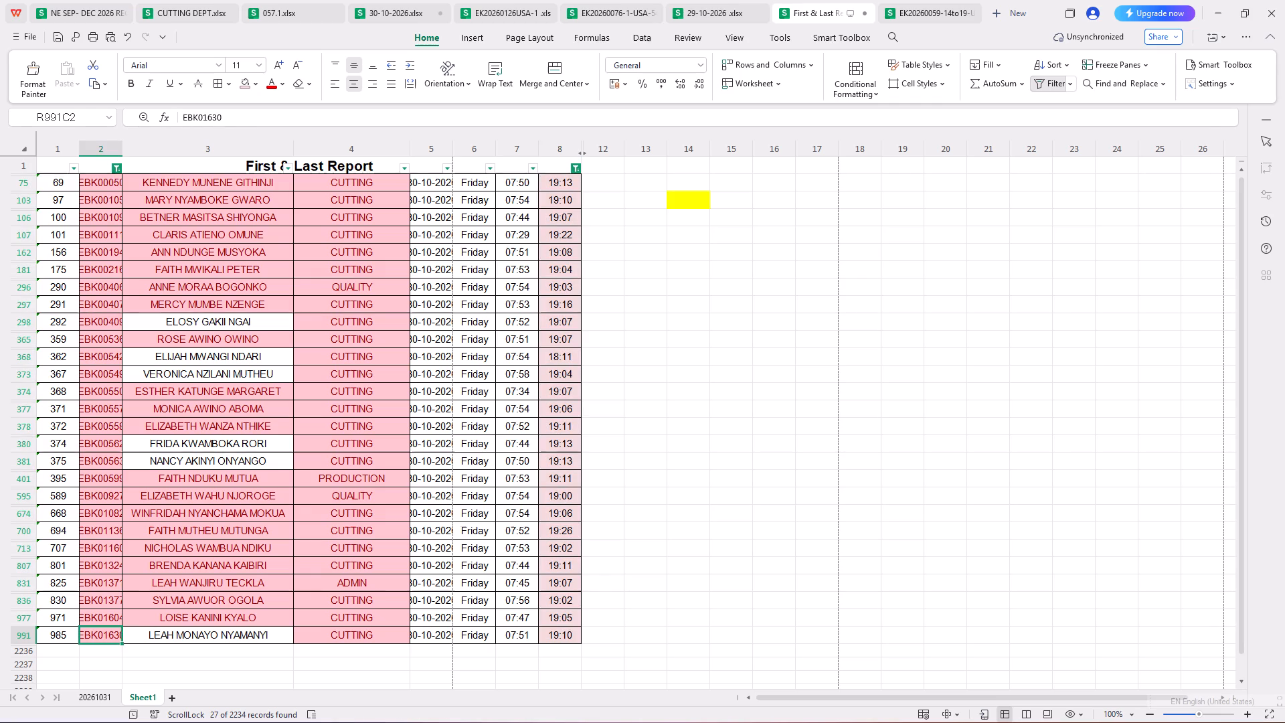
scroll(118, 578, "up", 20)
scroll(118, 578, "up", 2)
scroll(94, 301, "down", 4)
scroll(94, 301, "up", 9)
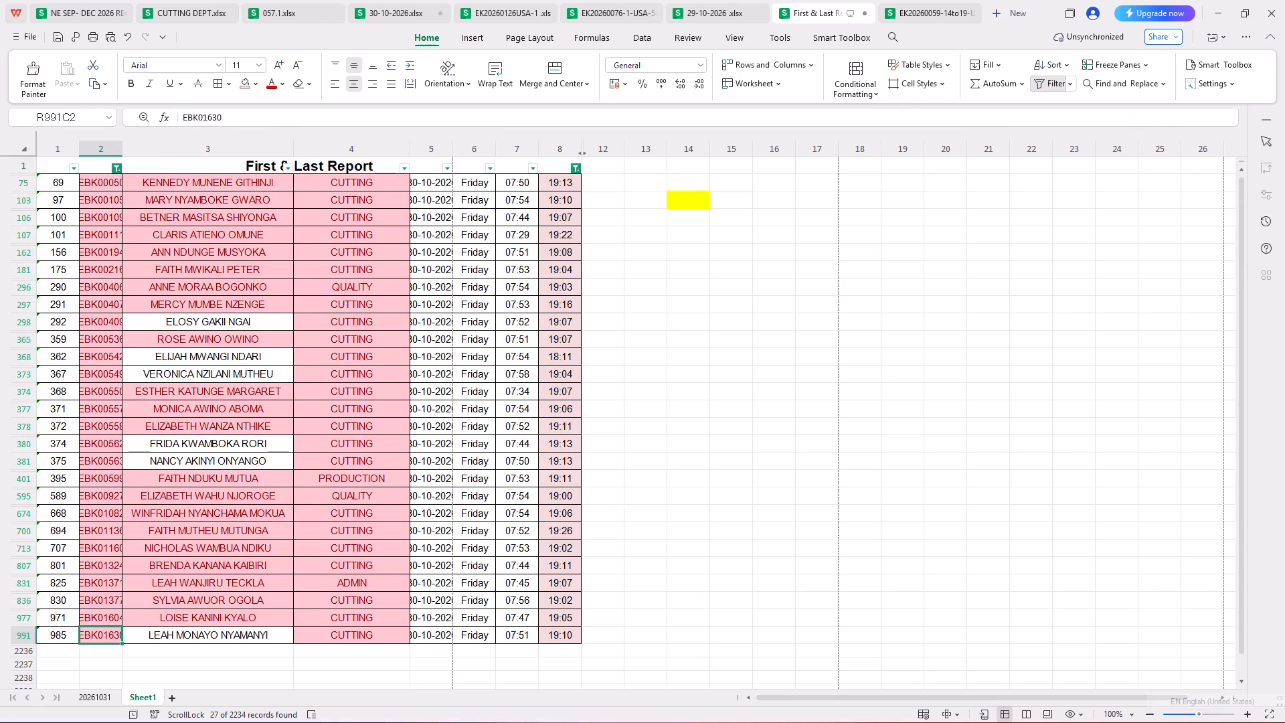
left_click(109, 183, "ctrl+shift")
key("ctrl+c")
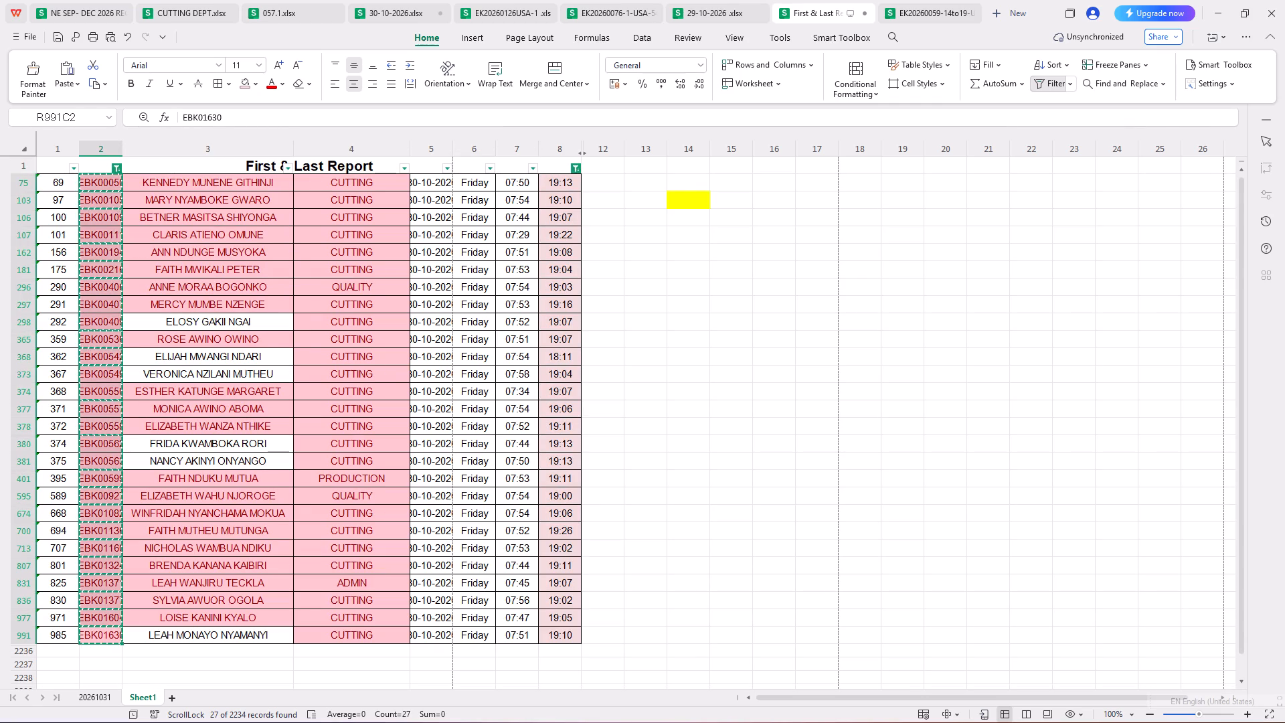
left_click(401, 14)
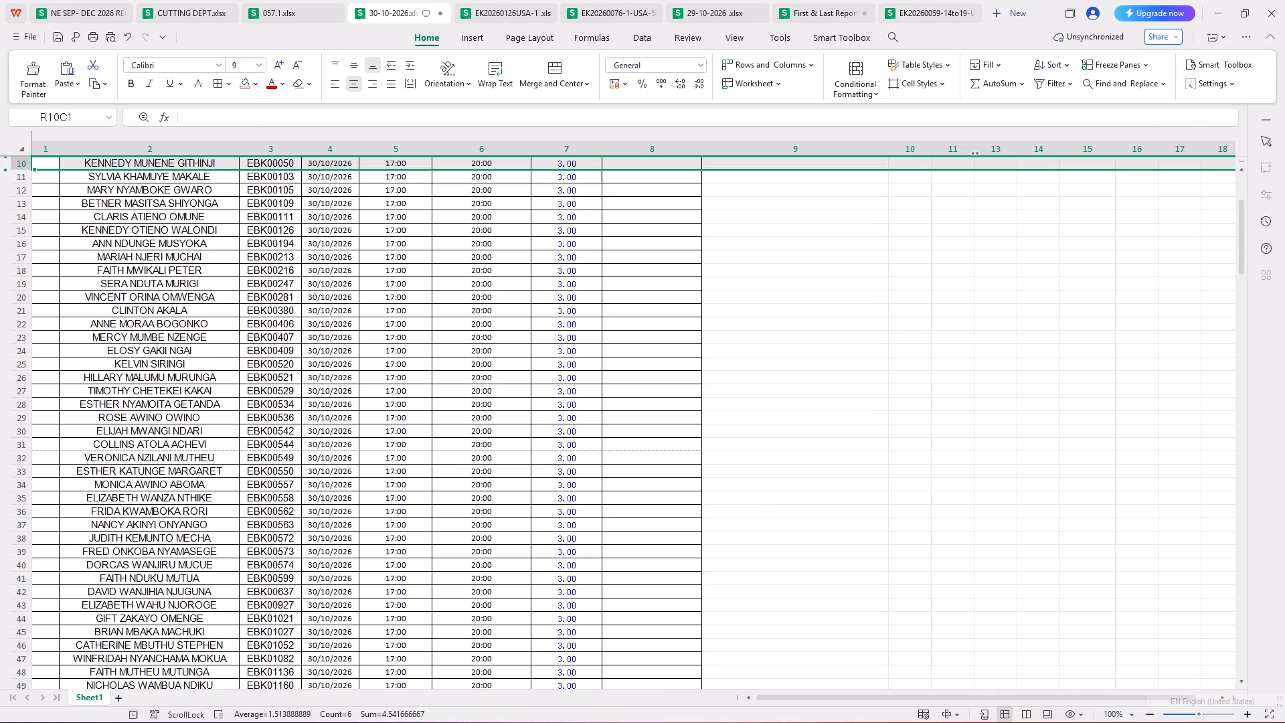
scroll(556, 283, "down", 20)
scroll(556, 283, "down", 10)
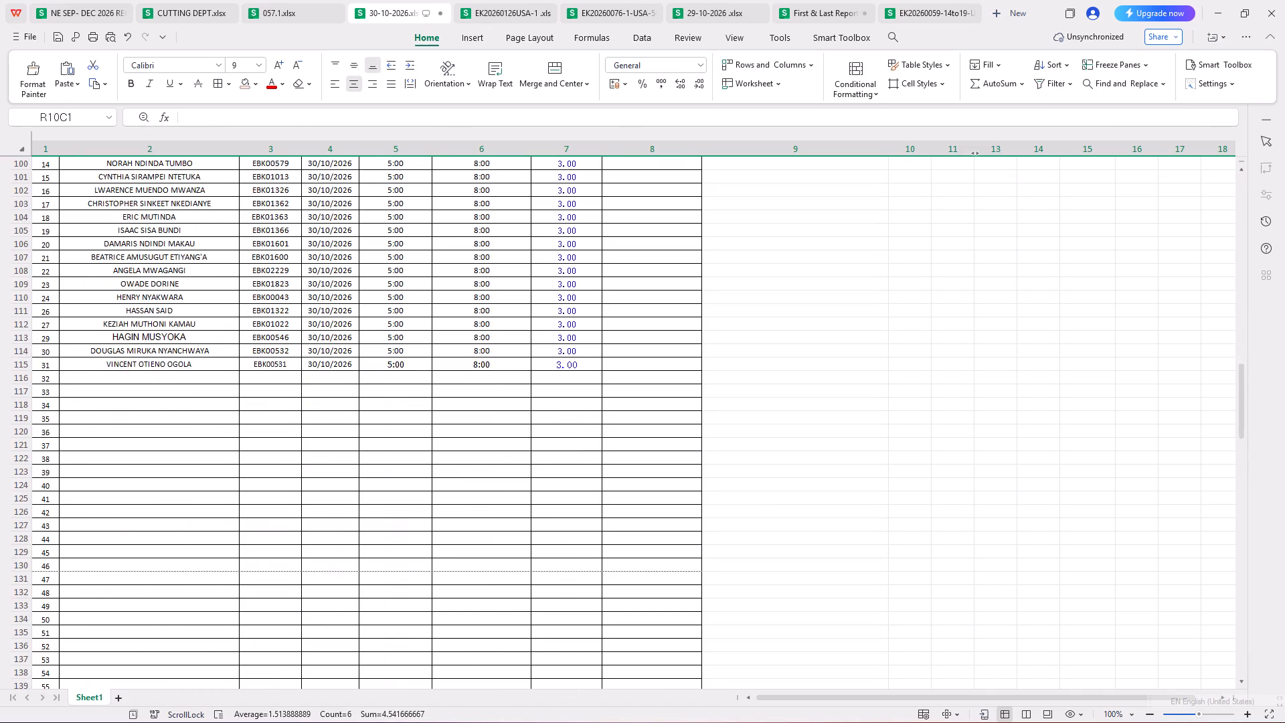
scroll(339, 402, "down", 6)
scroll(339, 402, "up", 2)
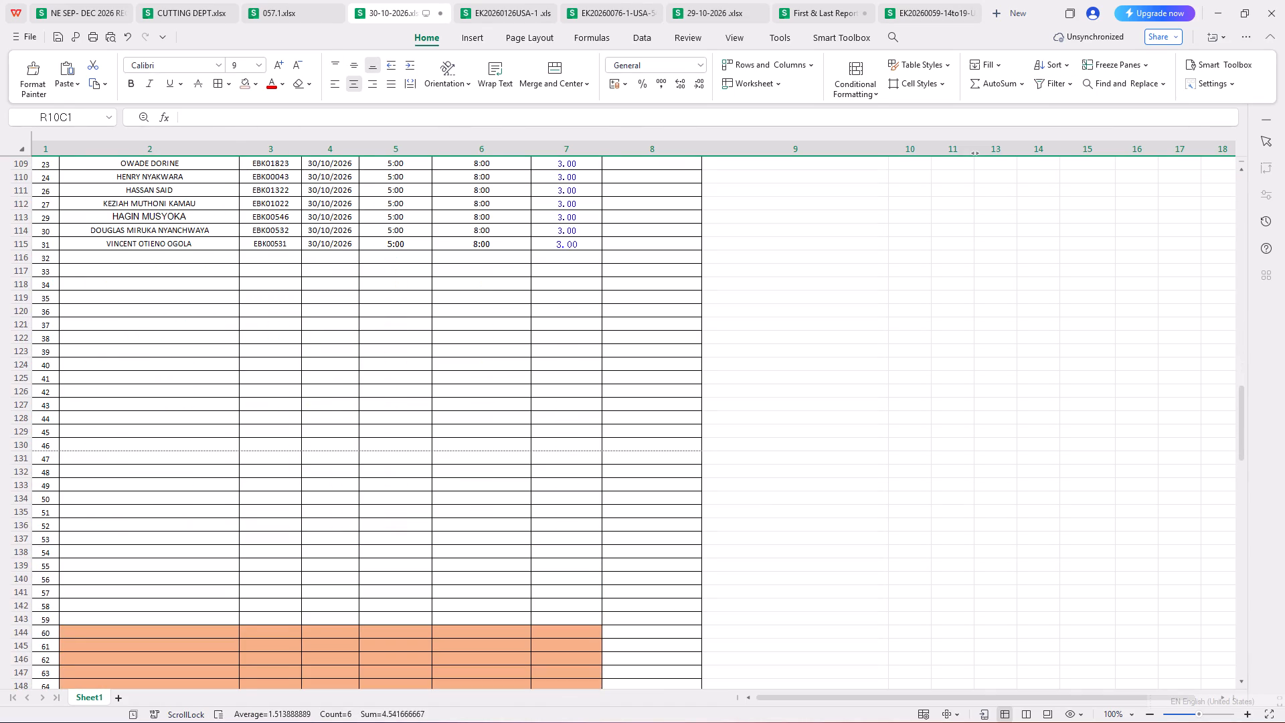
left_click(270, 270)
right_click(270, 270)
left_click(336, 287)
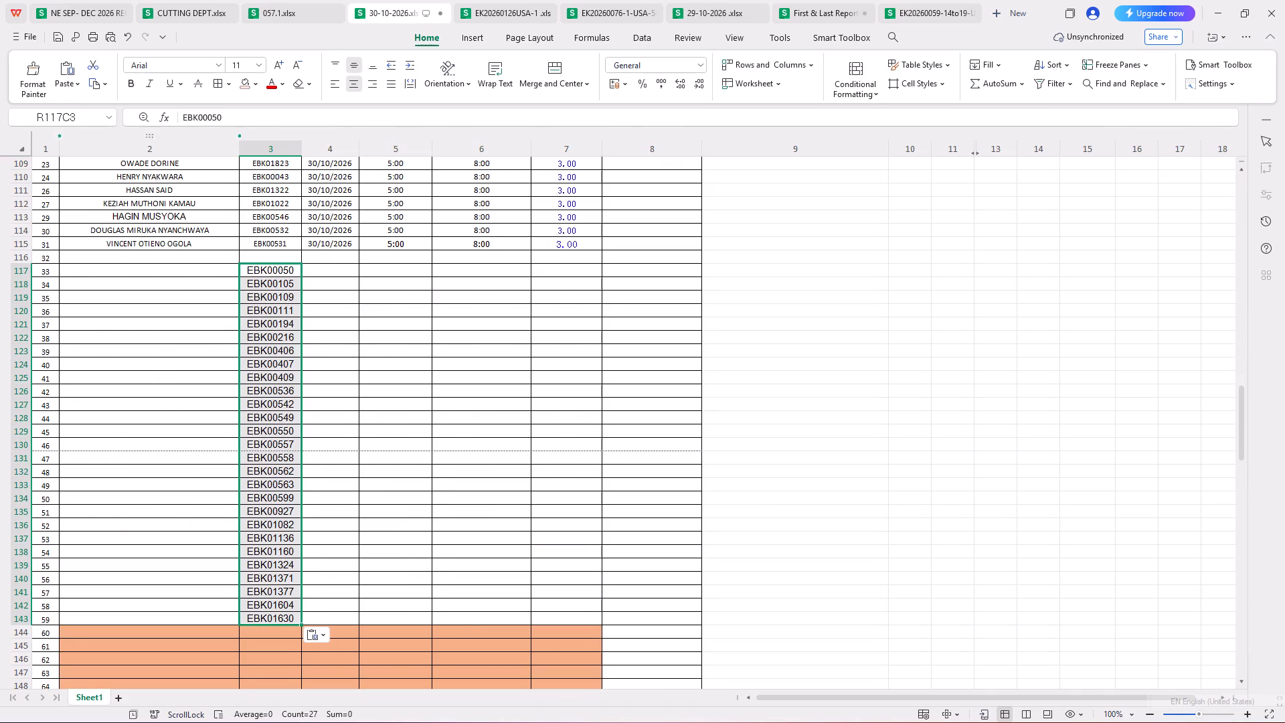
Highlight duplicate values in the form's Employee ID column with Light Red Fill with Dark Red Text, and check the main staff list.
left_click(280, 138)
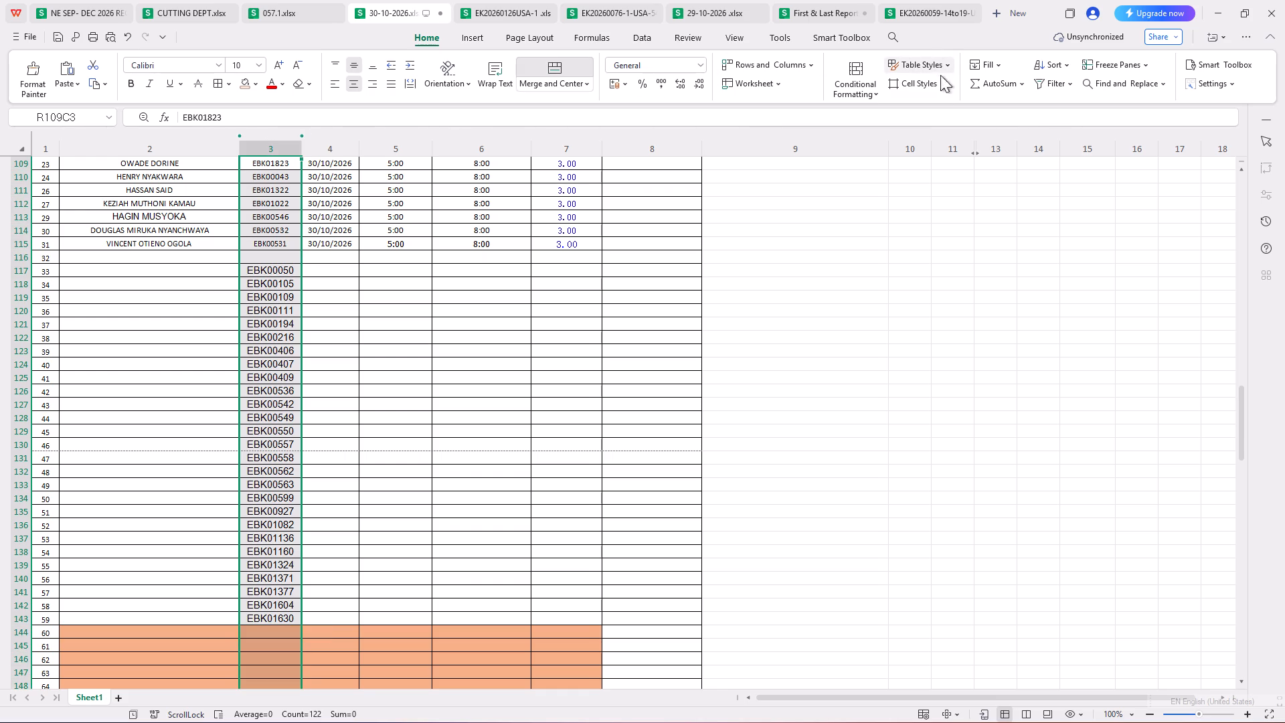
left_click(852, 68)
left_click(1012, 274)
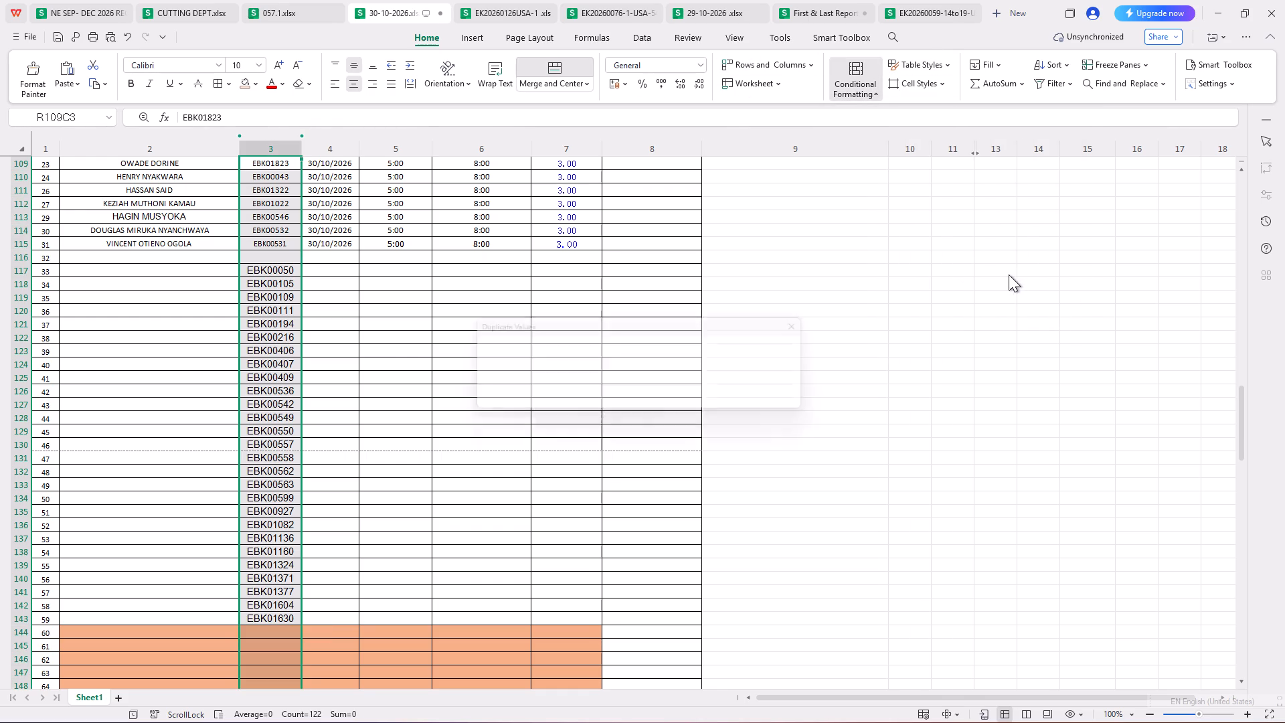
left_click(736, 394)
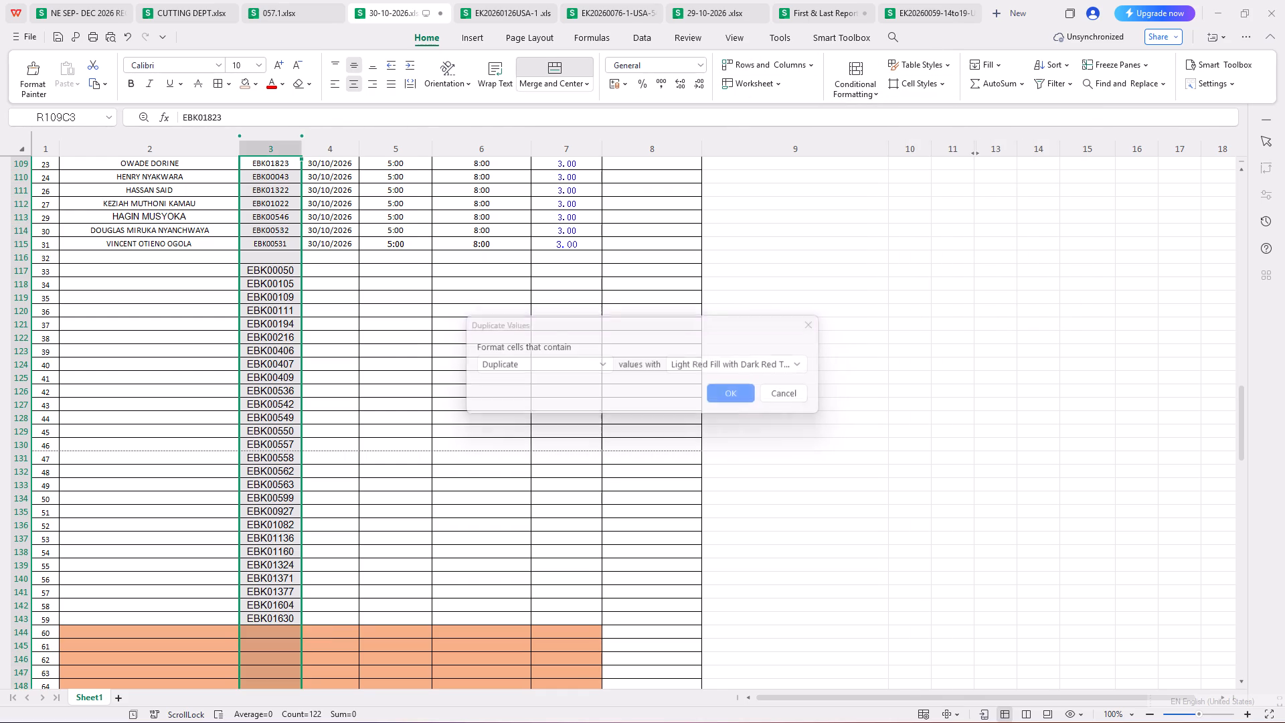
scroll(567, 450, "up", 15)
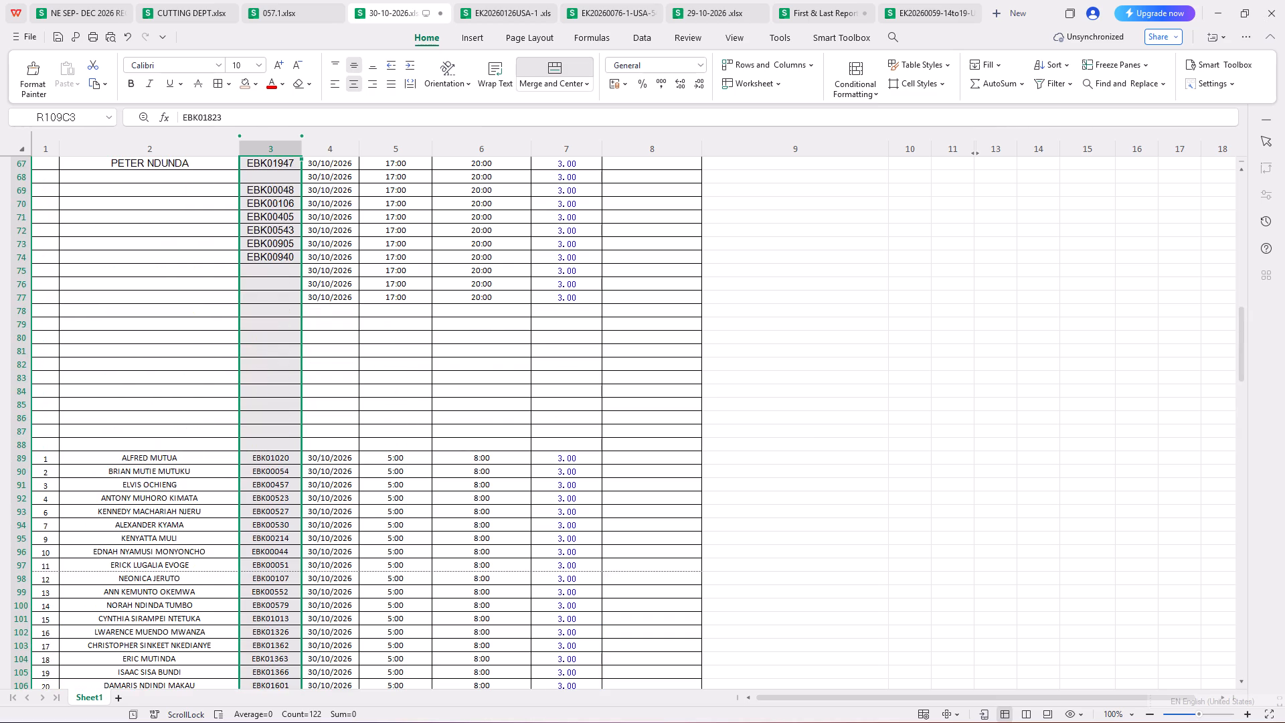
scroll(309, 187, "up", 20)
scroll(309, 187, "up", 9)
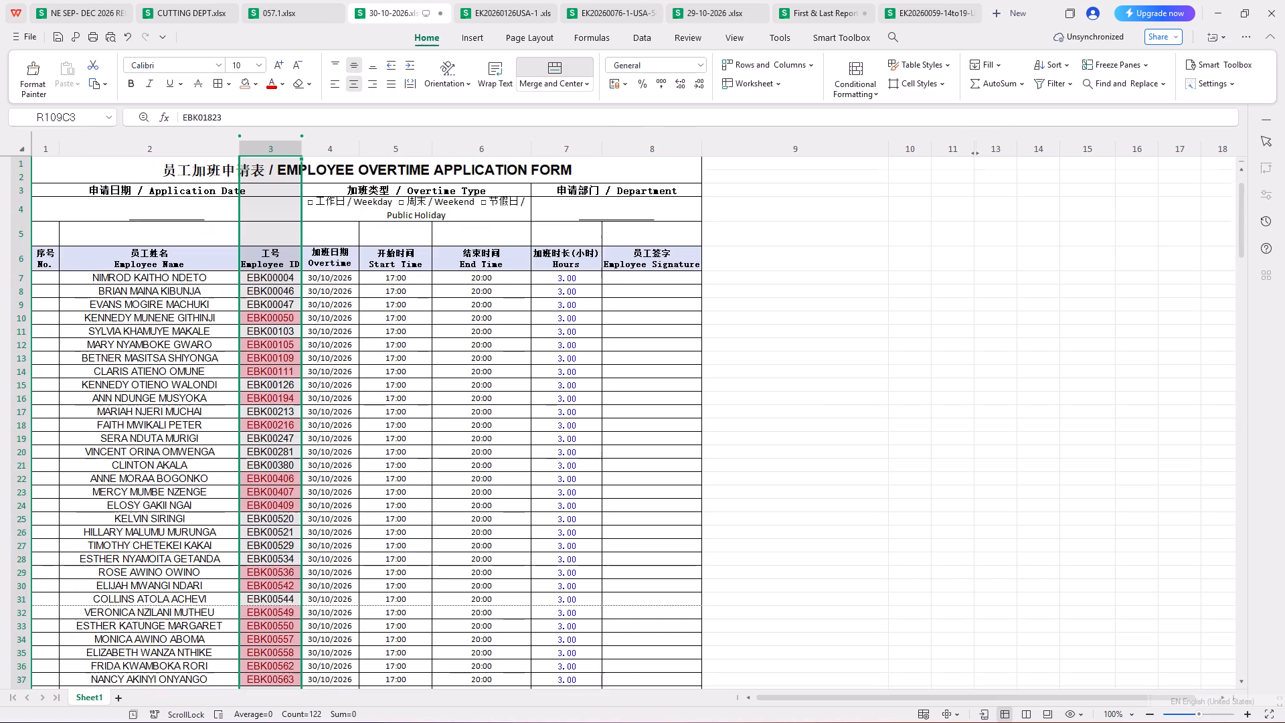
scroll(309, 187, "up", 10)
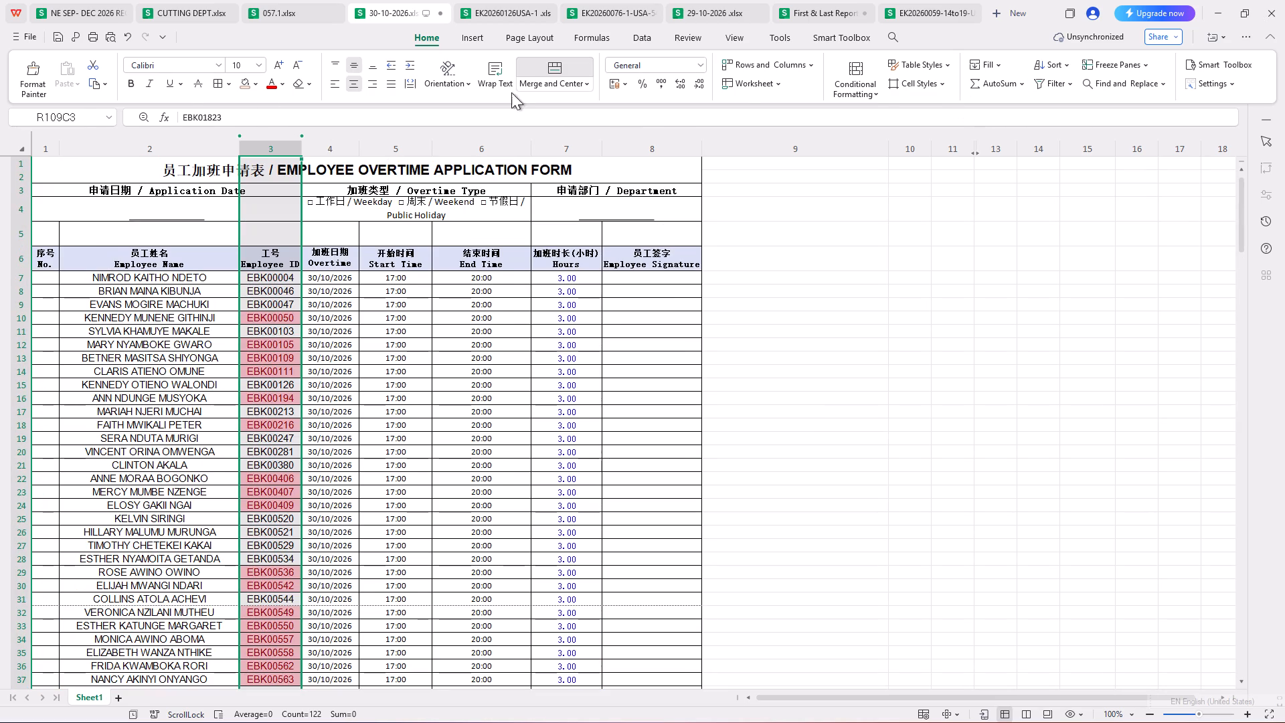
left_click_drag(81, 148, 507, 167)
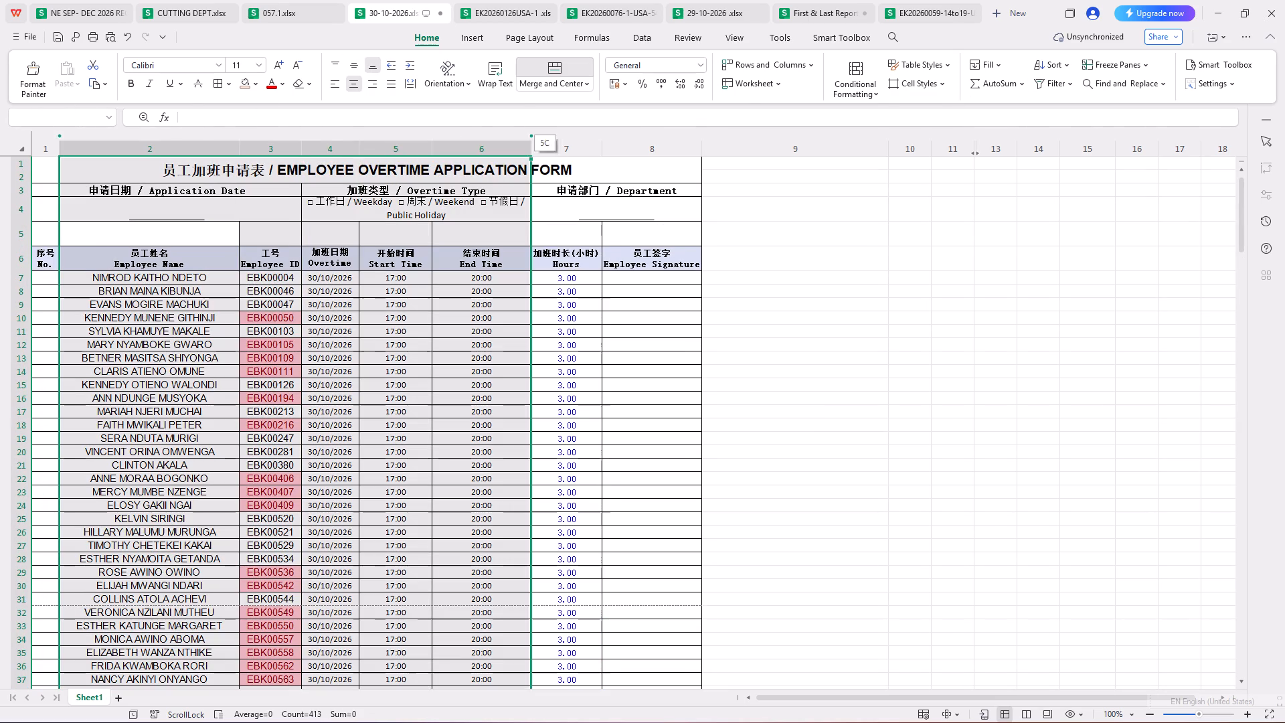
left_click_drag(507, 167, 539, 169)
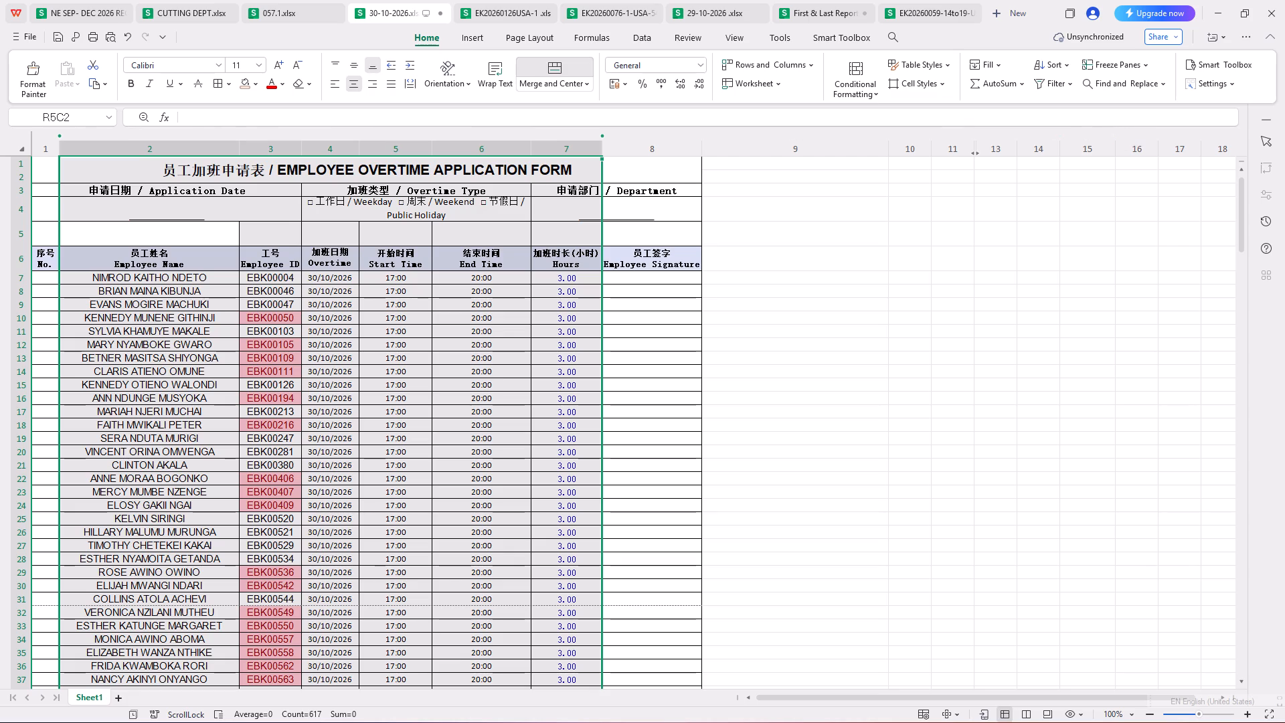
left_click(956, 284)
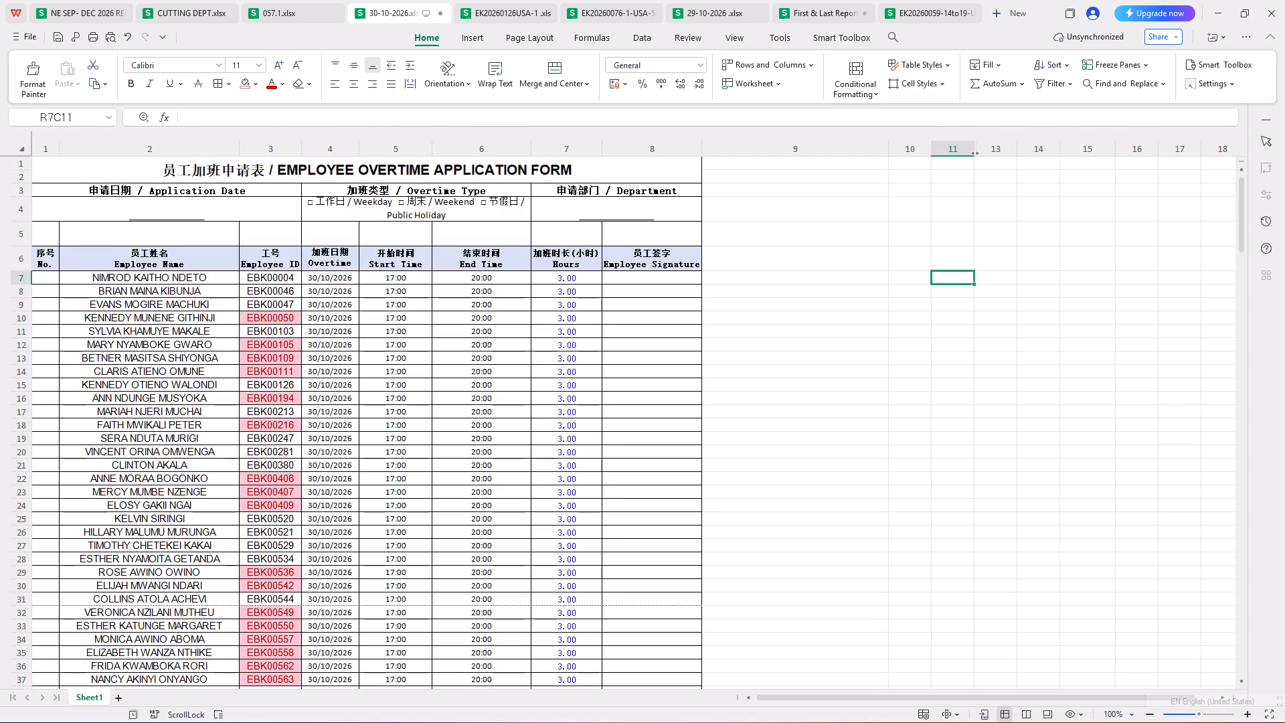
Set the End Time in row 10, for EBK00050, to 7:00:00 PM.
left_click(469, 315)
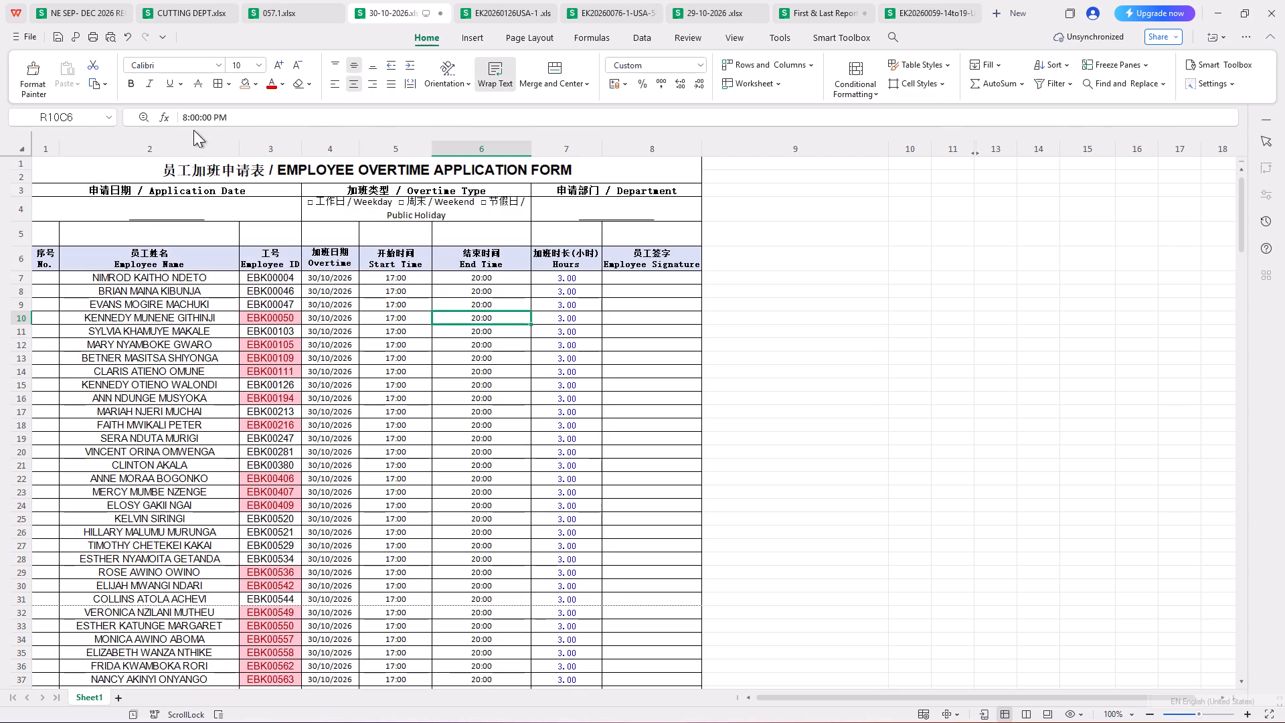
left_click(190, 119)
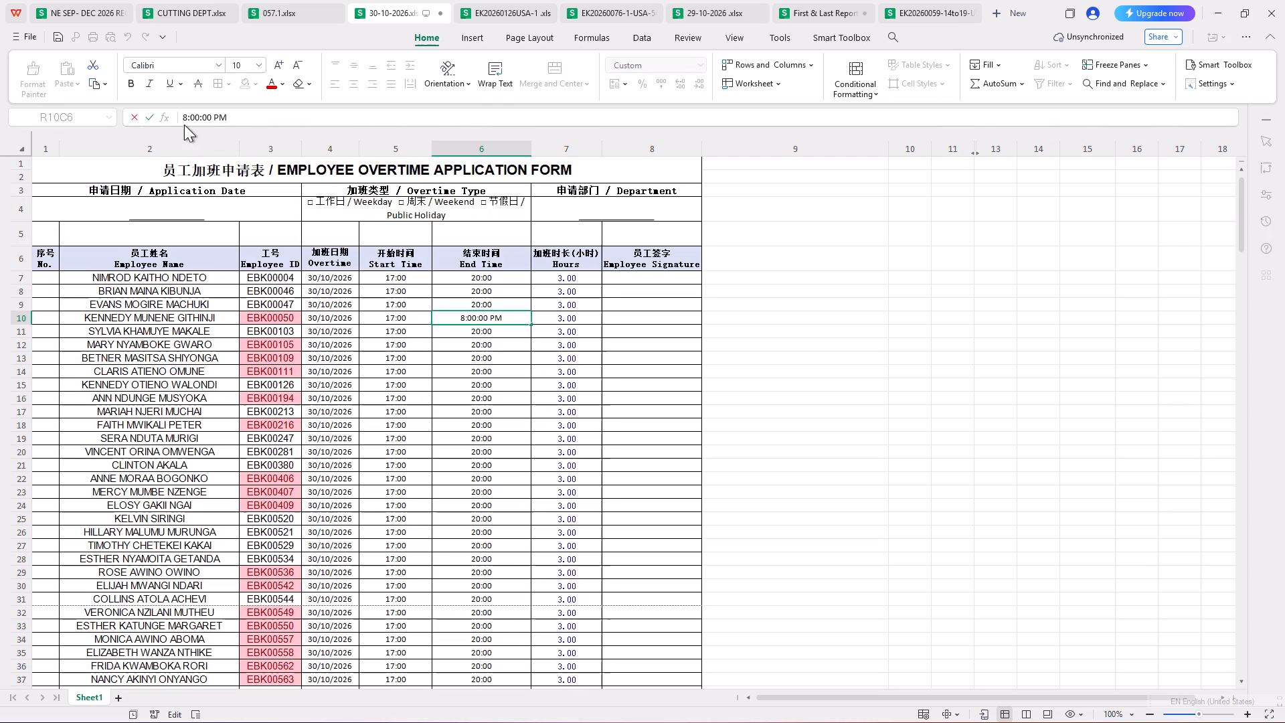
key("Left")
key("BackSpace")
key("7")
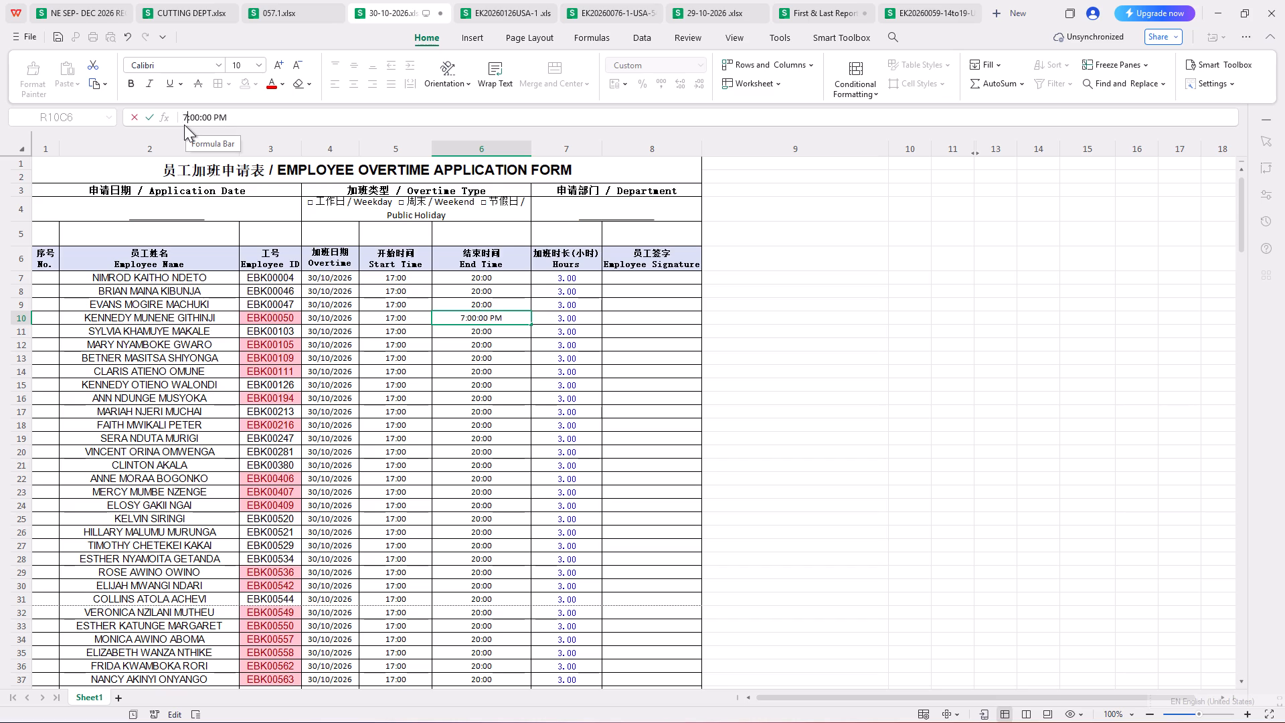
left_click(871, 354)
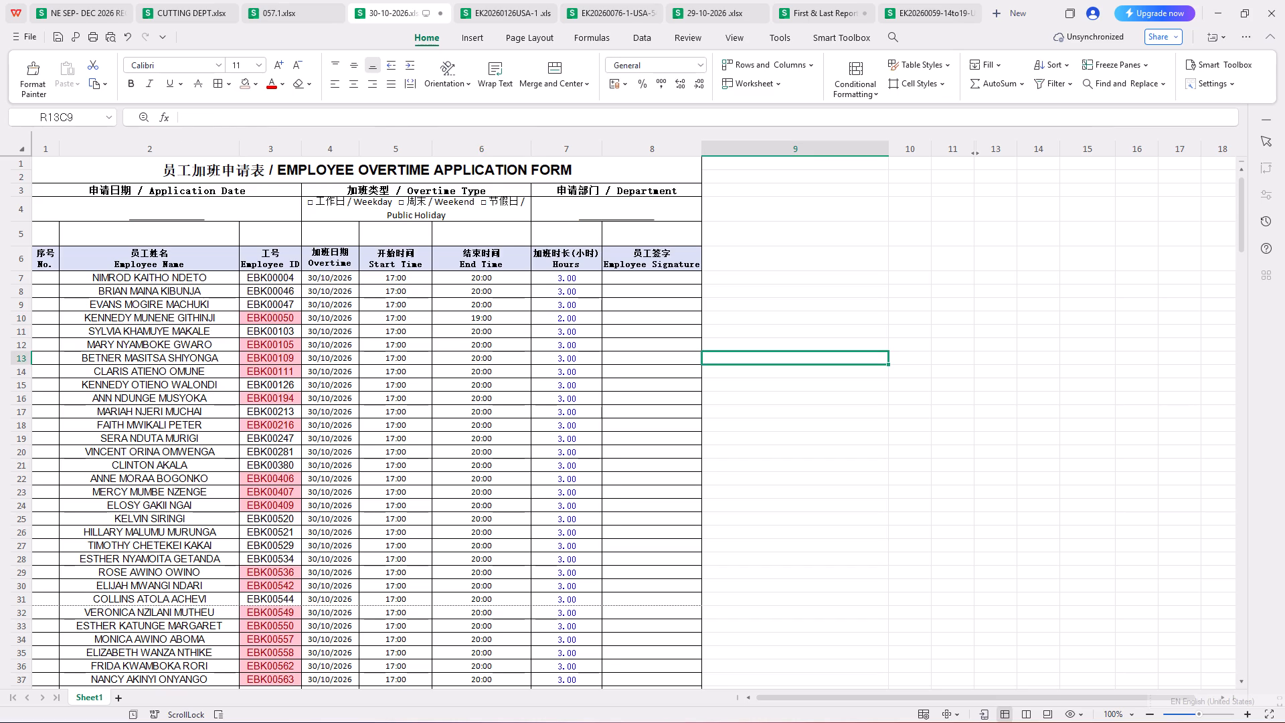
Copy the 19:00 End Time from row 10 to the highlighted employees in rows 12, 13, 14, 16 and 18.
left_click(480, 321)
key("ctrl+c")
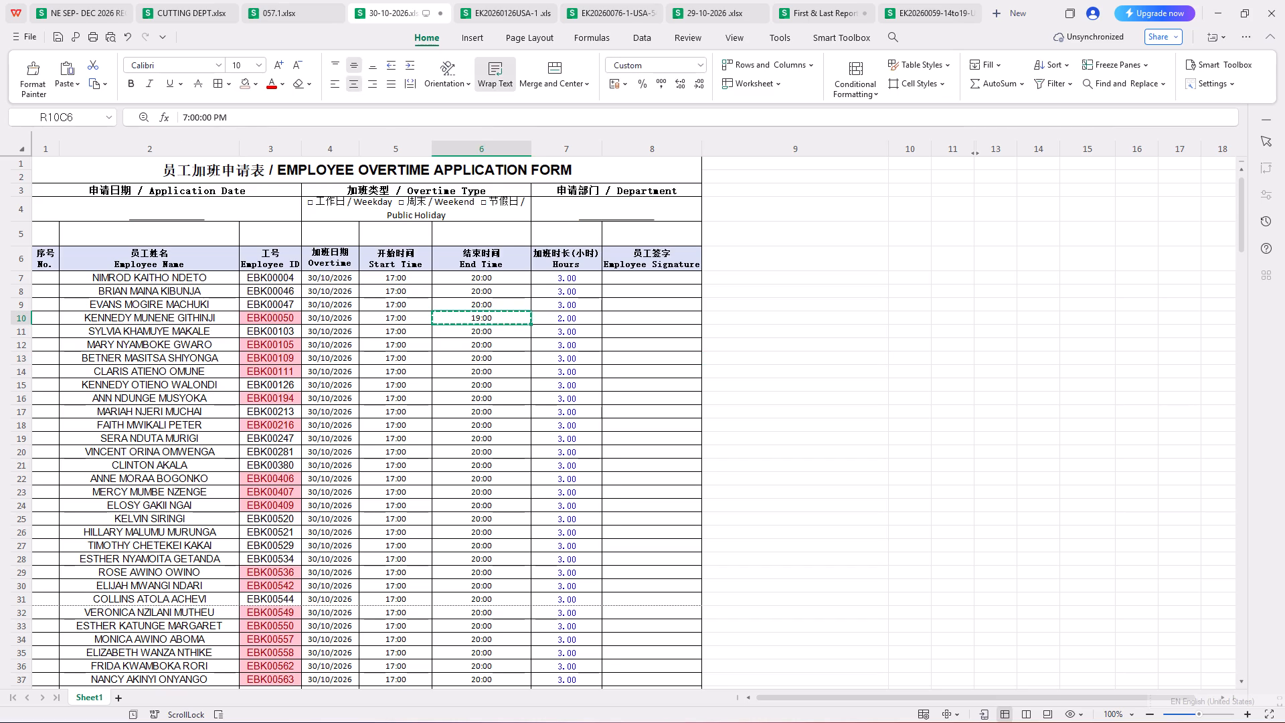
left_click(489, 347)
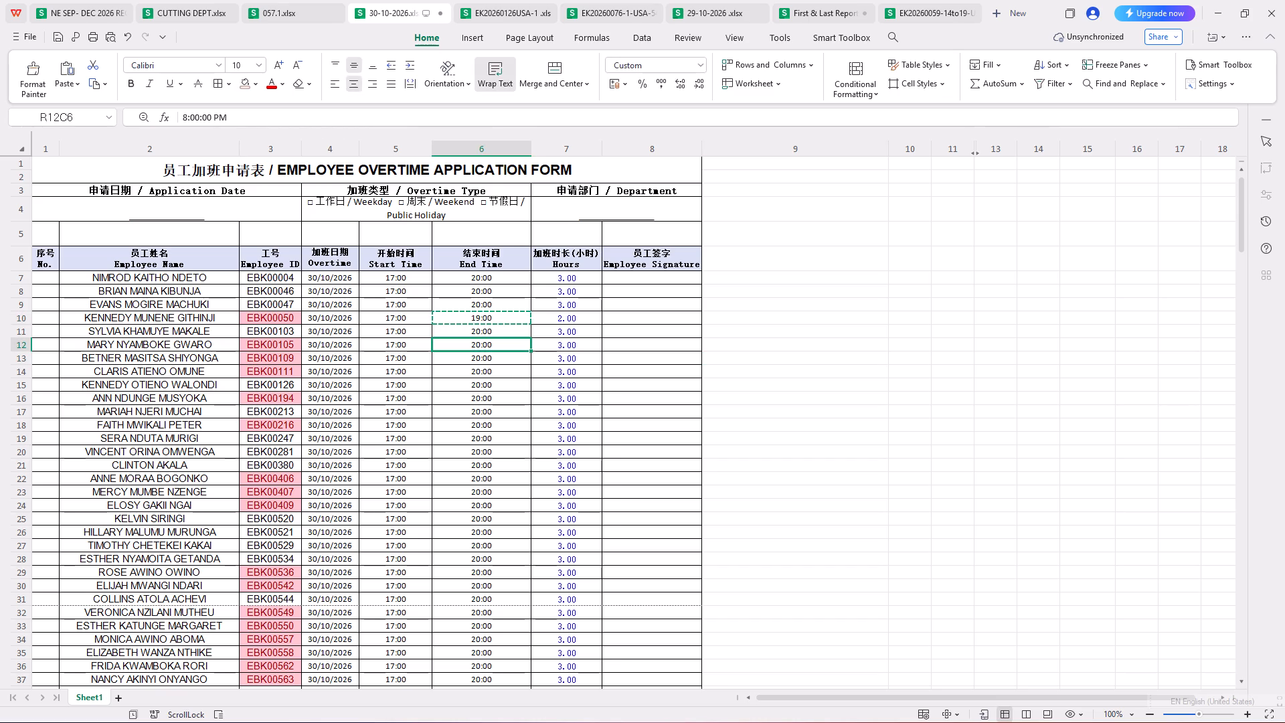
key("ctrl+v")
left_click(493, 361)
key("ctrl+v")
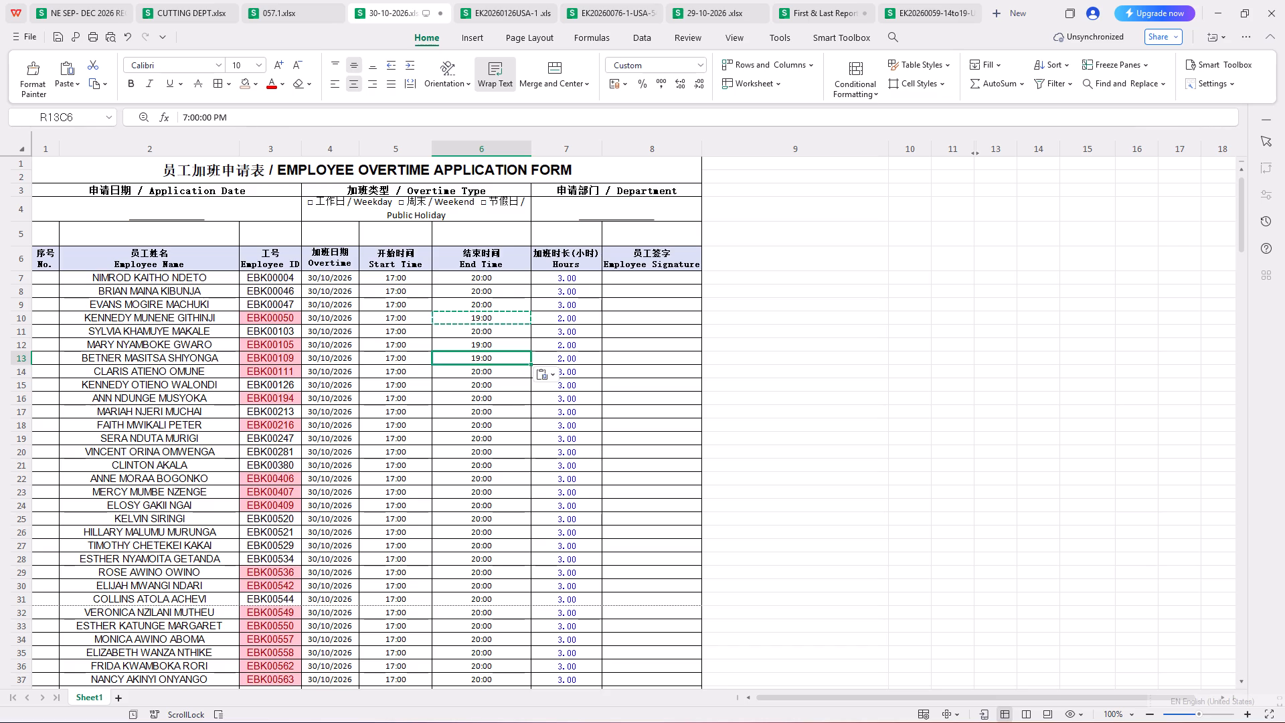
left_click(484, 375)
key("ctrl+v")
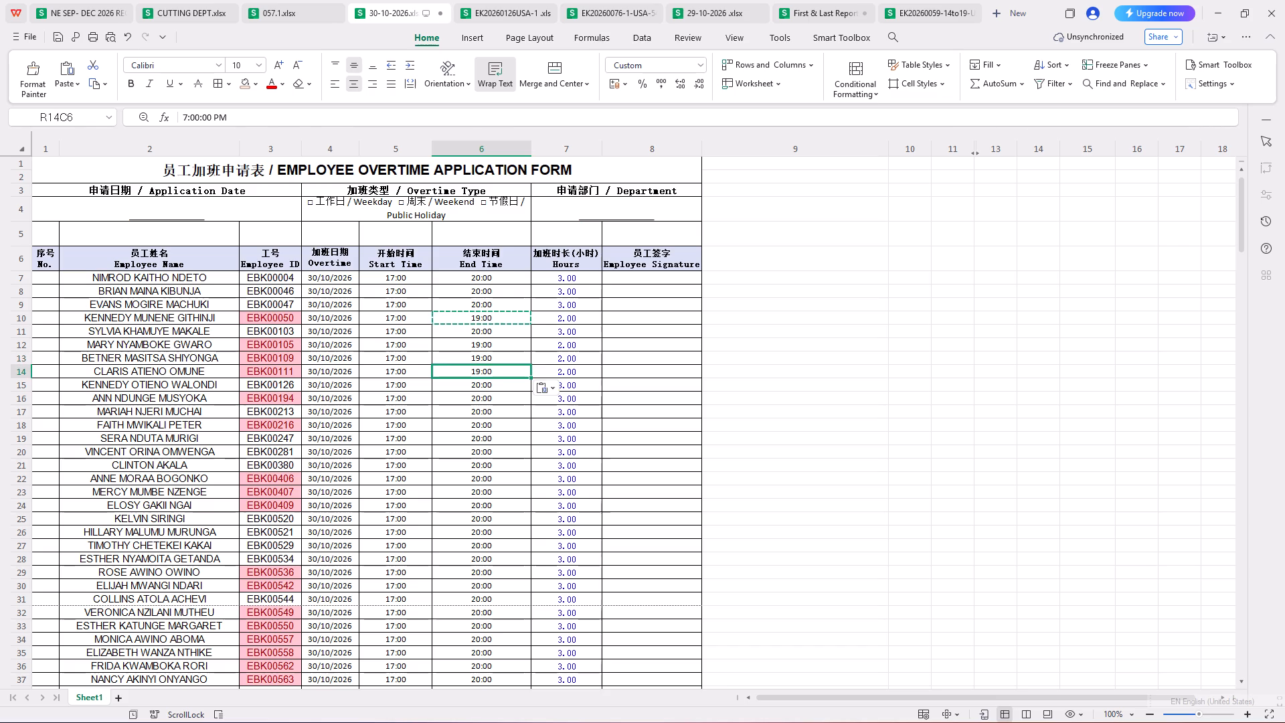
left_click(483, 399)
key("ctrl+v")
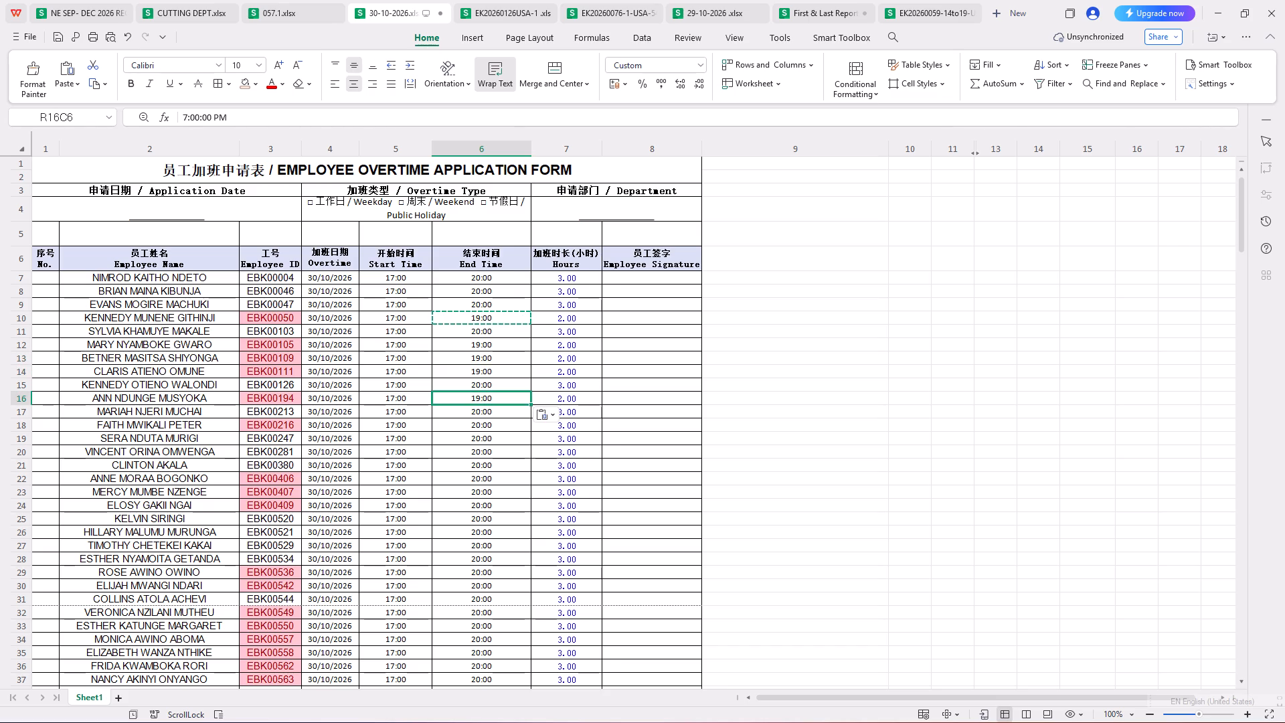
left_click(485, 430)
key("ctrl+v")
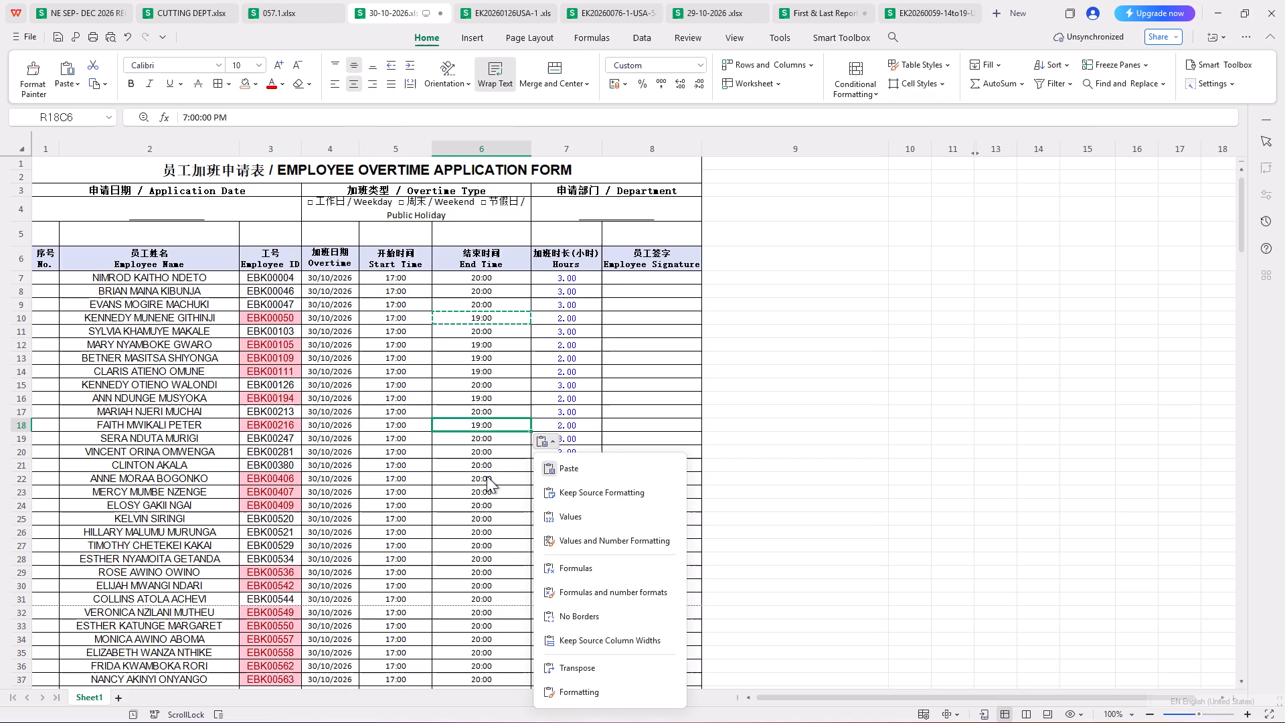
Copy the 19:00 End Times from rows 12 to 14 into rows 22 to 24.
left_click(487, 476)
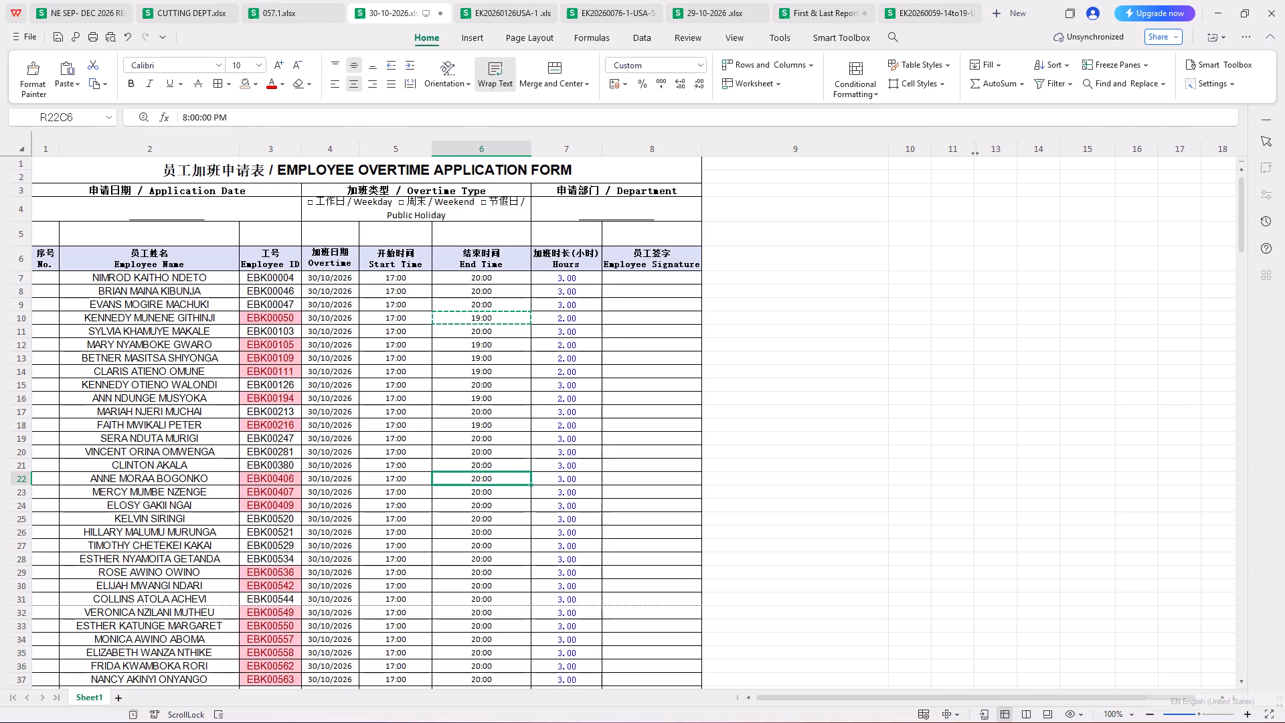
left_click_drag(492, 346, 492, 366)
key("ctrl+c")
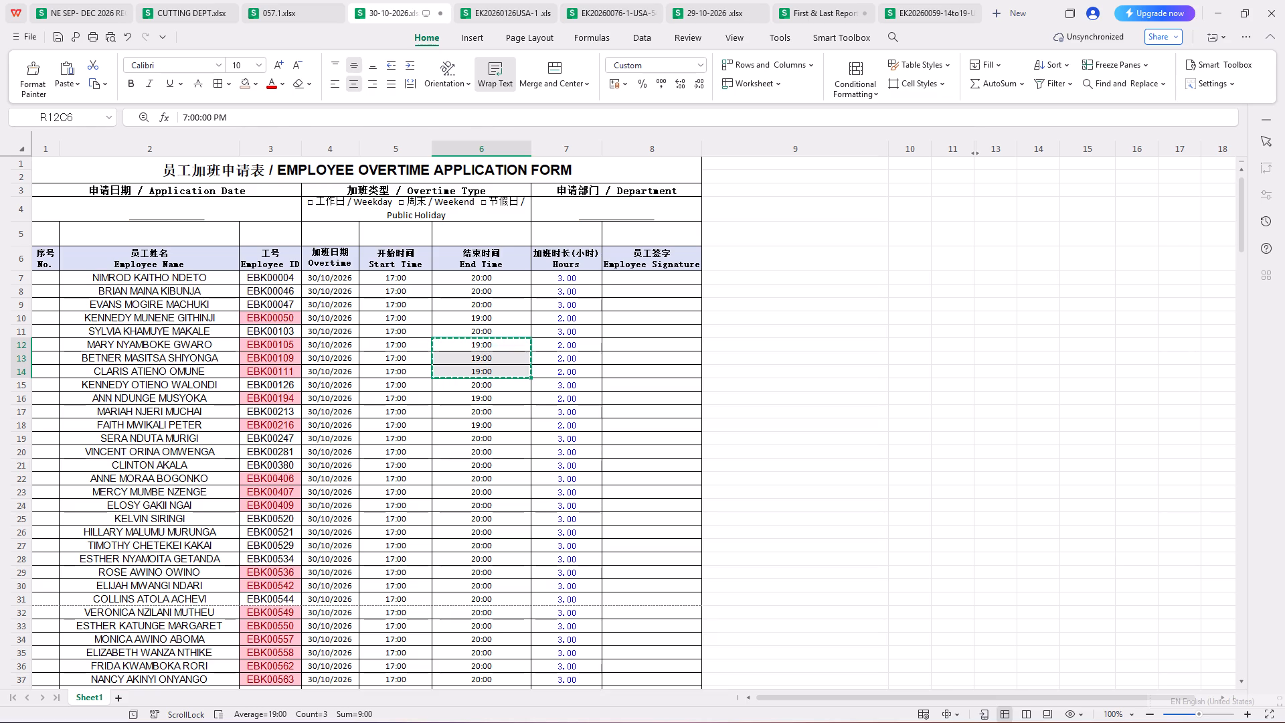
left_click(481, 475)
key("ctrl+v")
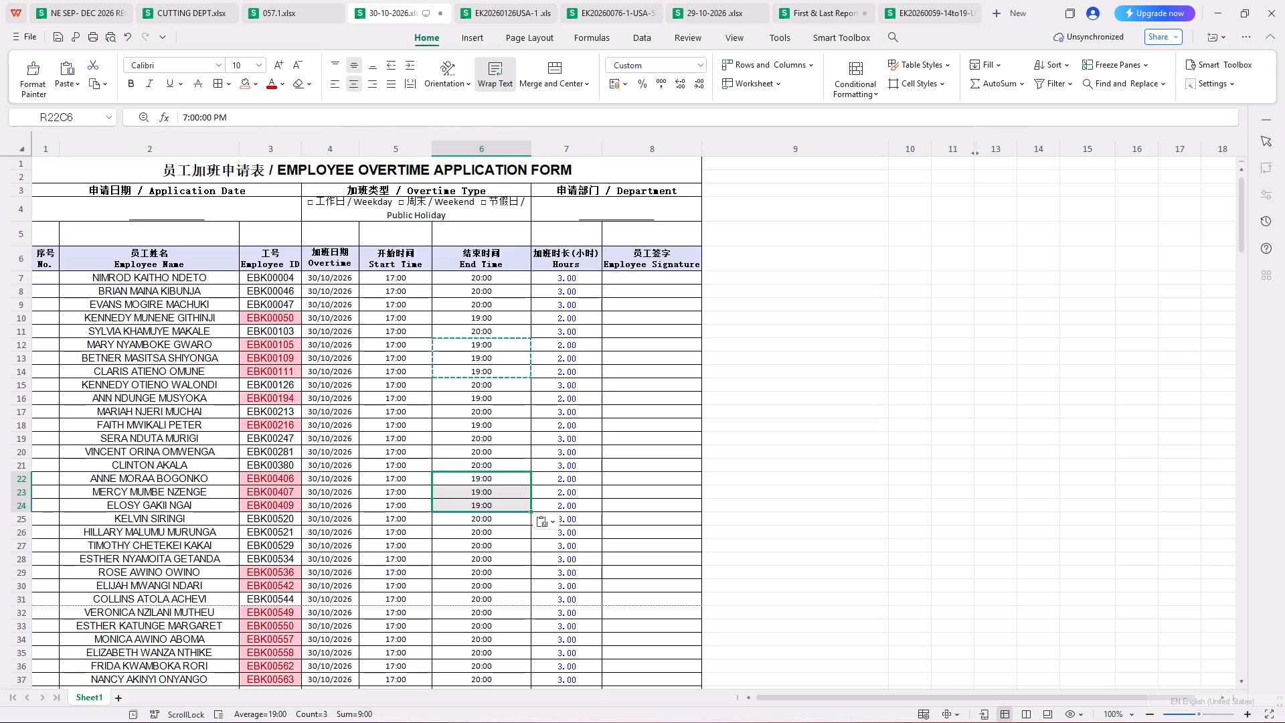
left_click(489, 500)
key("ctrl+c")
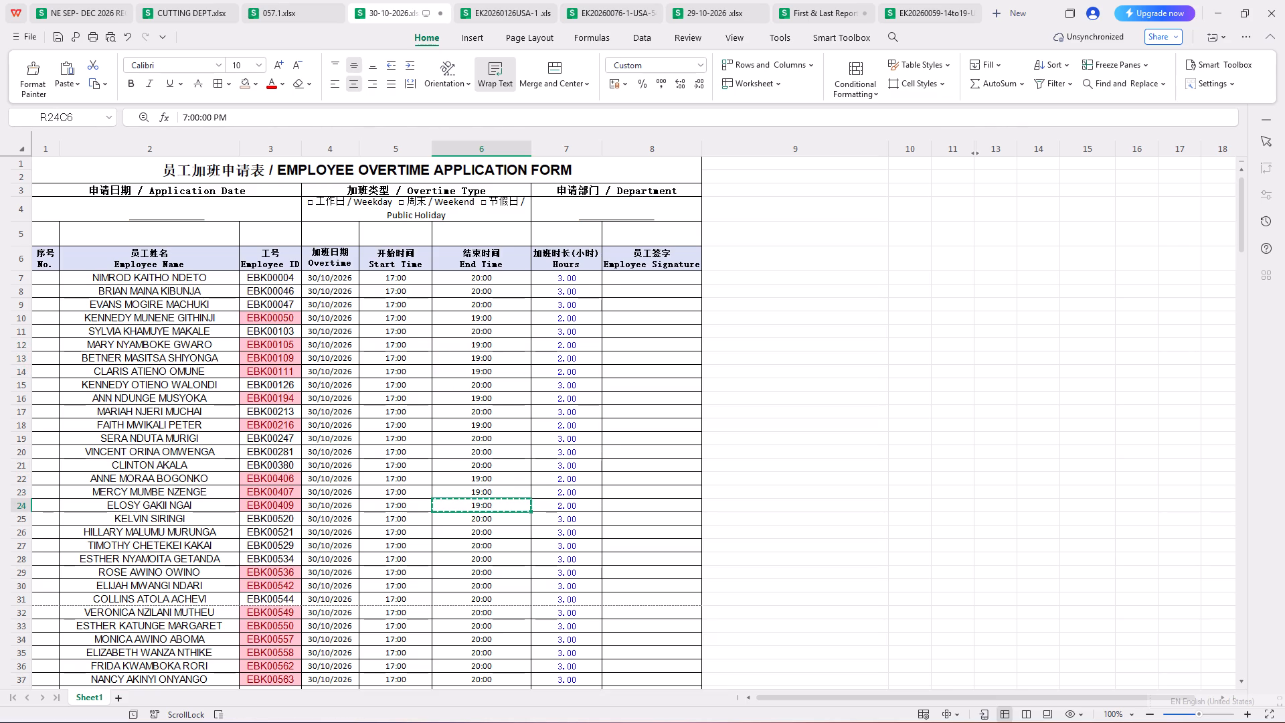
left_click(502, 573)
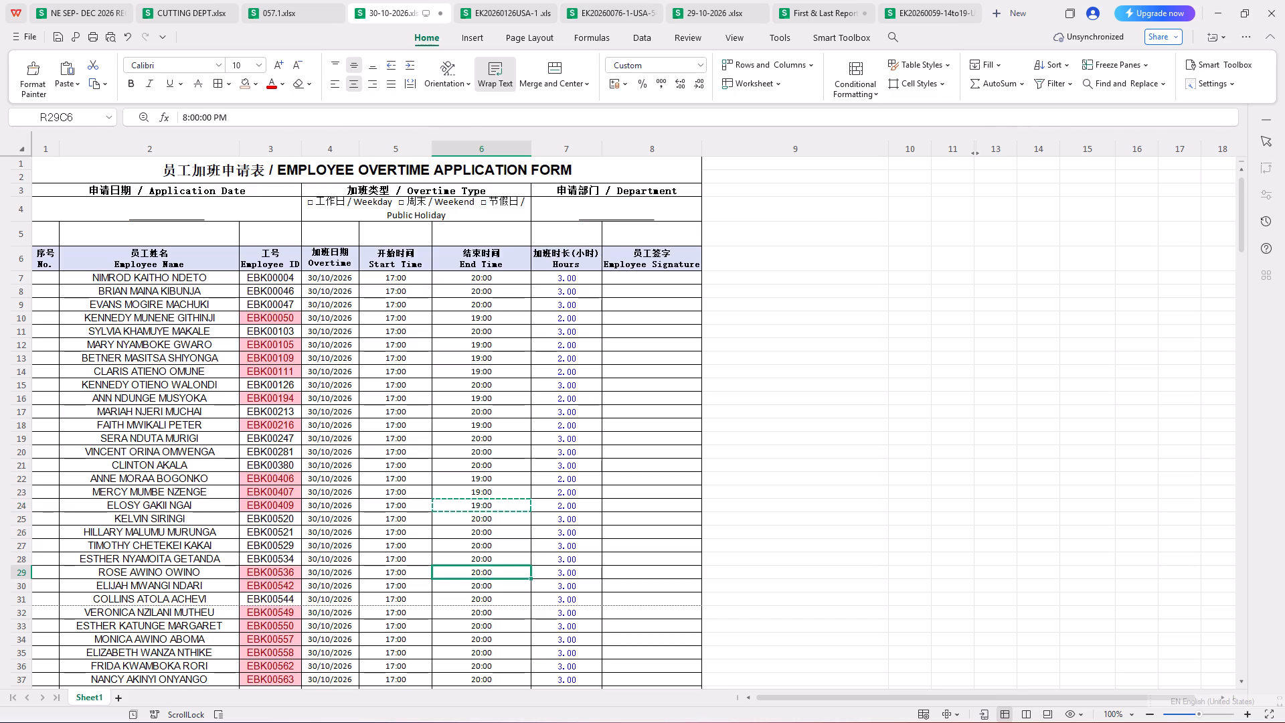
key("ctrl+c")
Copy the 19:00 End Times from rows 22 and 23 into rows 29 to 30 and 32 to 37.
left_click(470, 476)
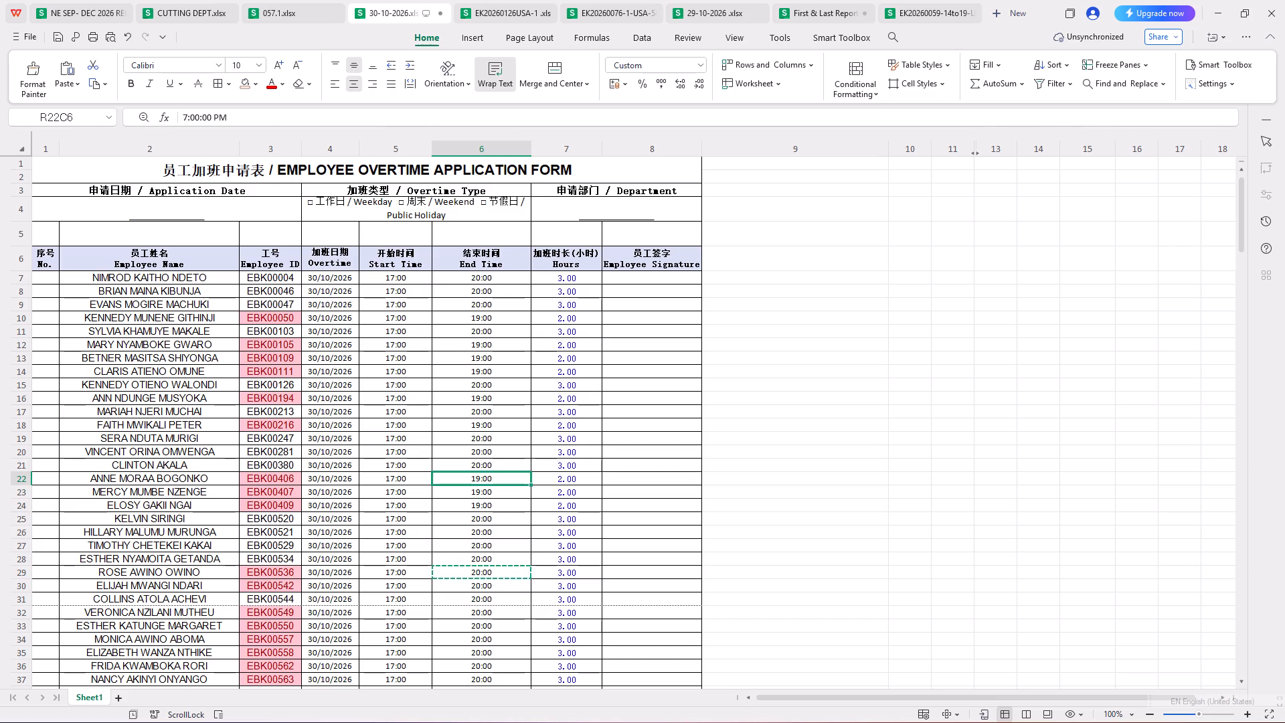
left_click_drag(510, 479, 519, 487)
key("ctrl+c")
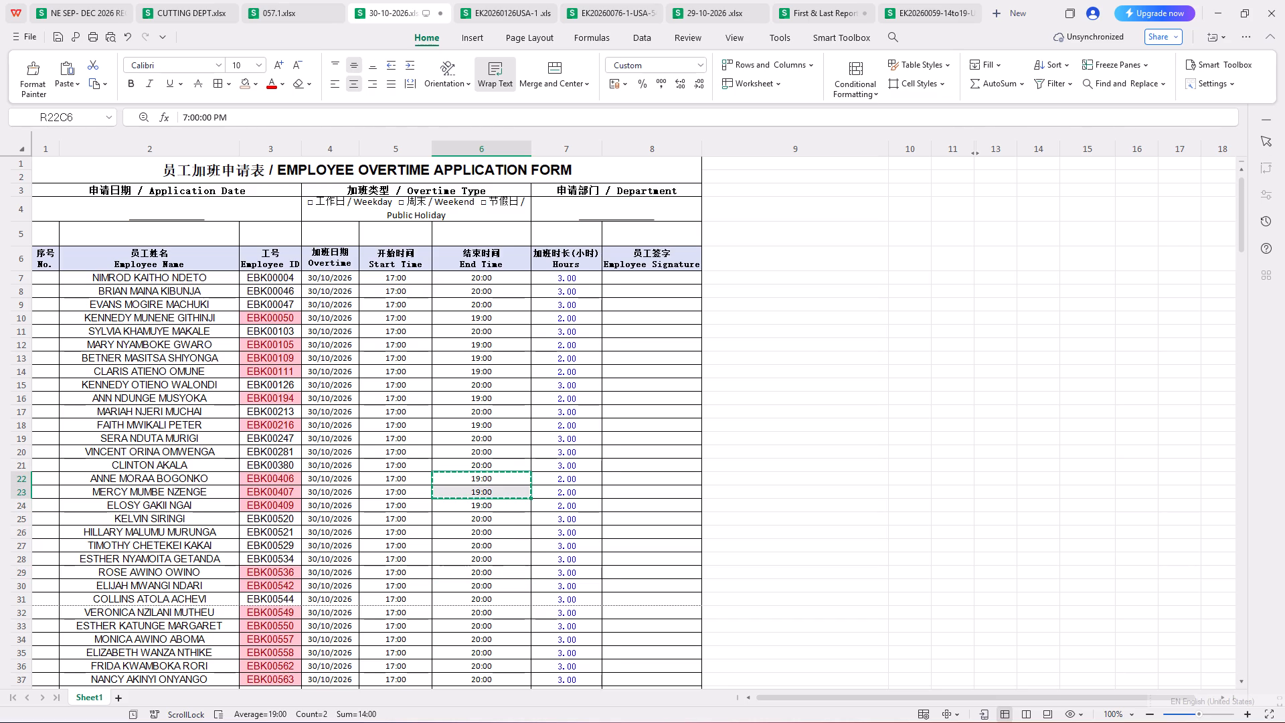
left_click(464, 566)
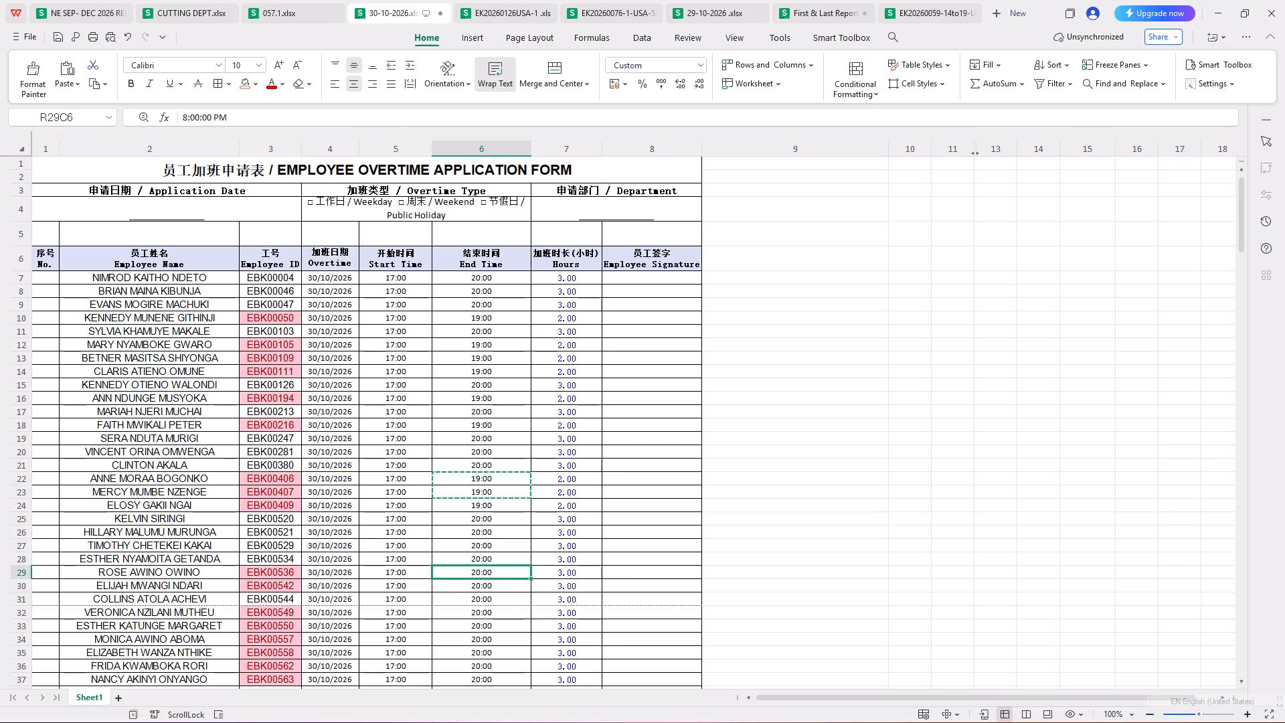
key("ctrl+v")
left_click(470, 608)
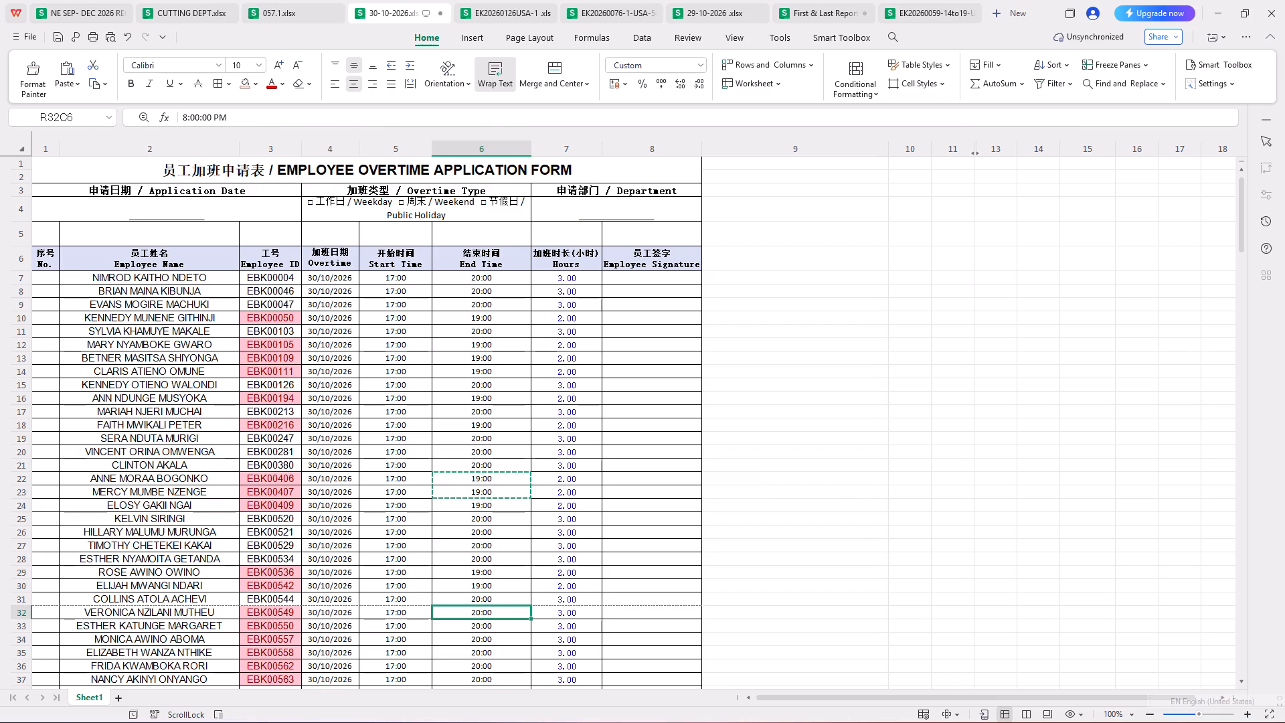
key("ctrl+v")
scroll(485, 440, "down", 4)
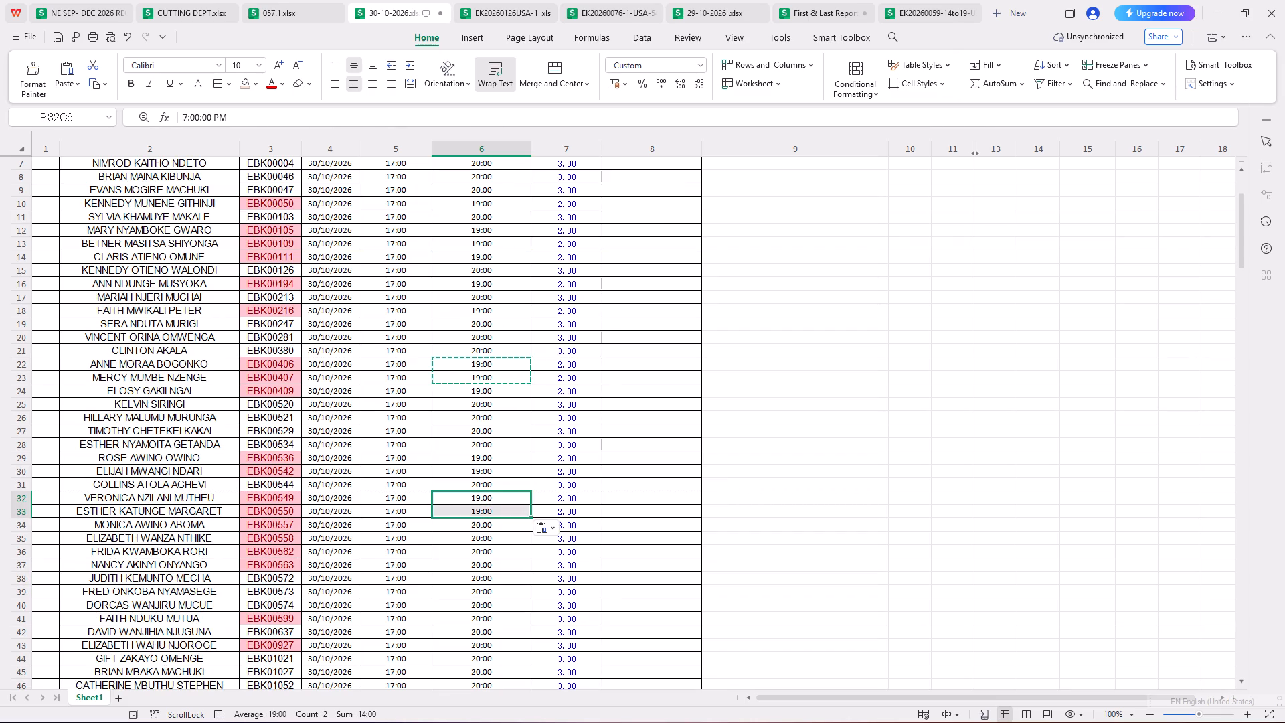
left_click(481, 523)
key("ctrl+v")
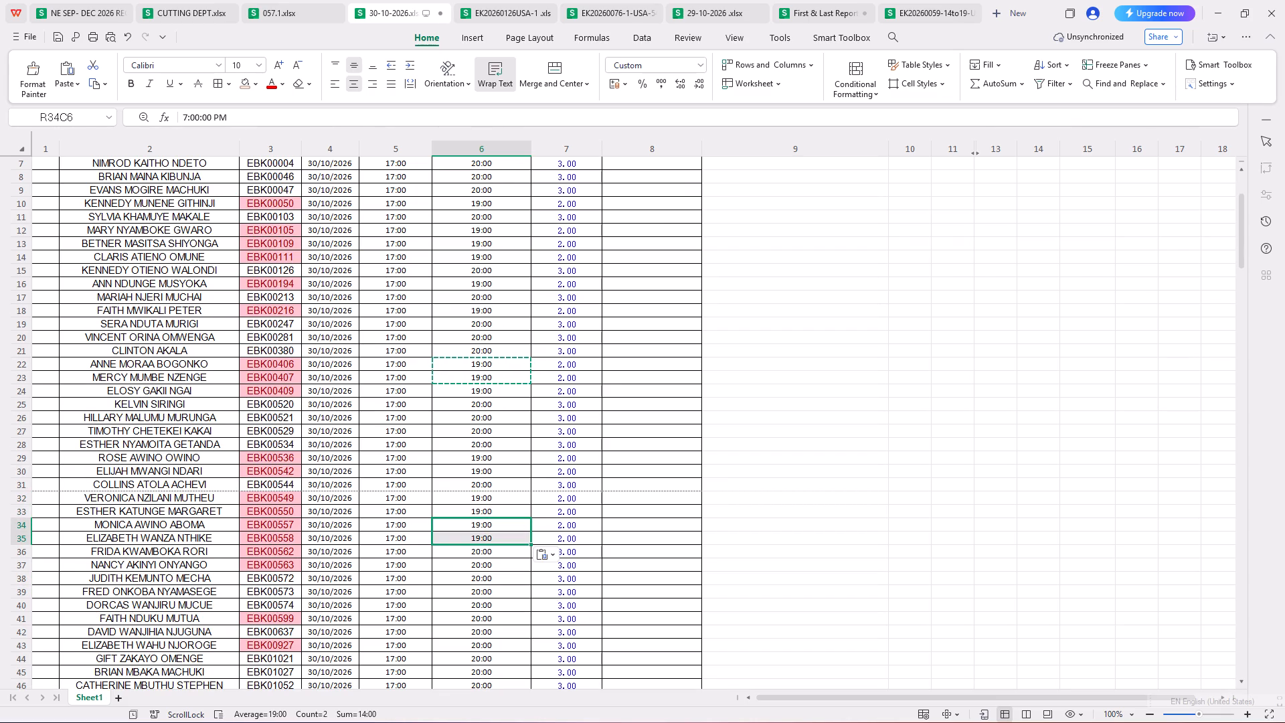
left_click(469, 554)
key("ctrl+v")
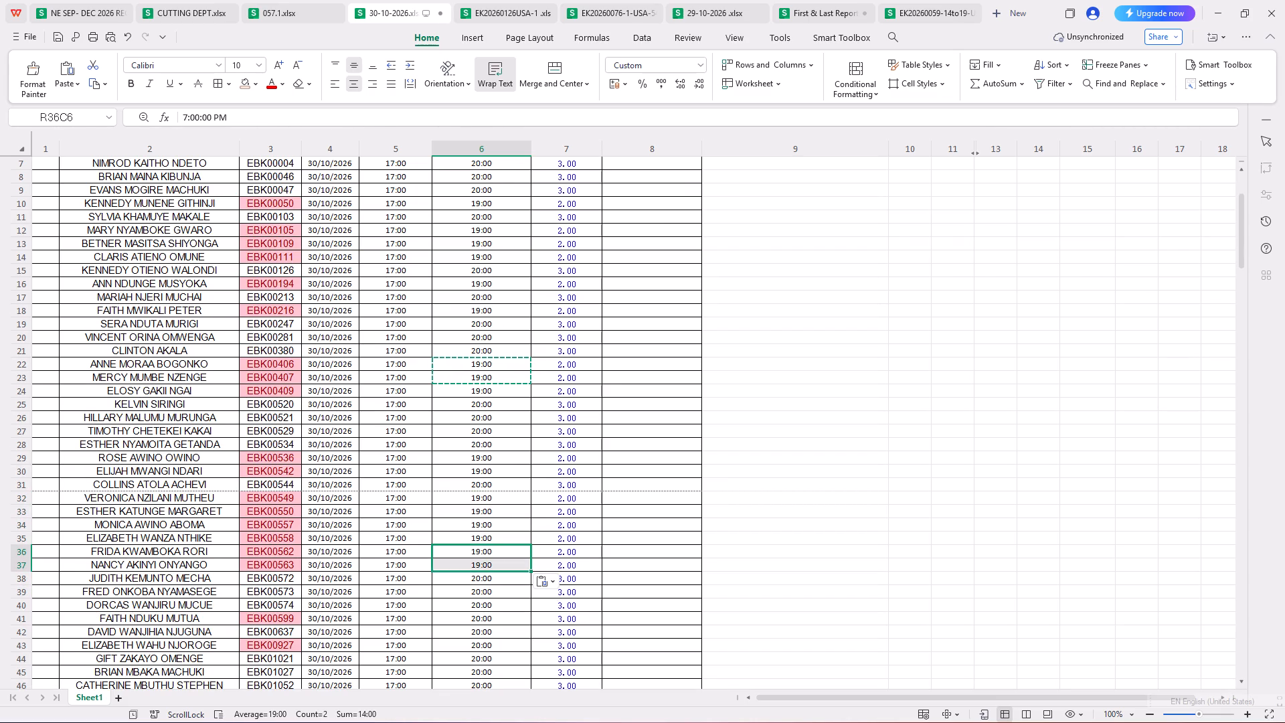
Copy the 19:00 End Time from row 37 to the highlighted employees in rows 41 and 43.
left_click(513, 562)
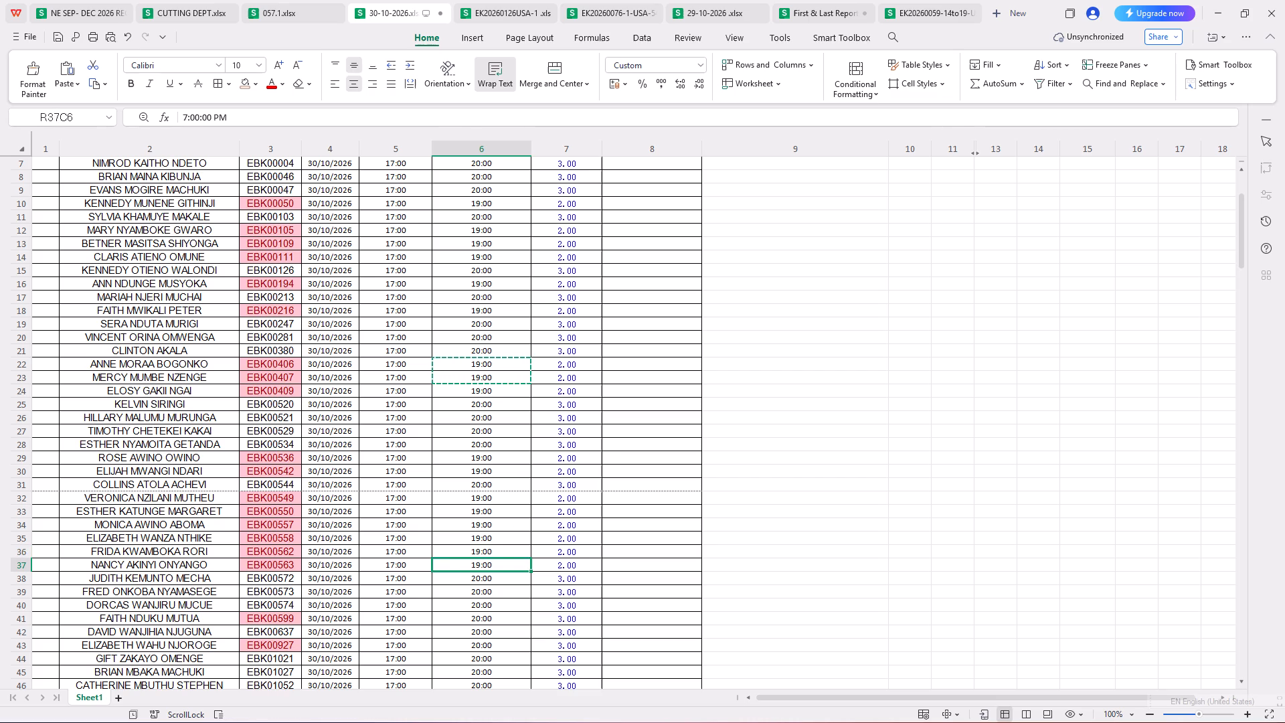
key("ctrl+c")
left_click(475, 605)
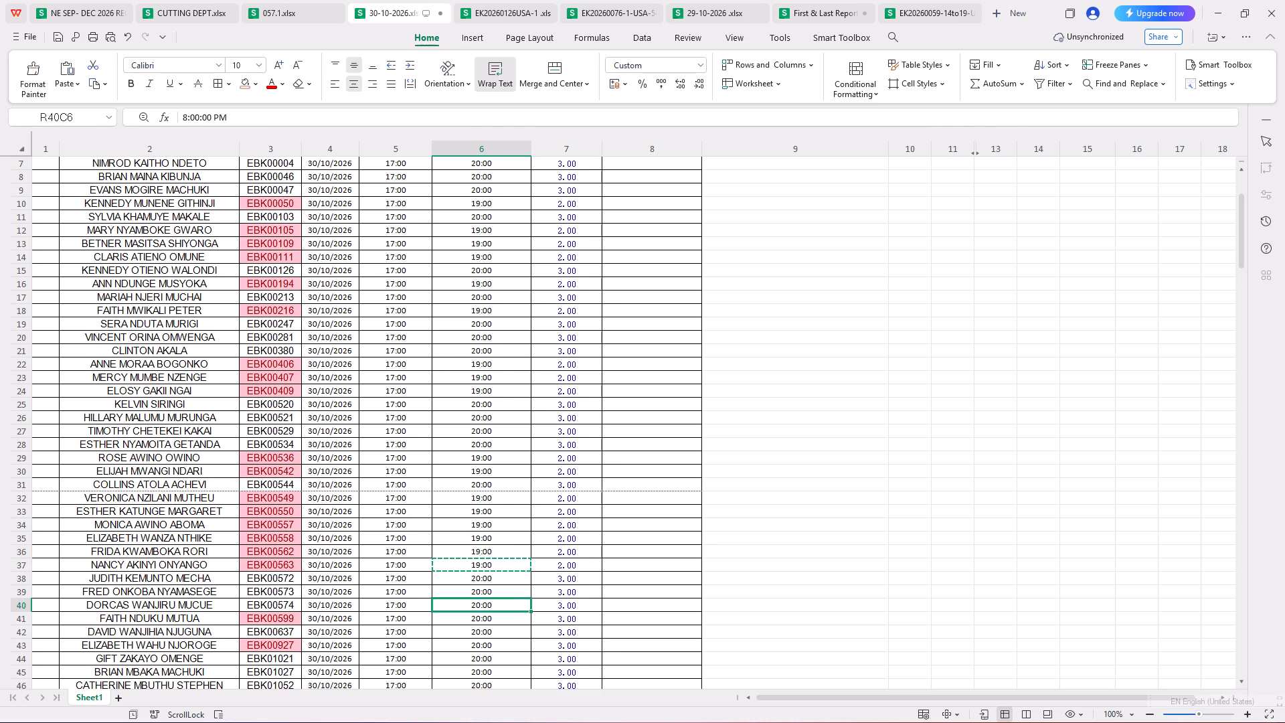
left_click(472, 620)
key("ctrl+v")
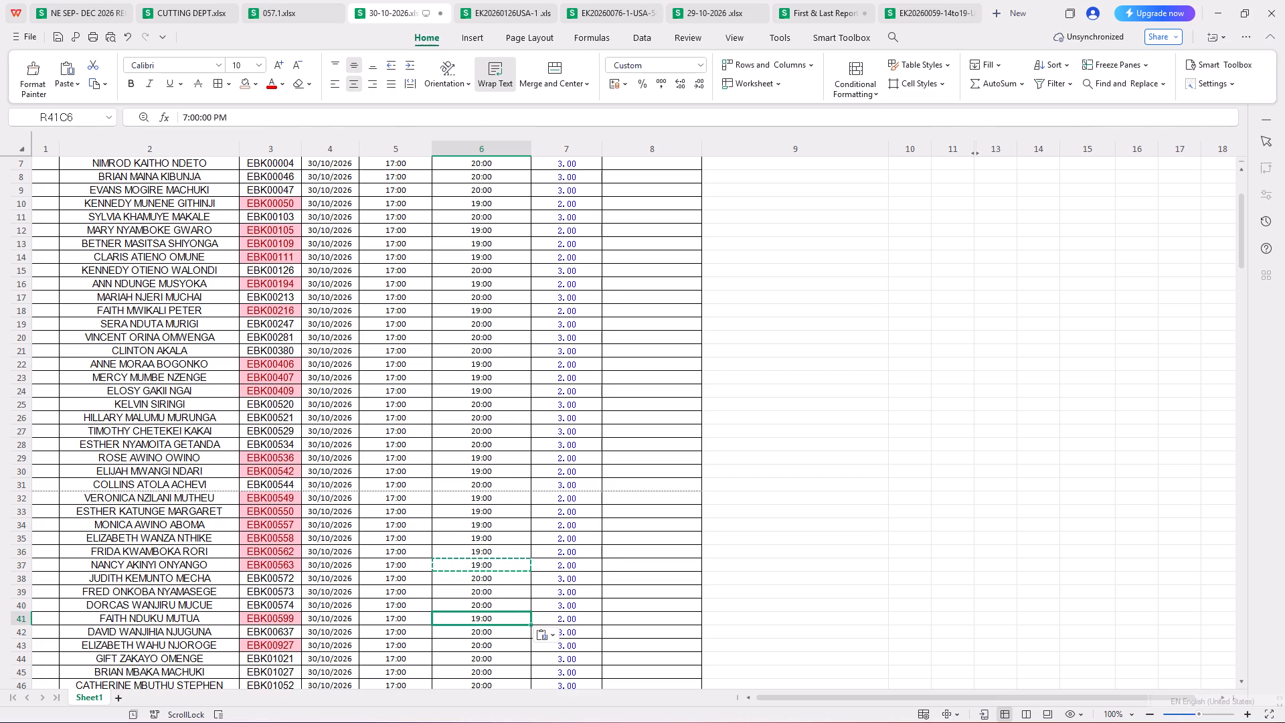
left_click(489, 640)
key("ctrl+v")
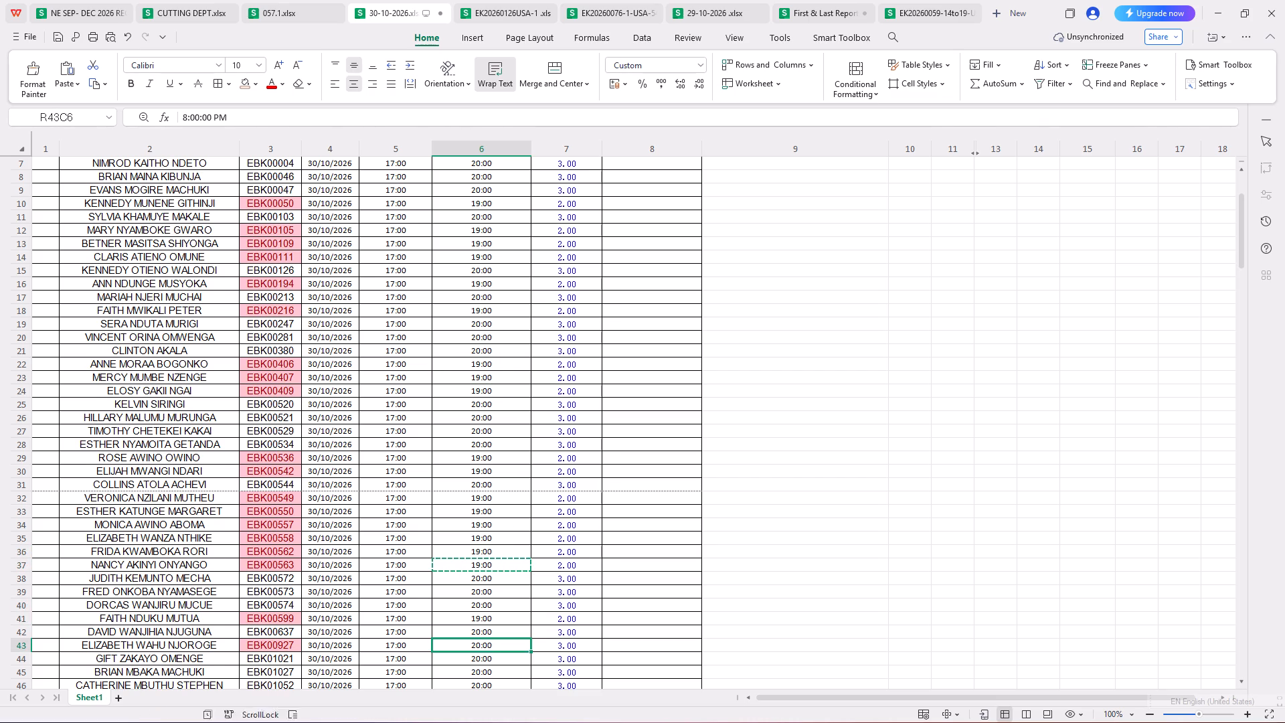
Paste the copied 19:00 End Time for the highlighted employees in rows 47, 48 and 49.
scroll(463, 501, "down", 9)
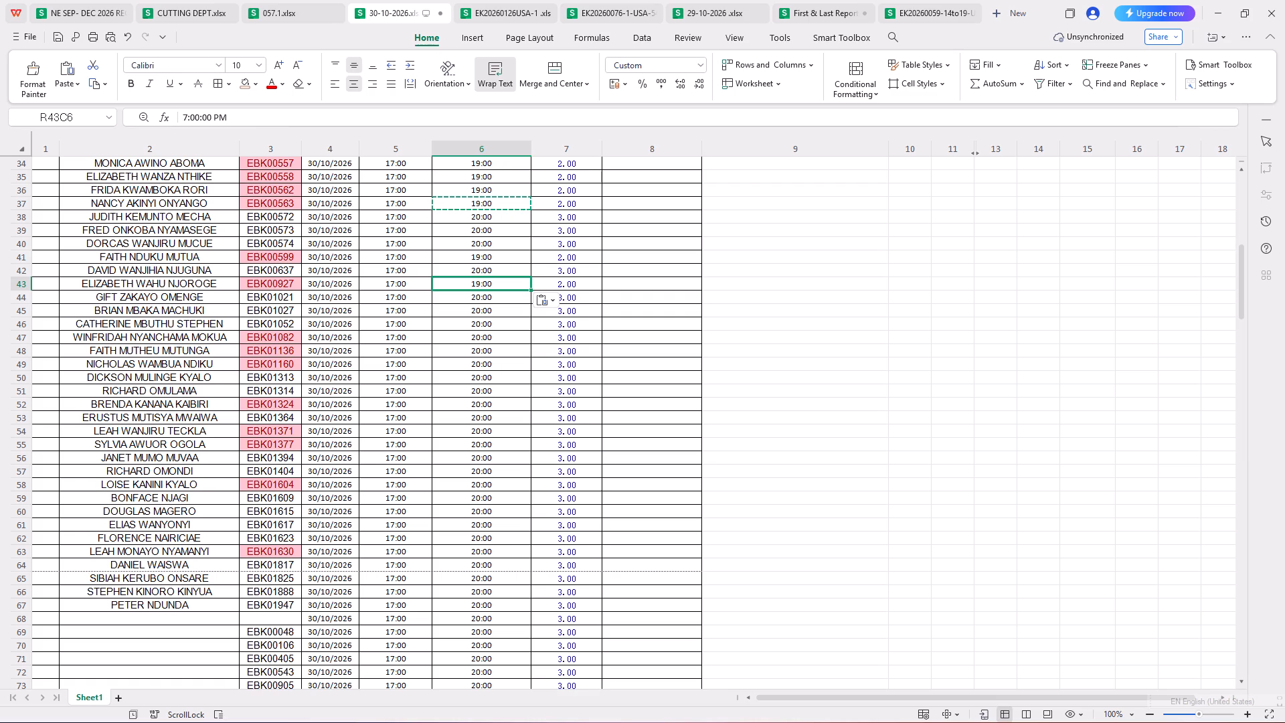
left_click(474, 339)
key("ctrl+v")
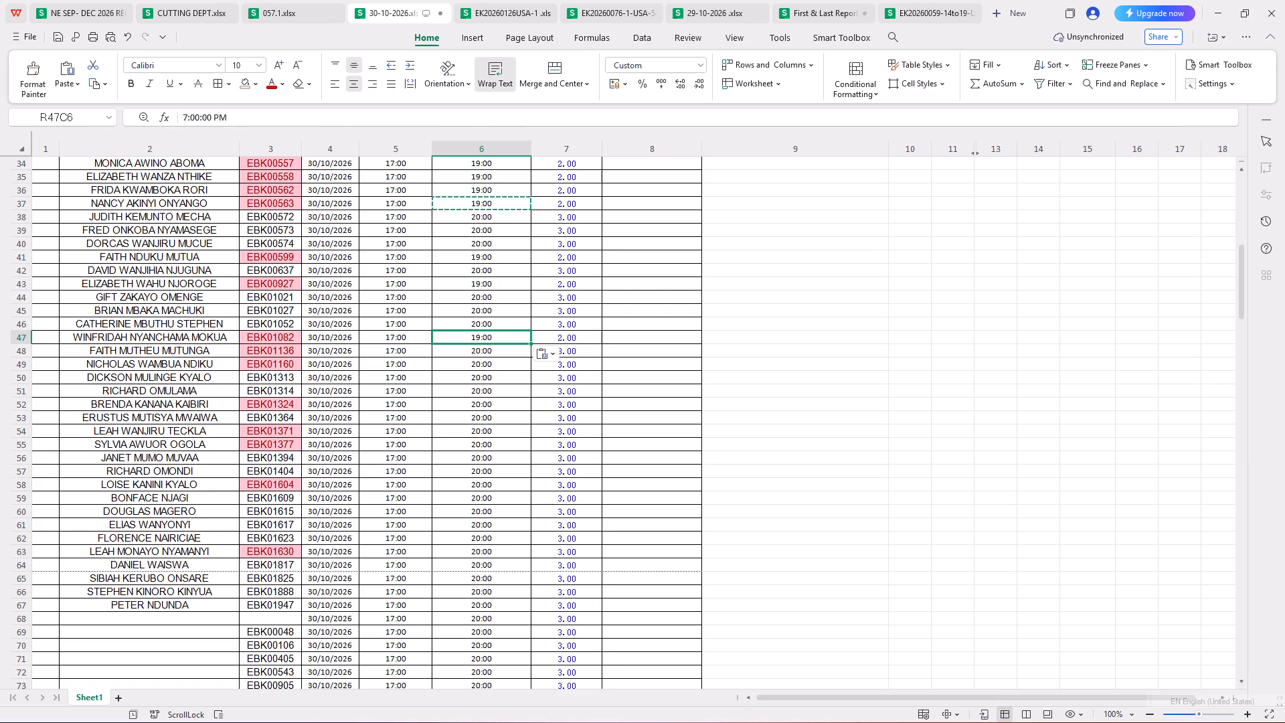
left_click(492, 352)
key("ctrl+v")
left_click(473, 367)
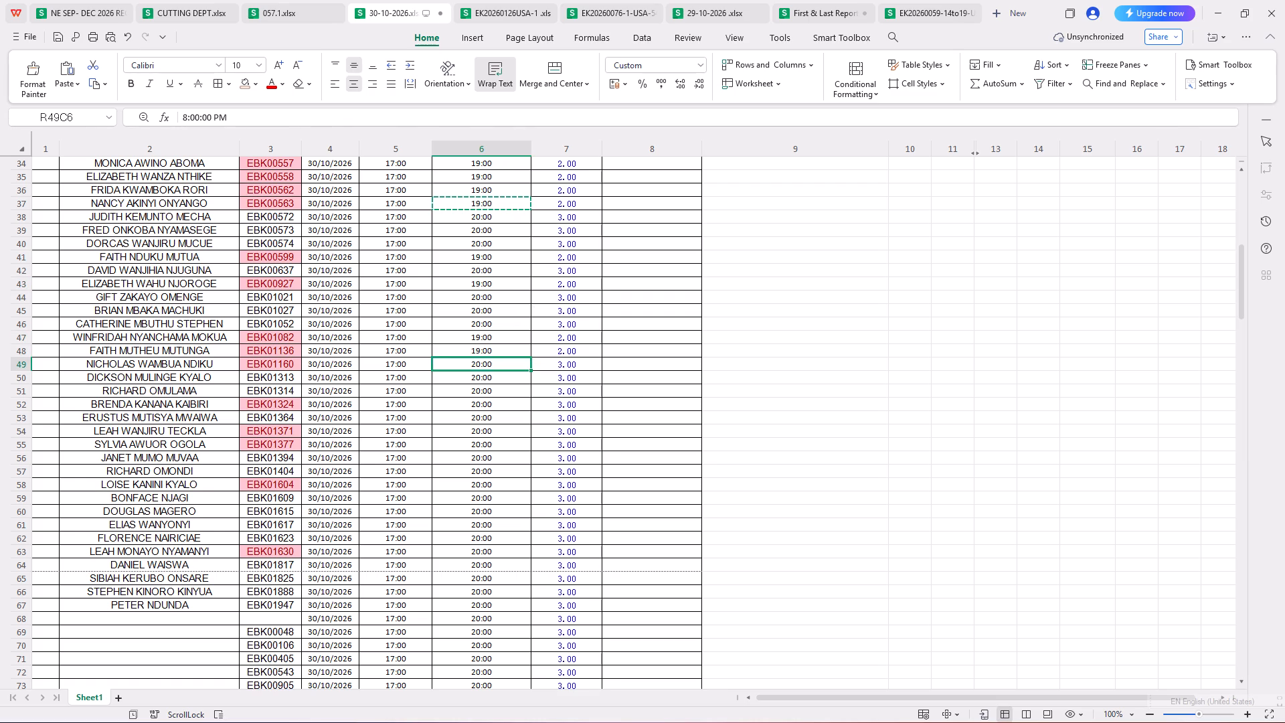
key("ctrl+v")
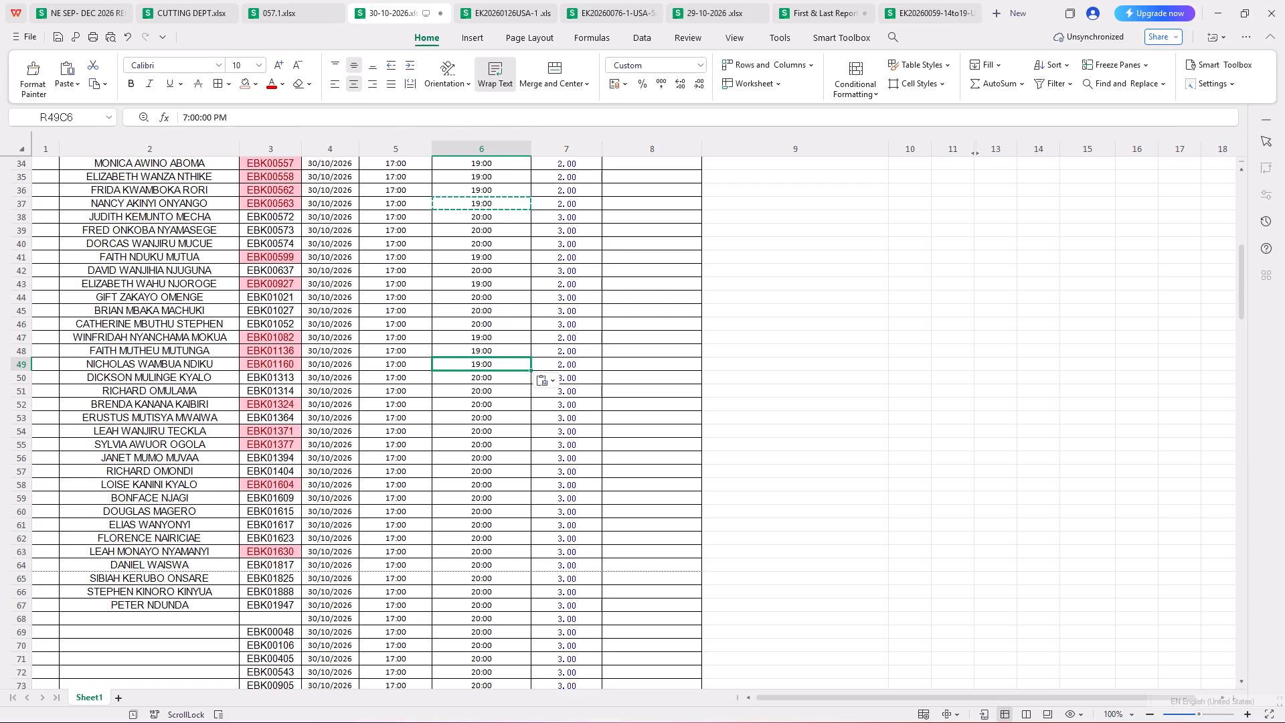
Paste the copied 19:00 End Time for the highlighted employees in rows 52, 54, 55, 58 and 63.
left_click(462, 406)
key("ctrl+v")
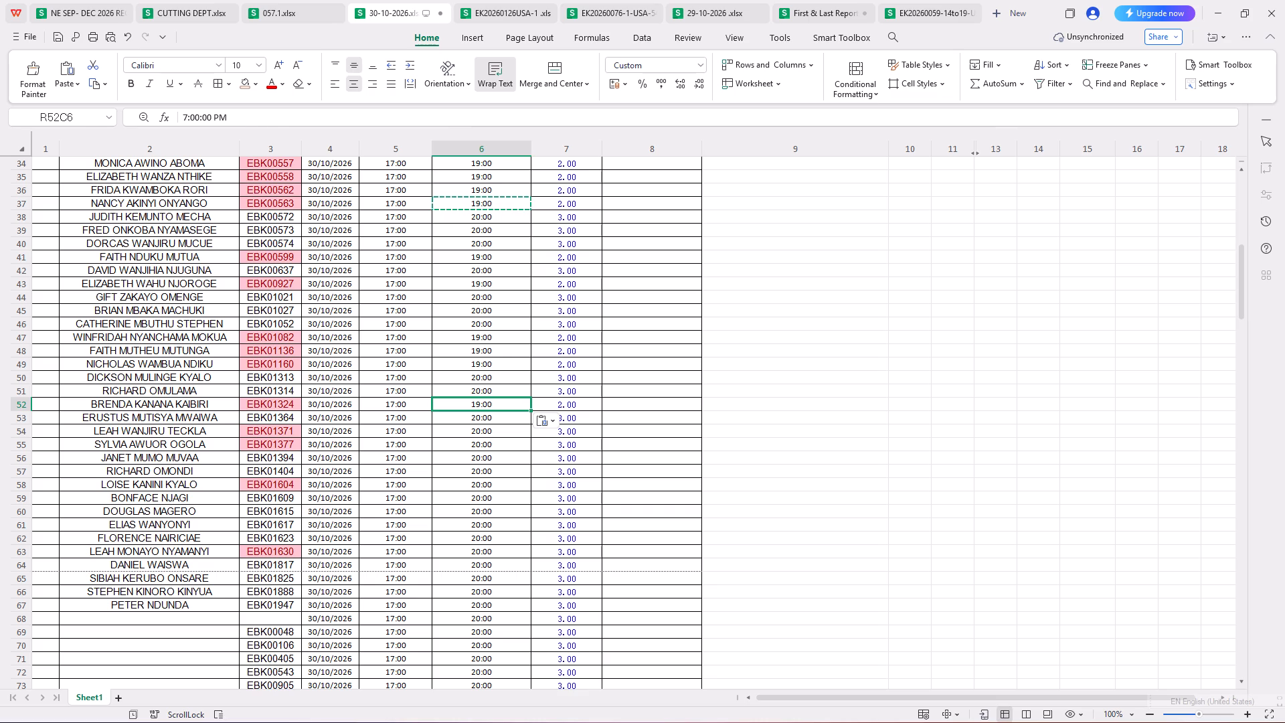
left_click(453, 430)
key("ctrl+v")
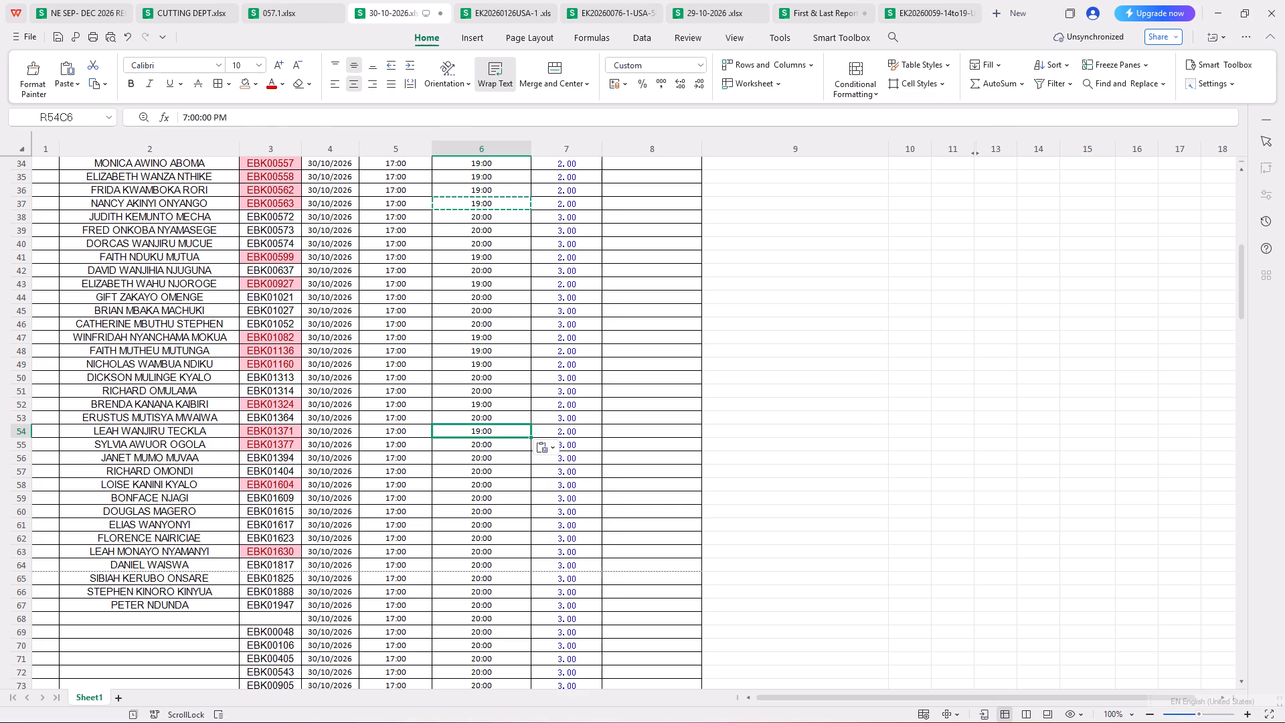
left_click(473, 447)
key("ctrl+v")
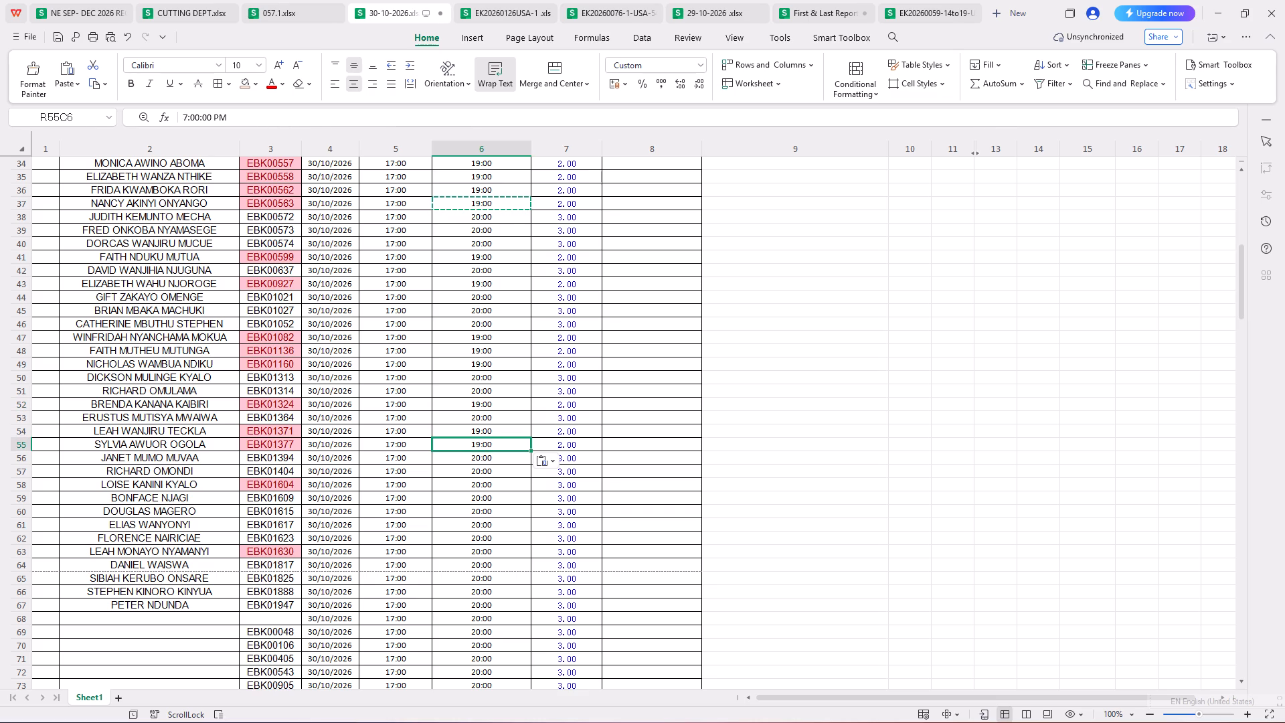
left_click(468, 487)
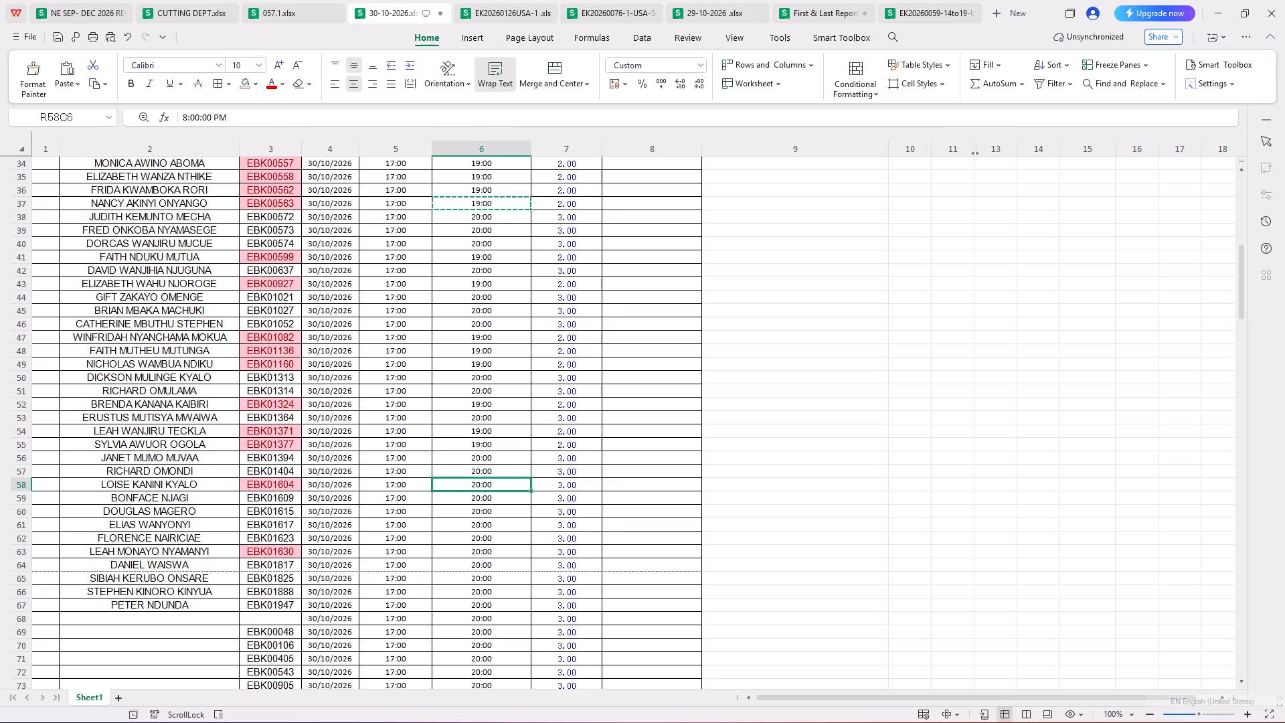
key("ctrl+v")
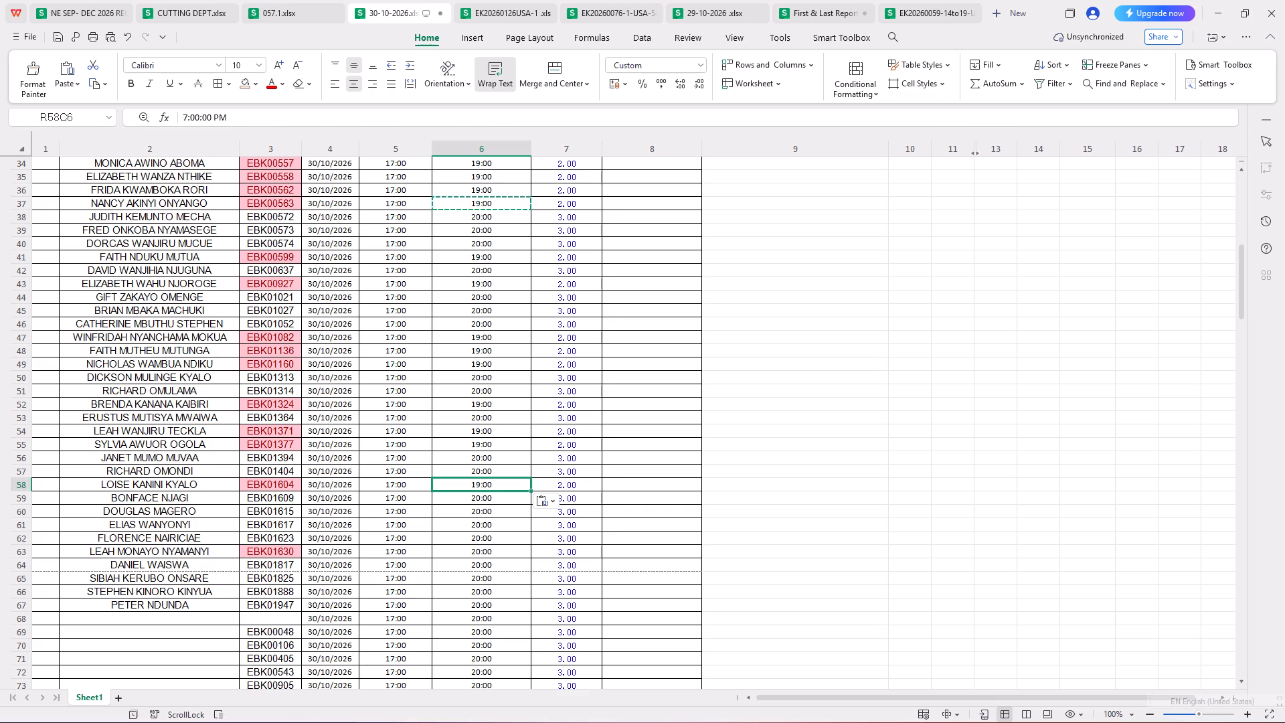
left_click(481, 552)
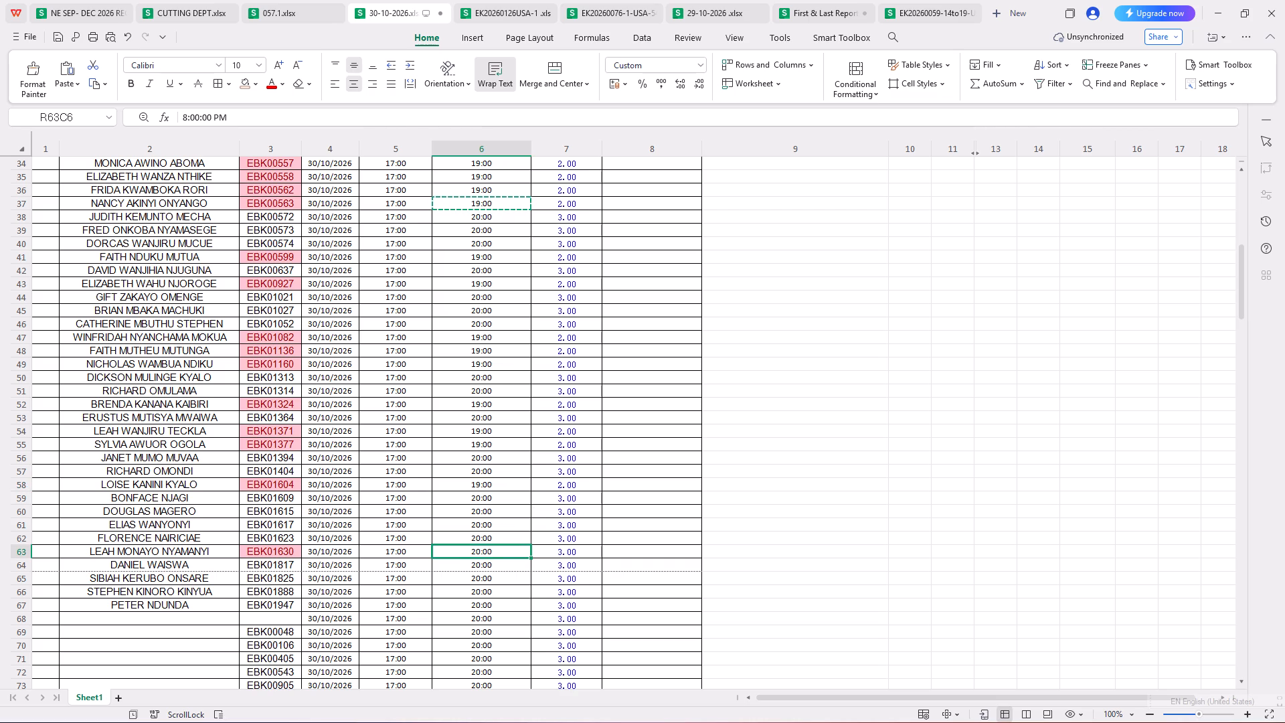
key("ctrl+v")
Change the End Time in row 30 to 18:00 (6:00:00 PM).
scroll(466, 526, "up", 16)
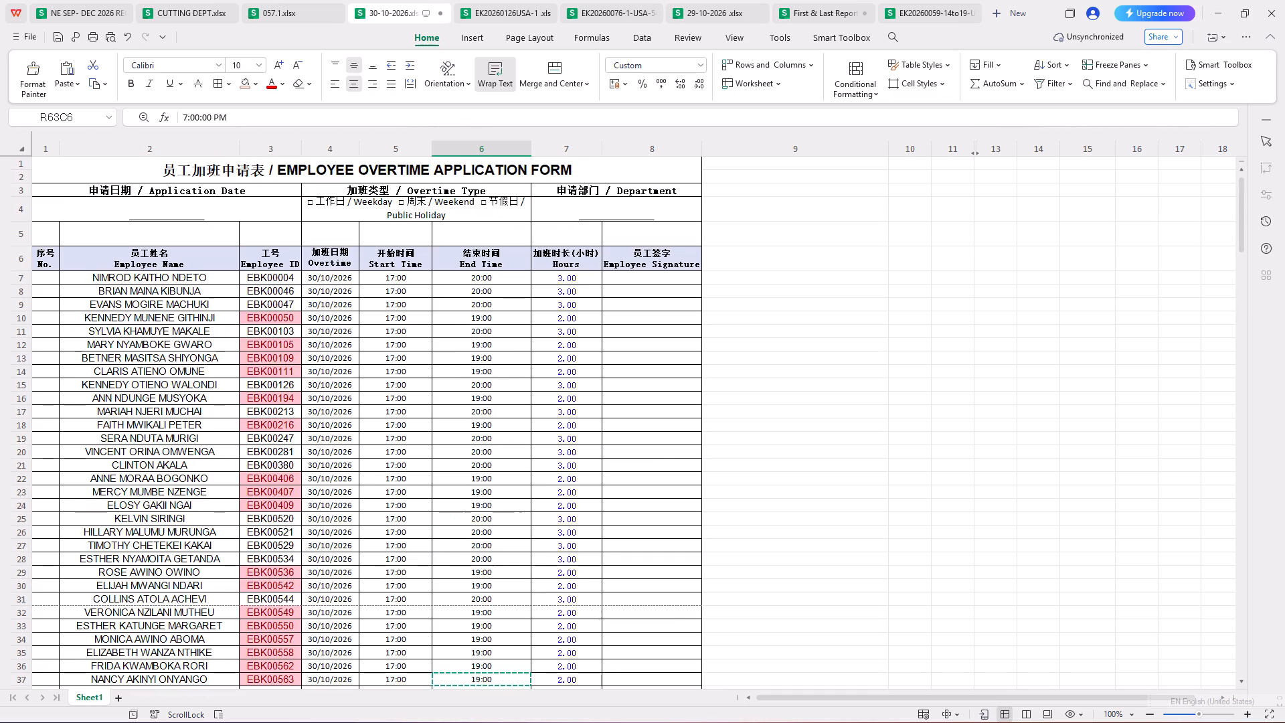
scroll(466, 526, "up", 2)
scroll(466, 526, "down", 8)
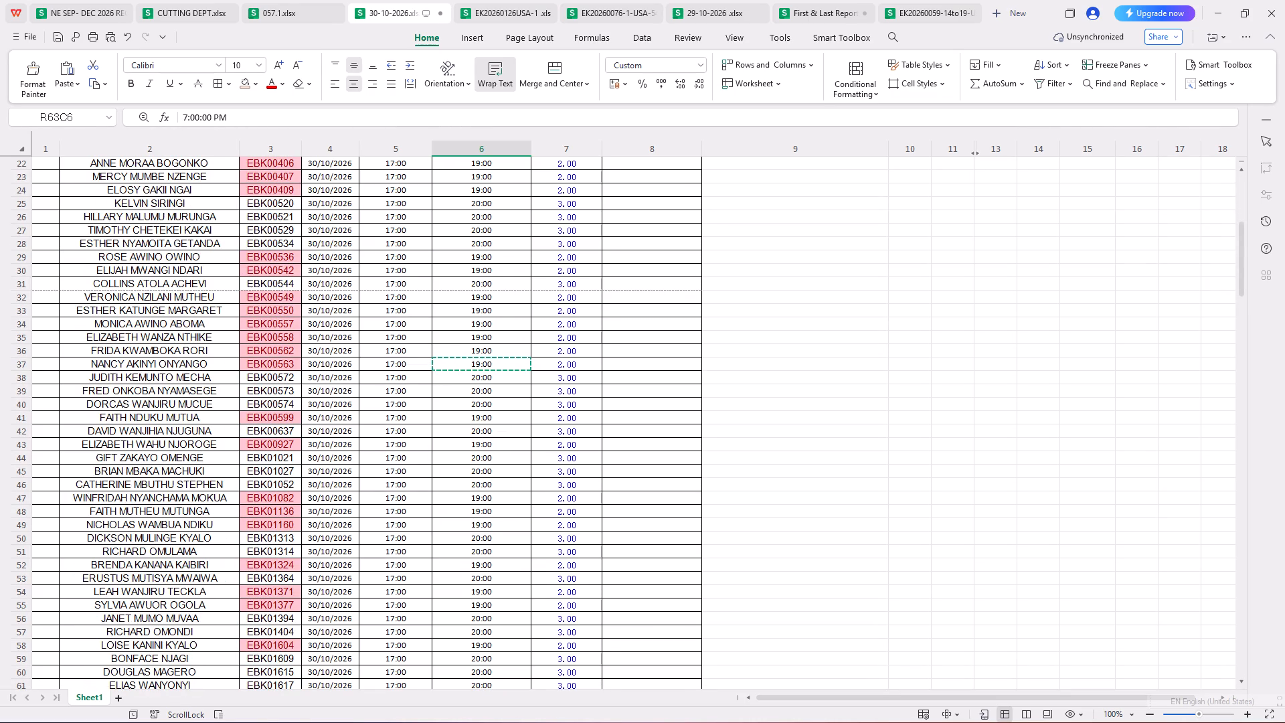
left_click(478, 275)
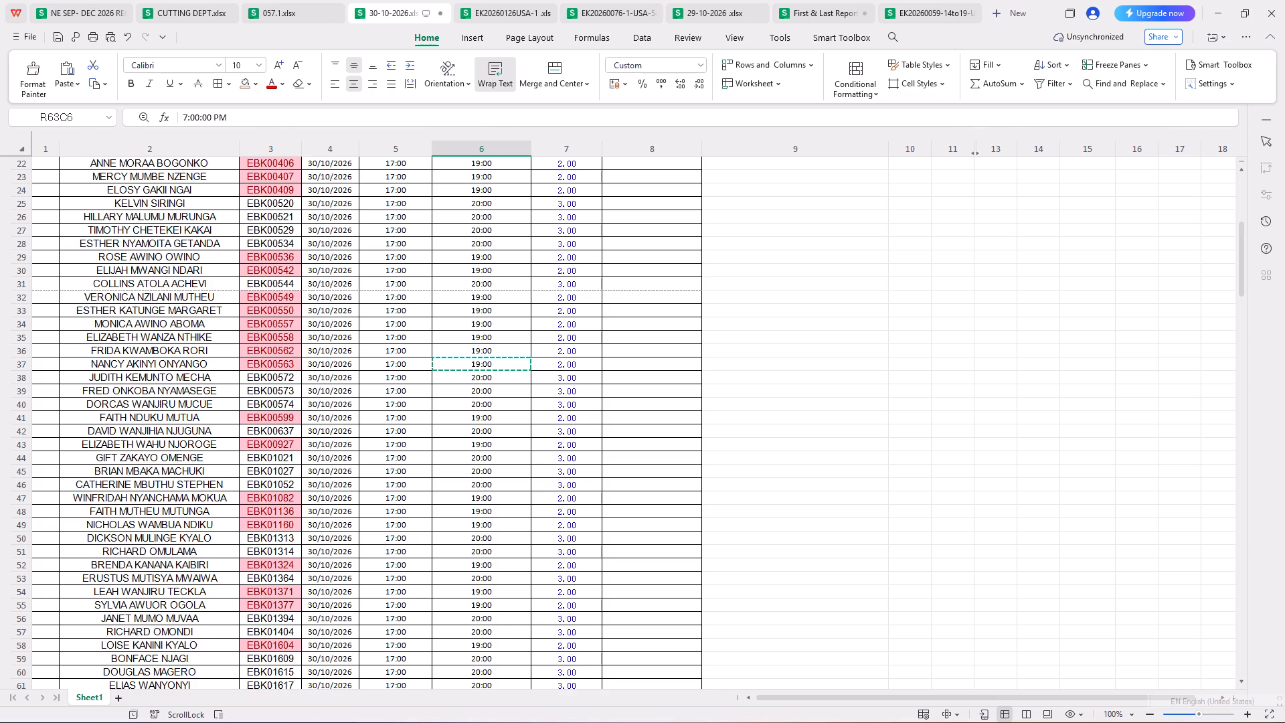
left_click(188, 115)
key("BackSpace")
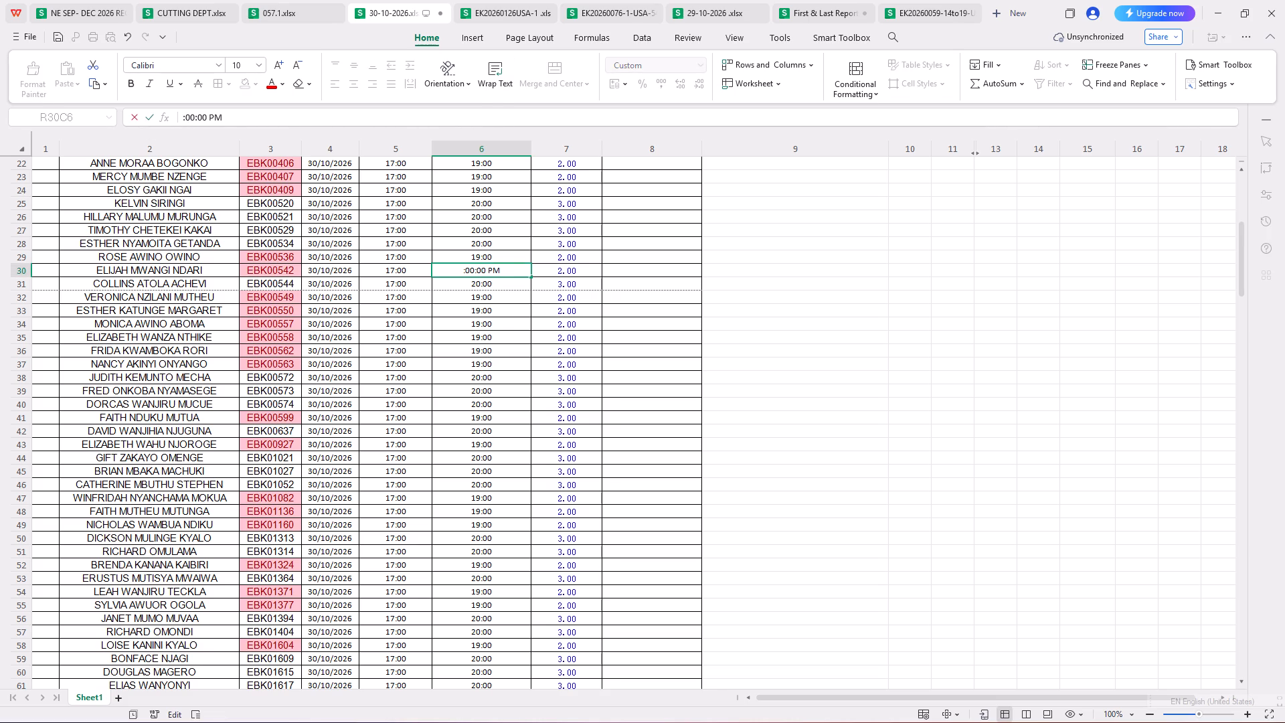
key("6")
left_click(763, 375)
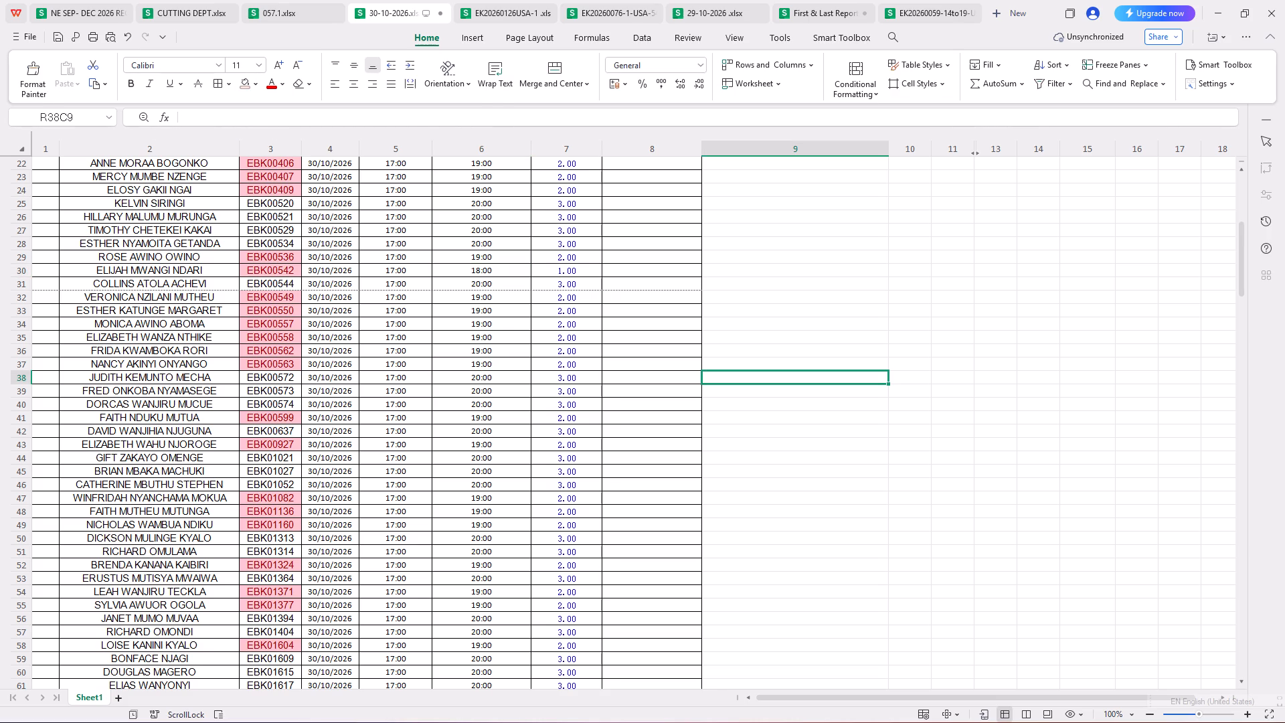
Check the filtered departure times in the First & Last Report workbook and return to the 30-10-2026 overtime form.
left_click(834, 8)
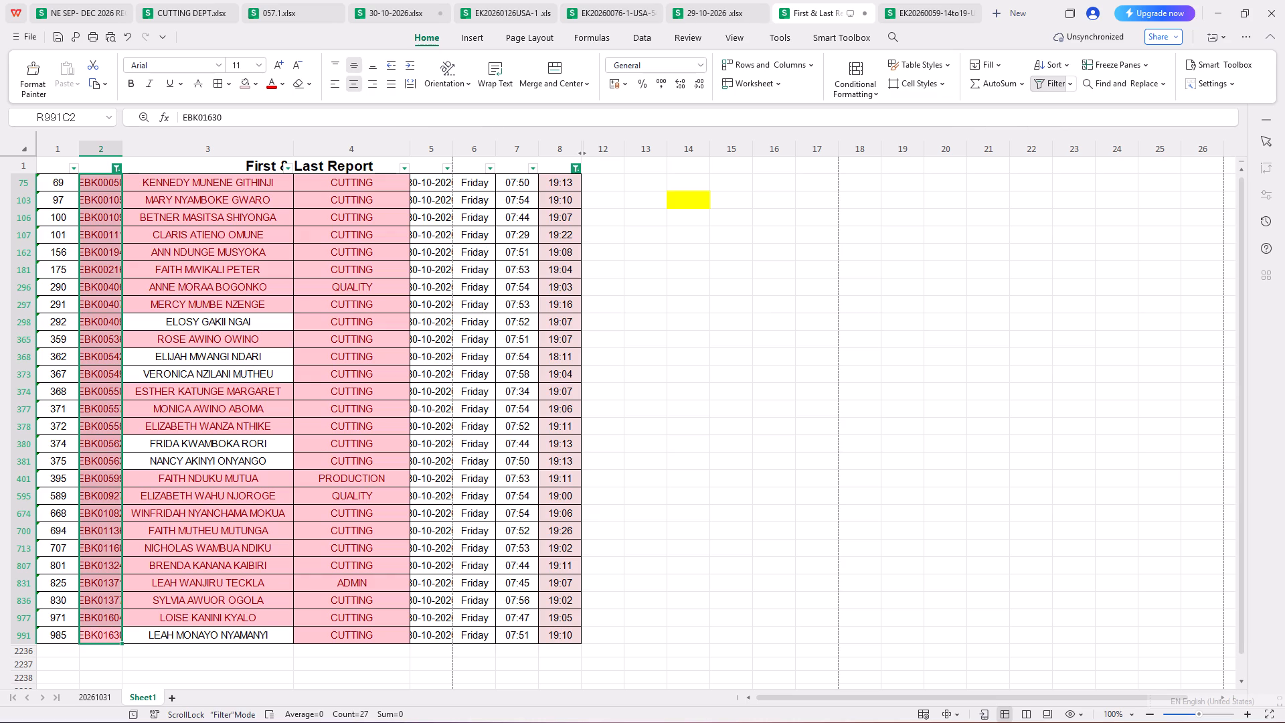
scroll(641, 244, "up", 3)
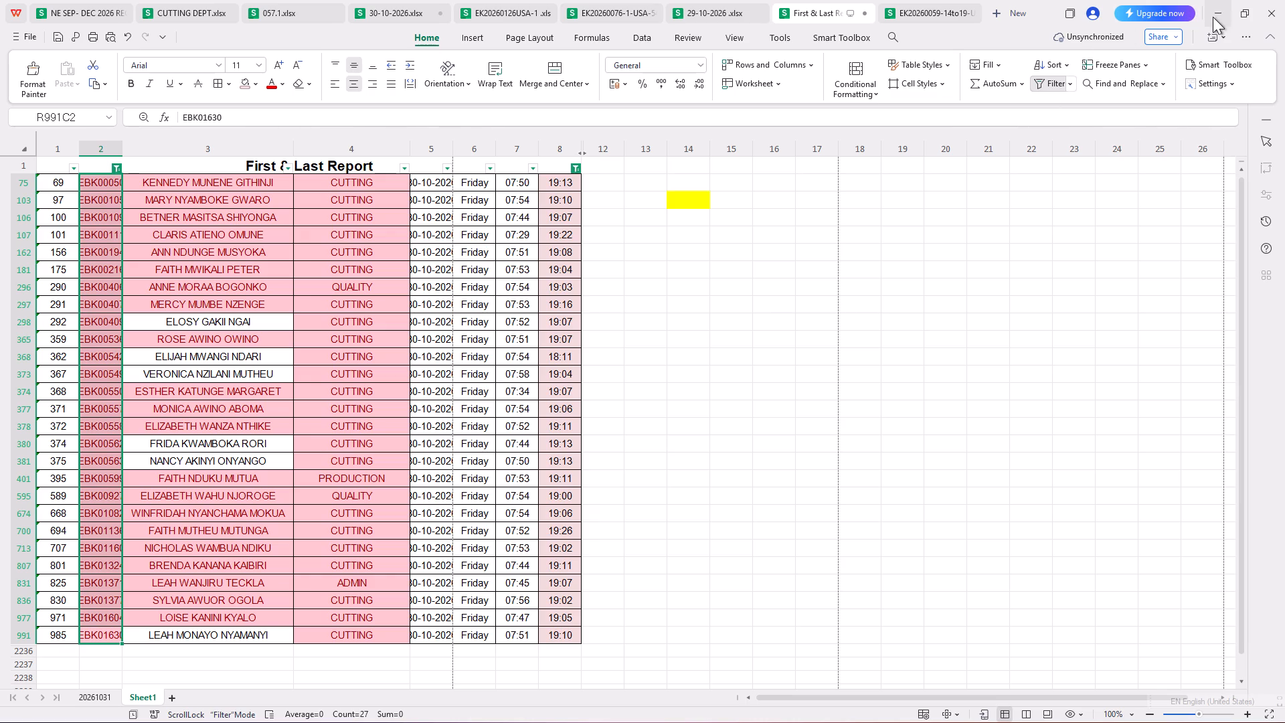
left_click(1215, 9)
scroll(511, 437, "up", 2)
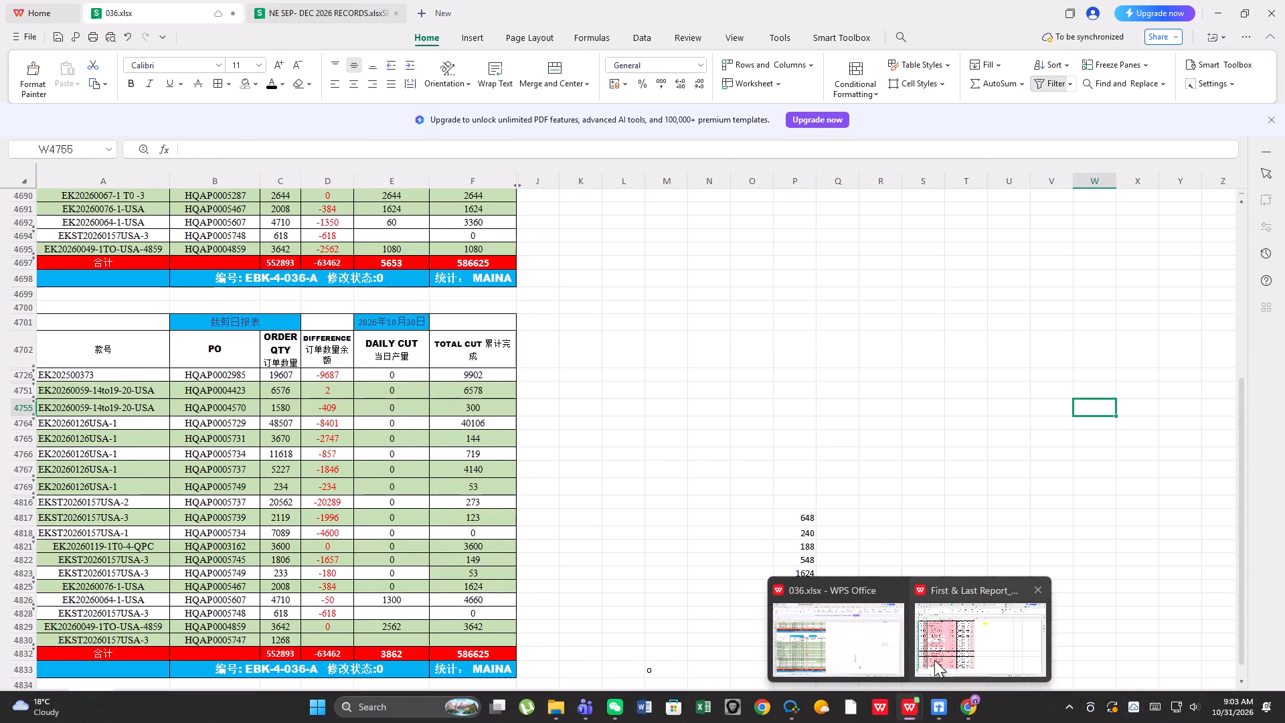
left_click(939, 655)
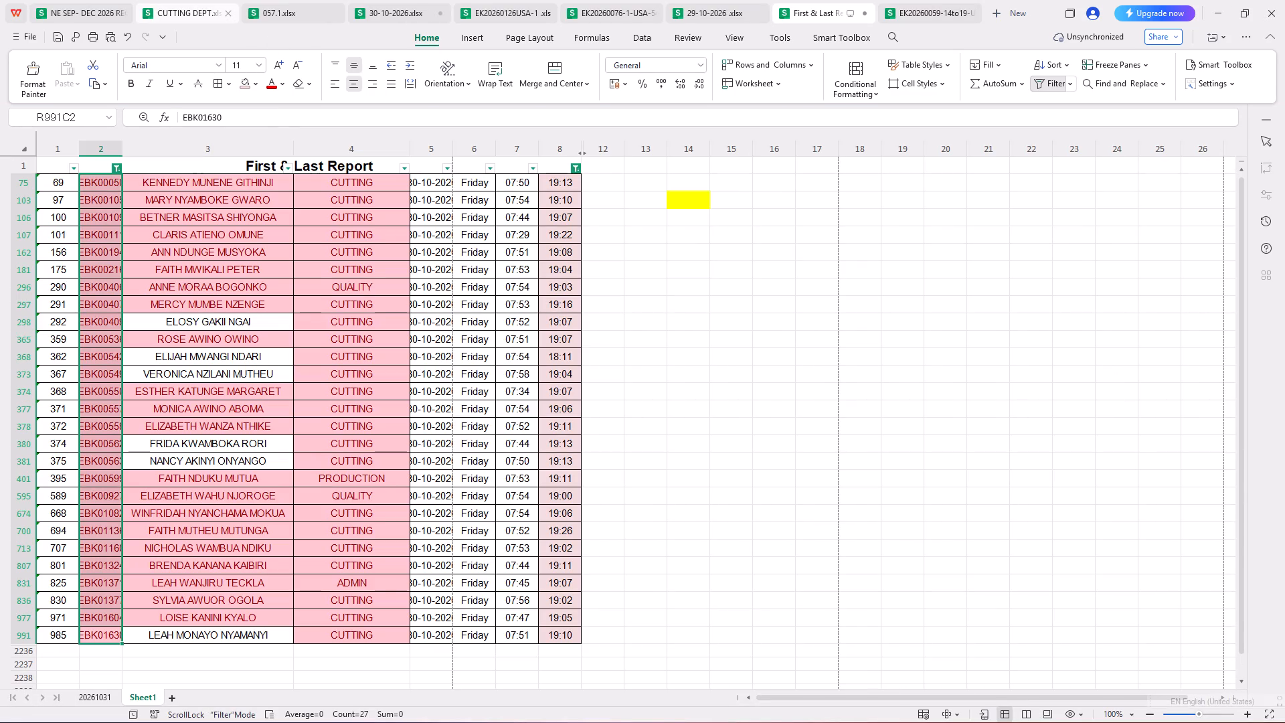
left_click(381, 17)
Insert one blank row below the column header row 6 of the overtime form.
scroll(509, 504, "up", 8)
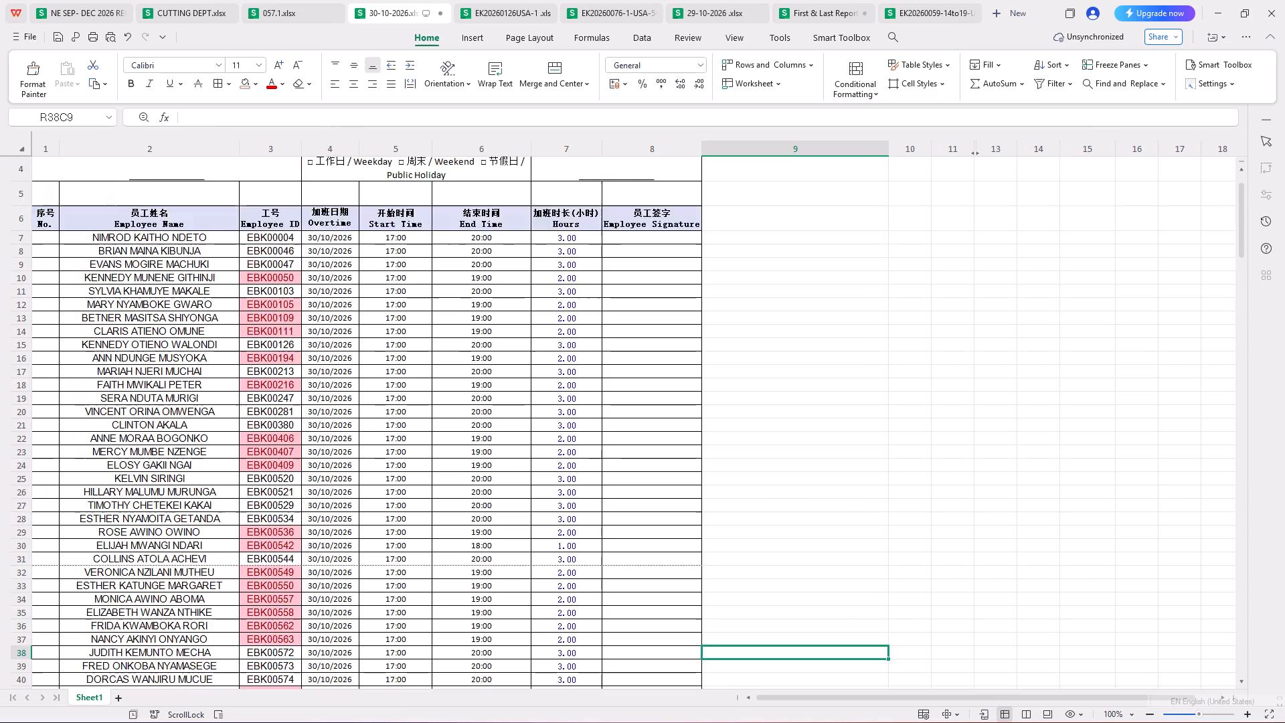
scroll(507, 499, "up", 3)
scroll(446, 474, "up", 4)
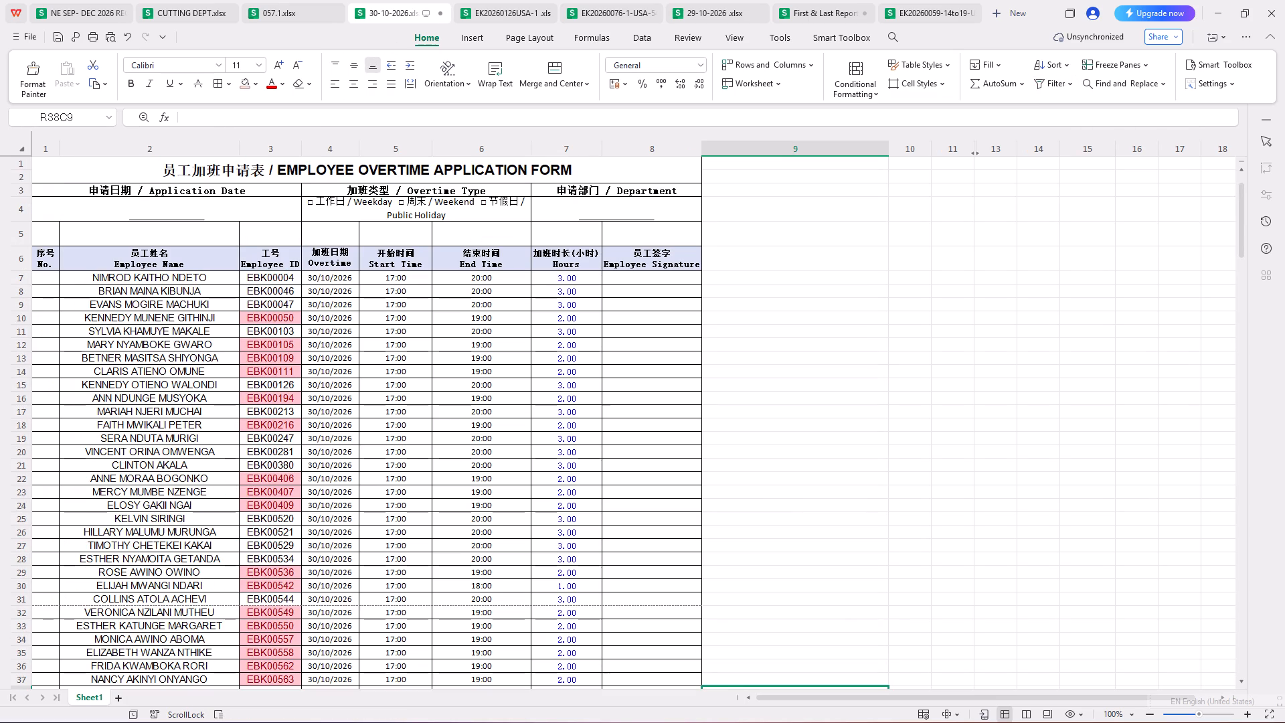
right_click(25, 270)
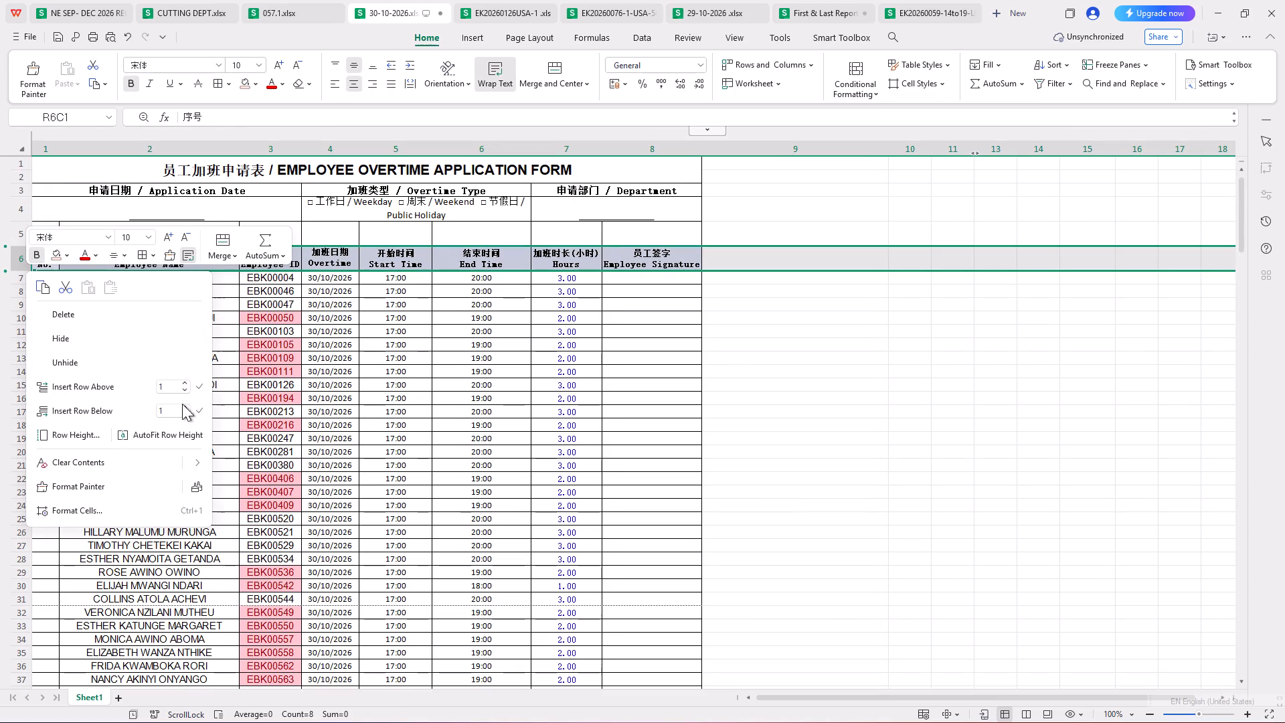
left_click(197, 408)
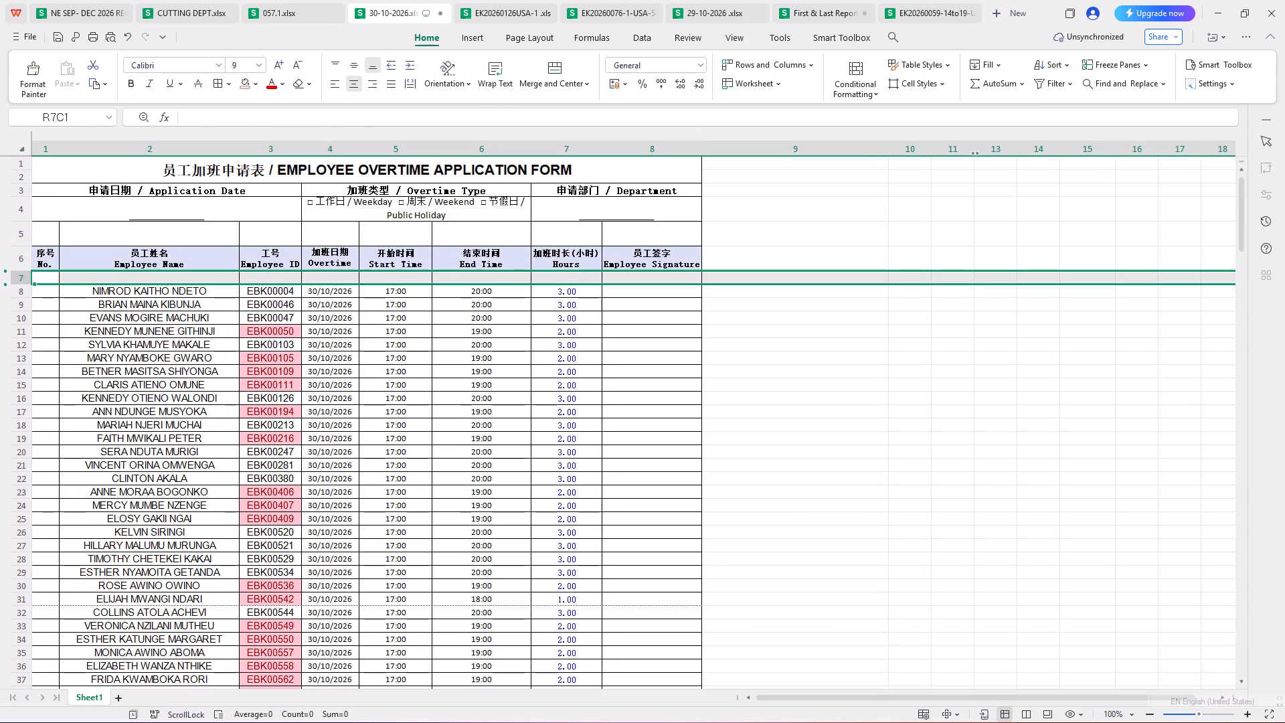
Enter the additional employee's name and employee ID in the new row 7.
left_click(134, 278)
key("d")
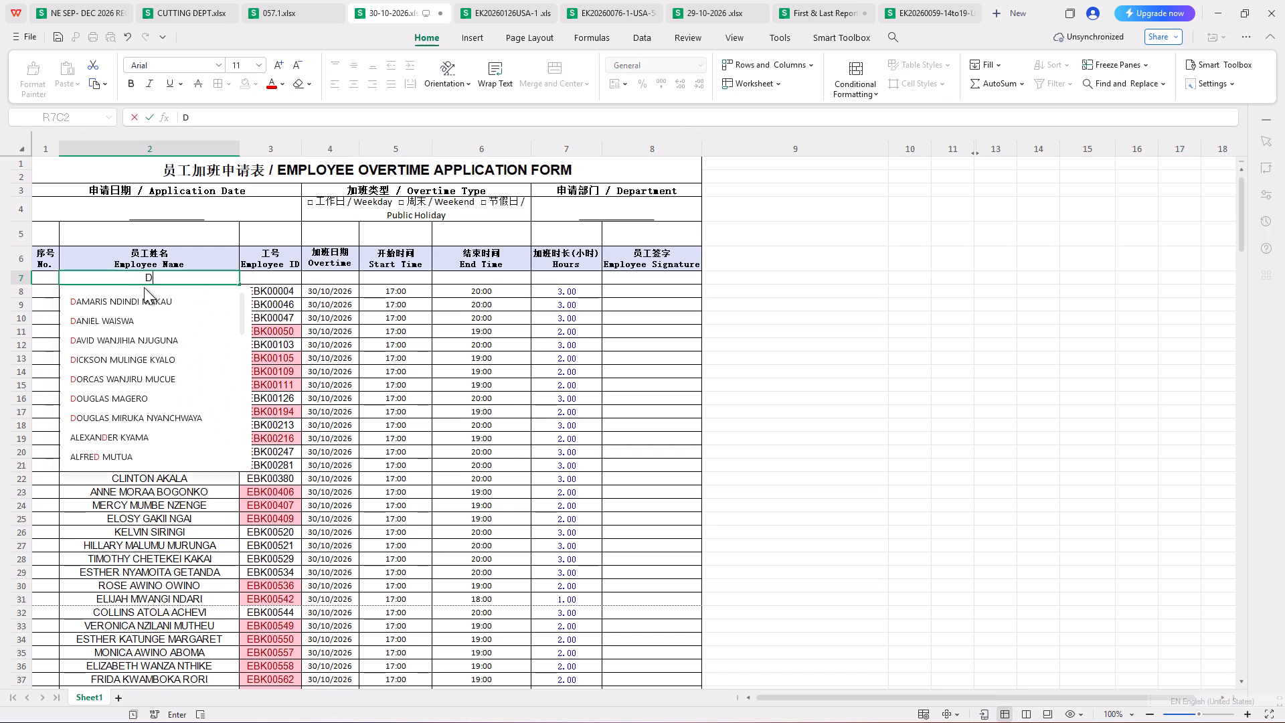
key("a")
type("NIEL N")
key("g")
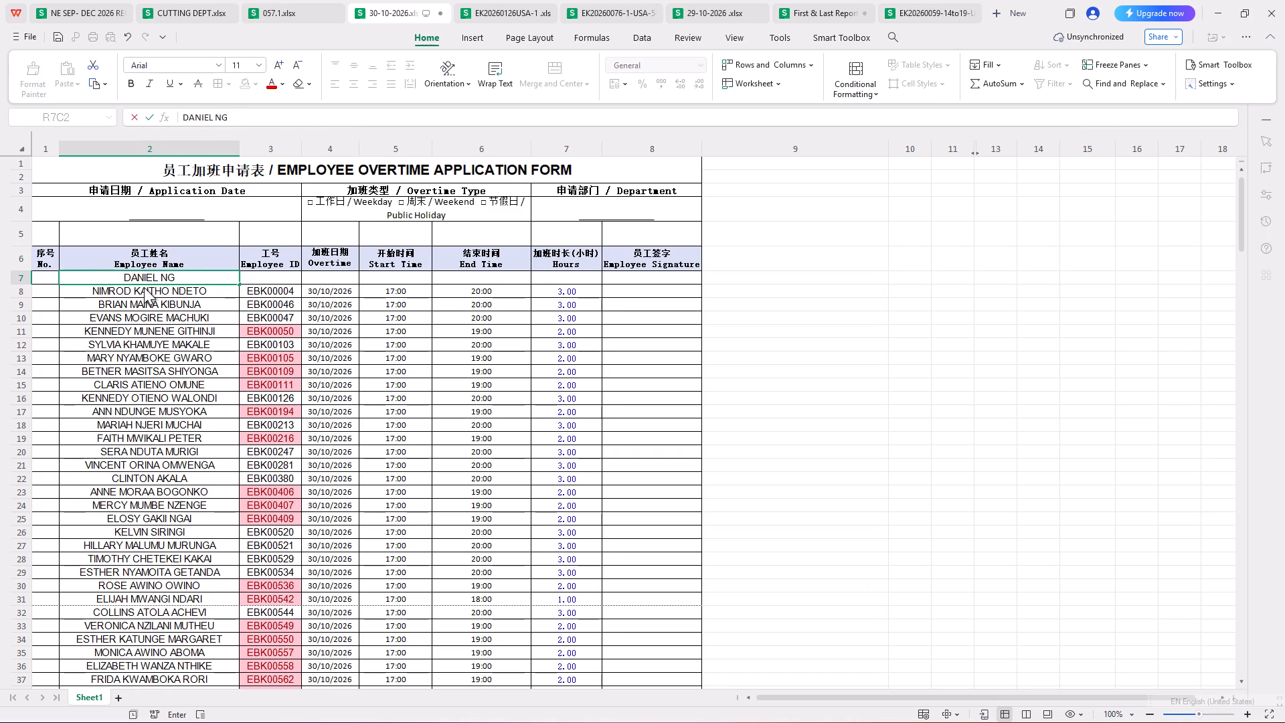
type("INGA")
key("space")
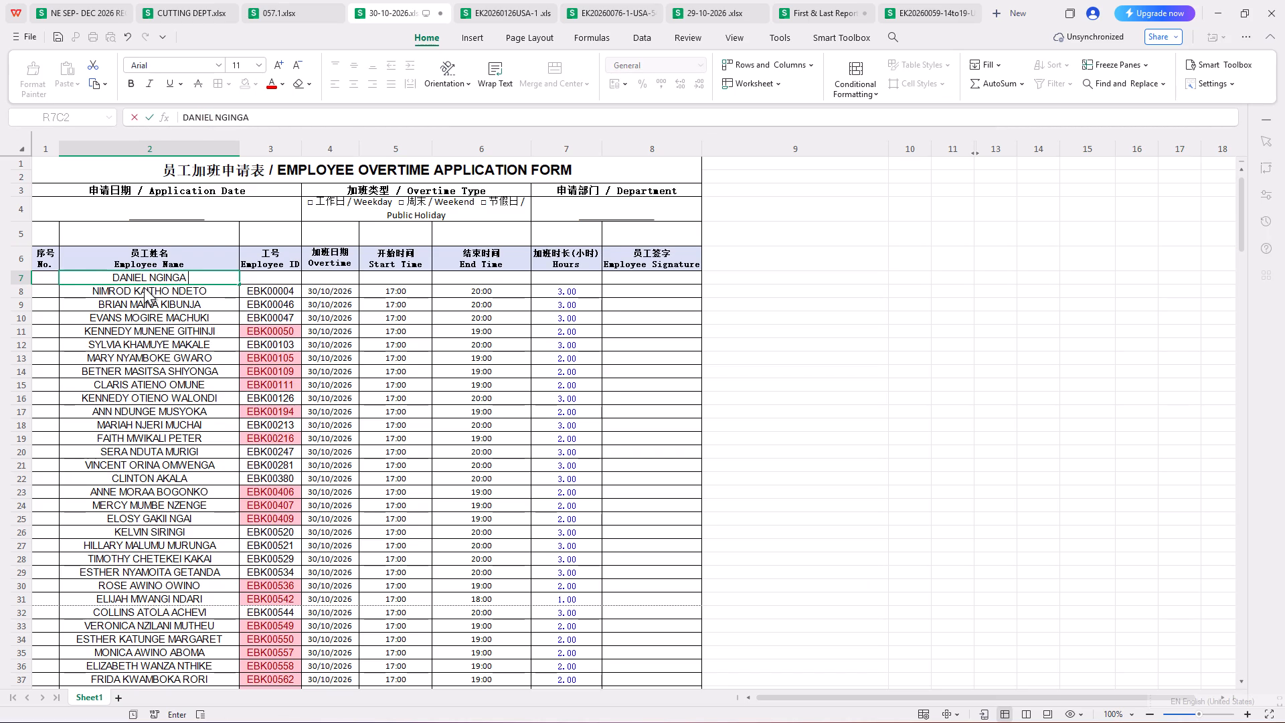
left_click(276, 282)
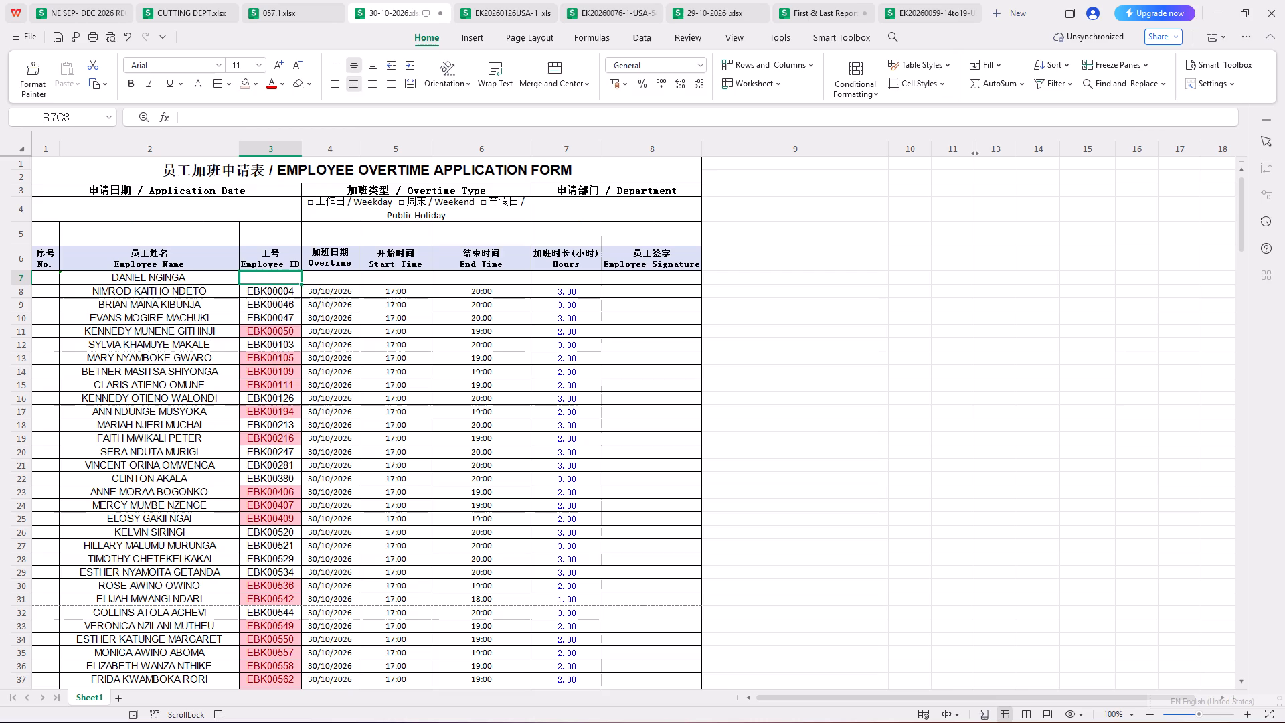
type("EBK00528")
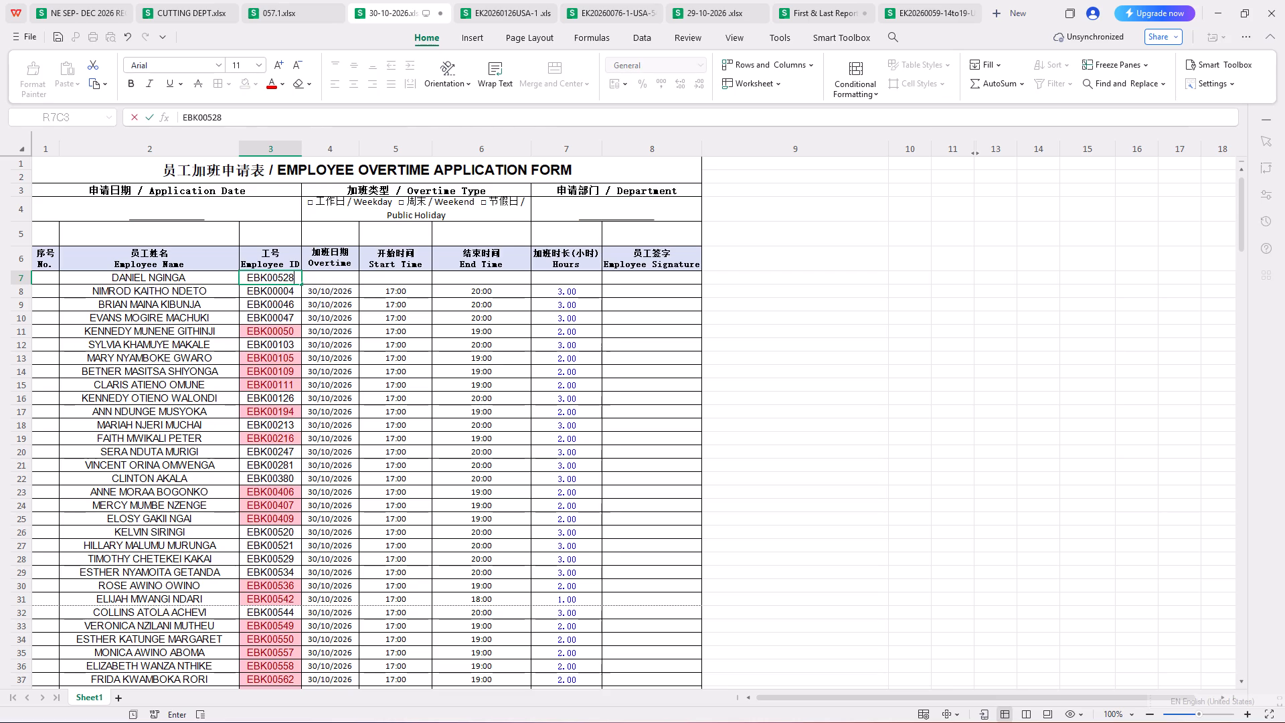
Copy the overtime date, start time, end time and hours from row 8 into row 7.
left_click_drag(328, 294, 545, 292)
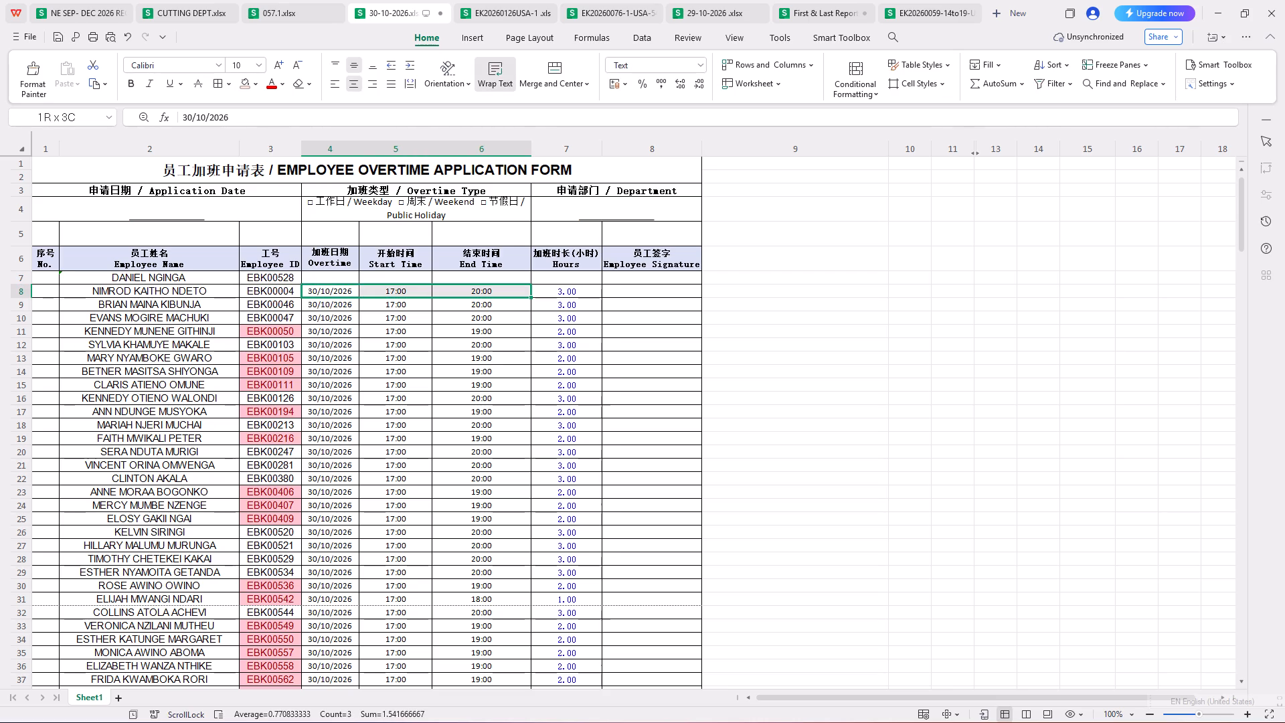
left_click_drag(545, 292, 547, 293)
key("ctrl+c")
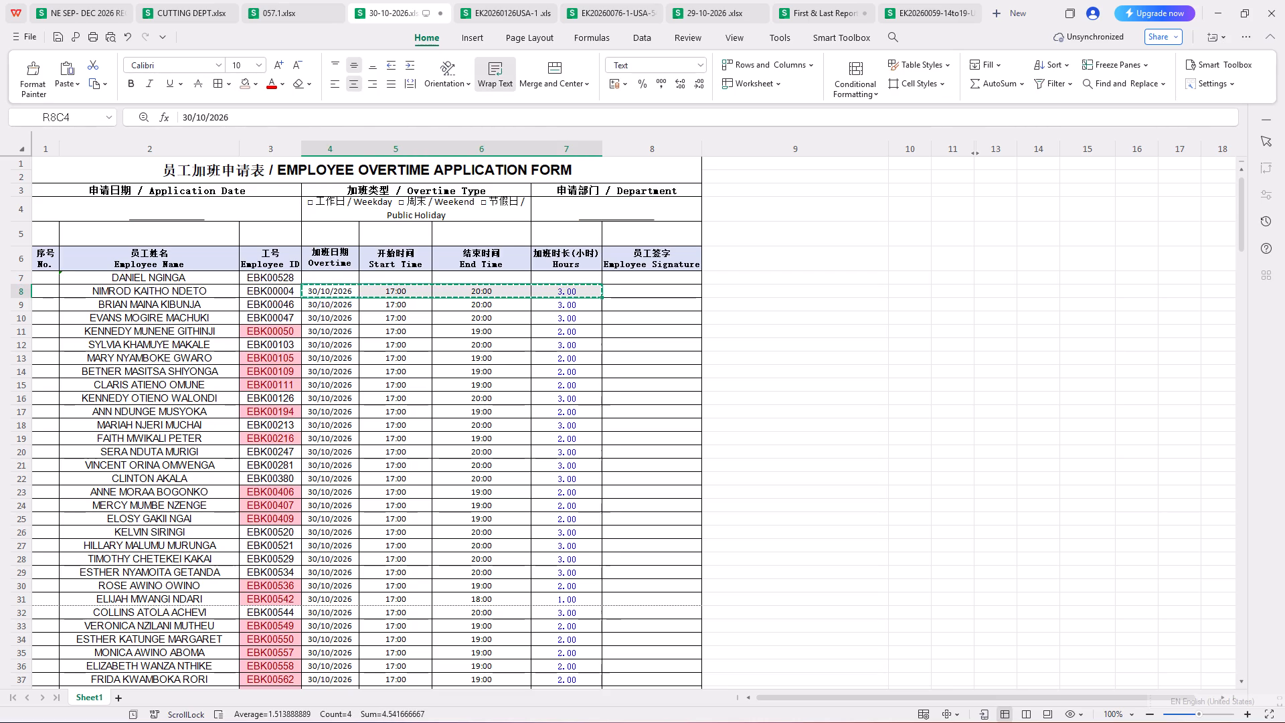
left_click(337, 280)
key("ctrl+v")
Change the End Time in row 7 to 20:30 (8:30:00 PM).
left_click(491, 275)
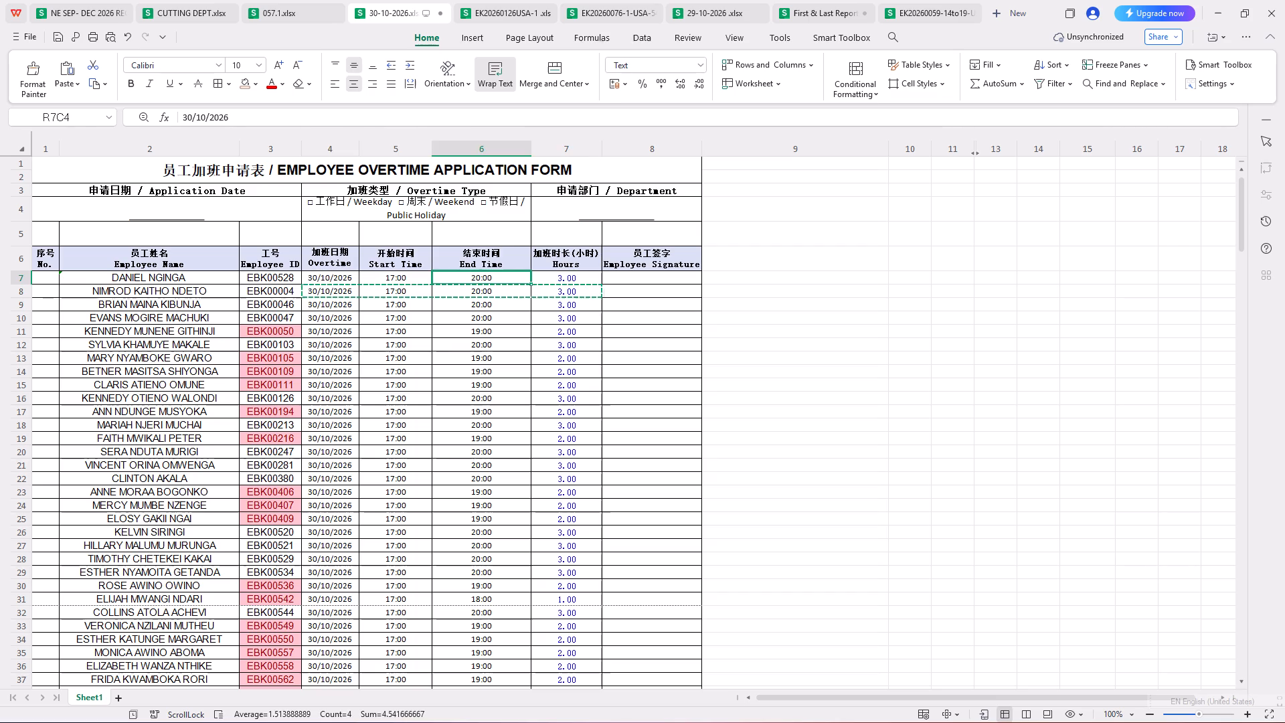
left_click(195, 118)
key("BackSpace")
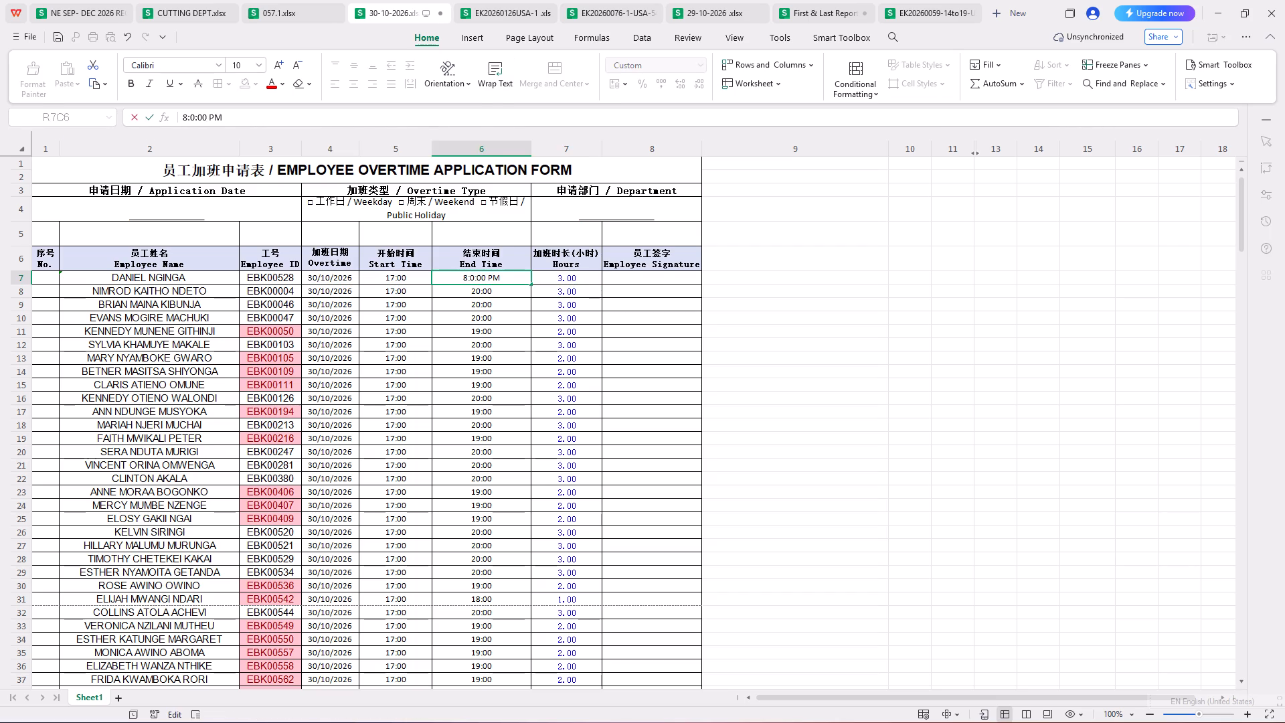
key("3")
left_click(803, 372)
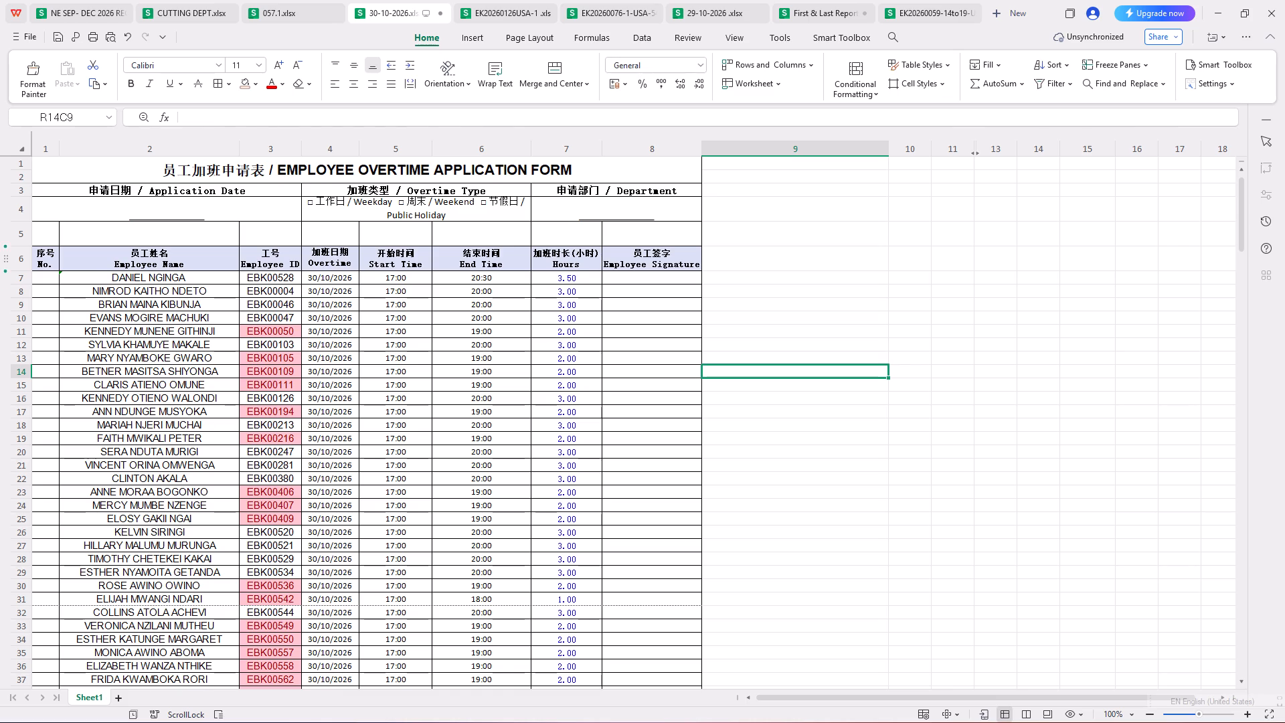
Delete the unnamed and blank rows 69 to 88 below the last named employee of the upper list.
scroll(230, 258, "down", 20)
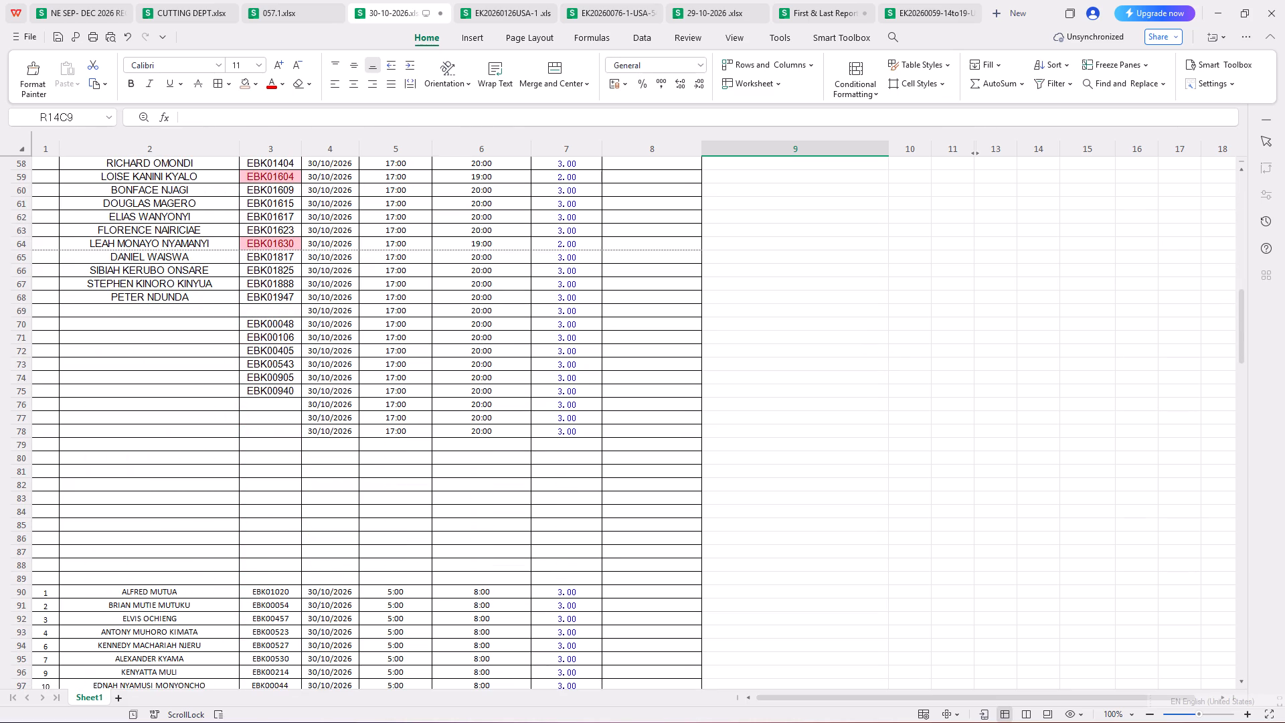
left_click_drag(272, 323, 276, 399)
right_click(276, 399)
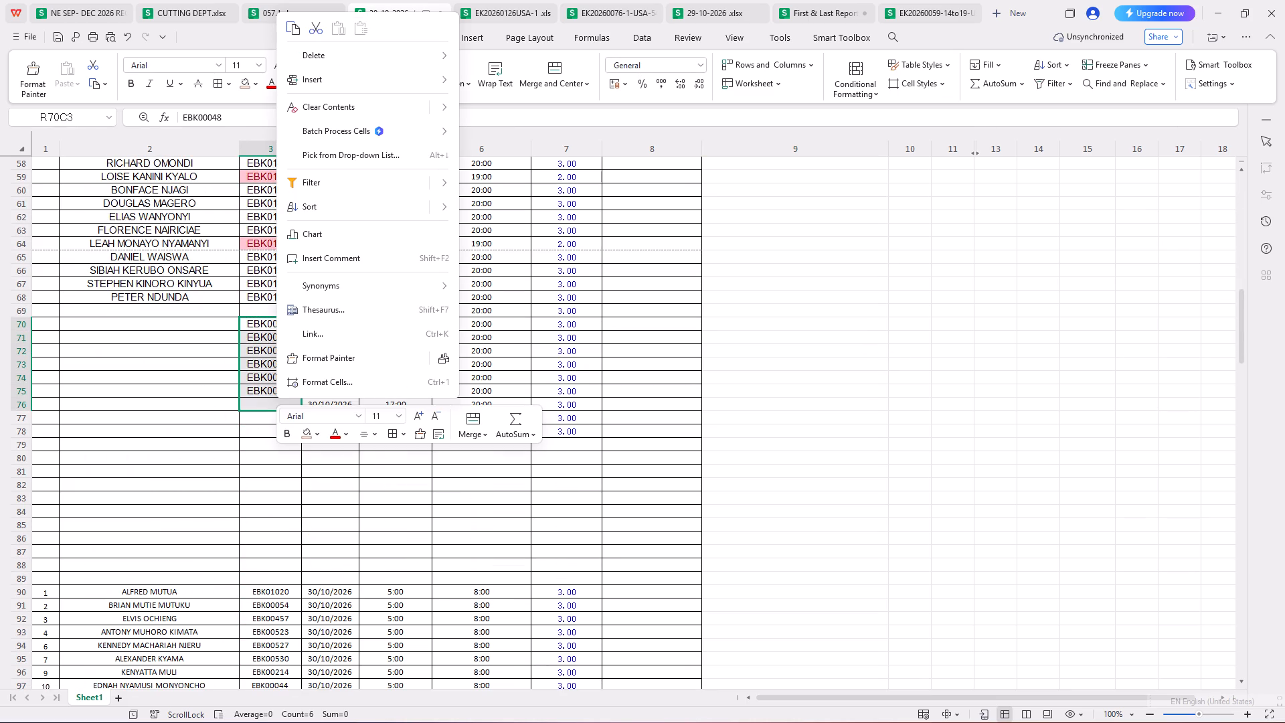
left_click(28, 340)
left_click_drag(22, 310, 41, 502)
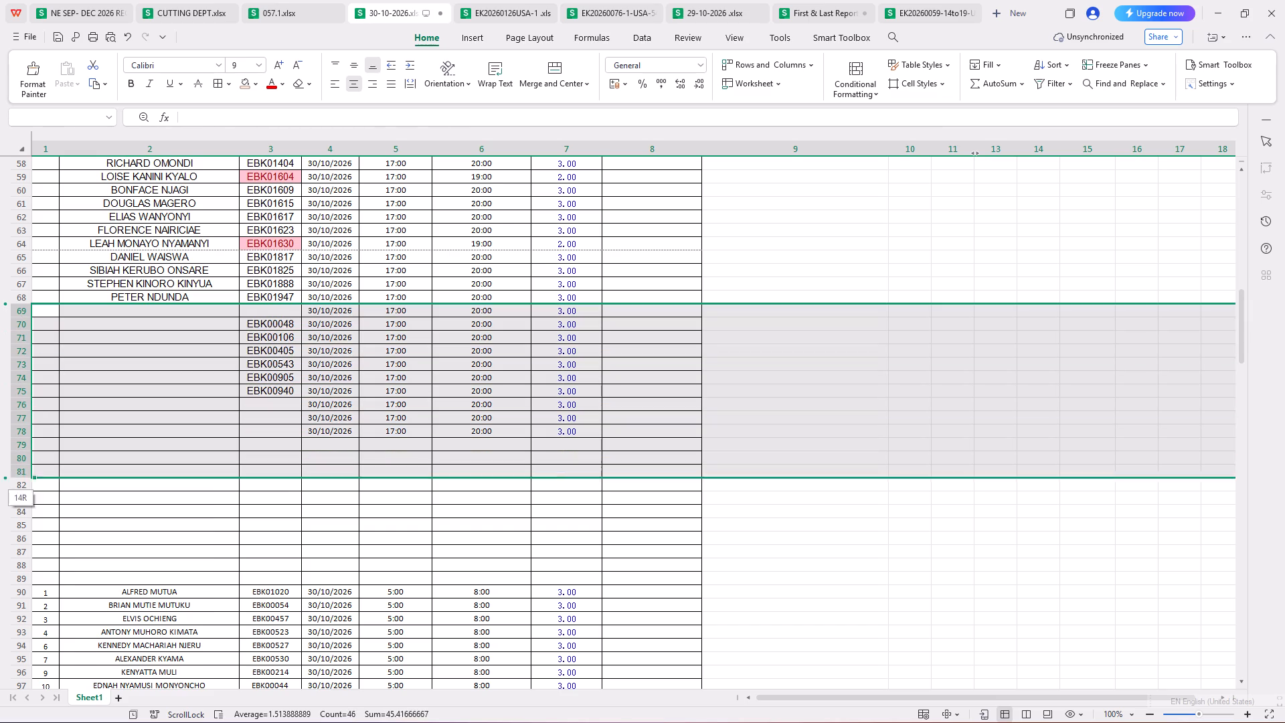
left_click_drag(41, 502, 55, 558)
right_click(98, 490)
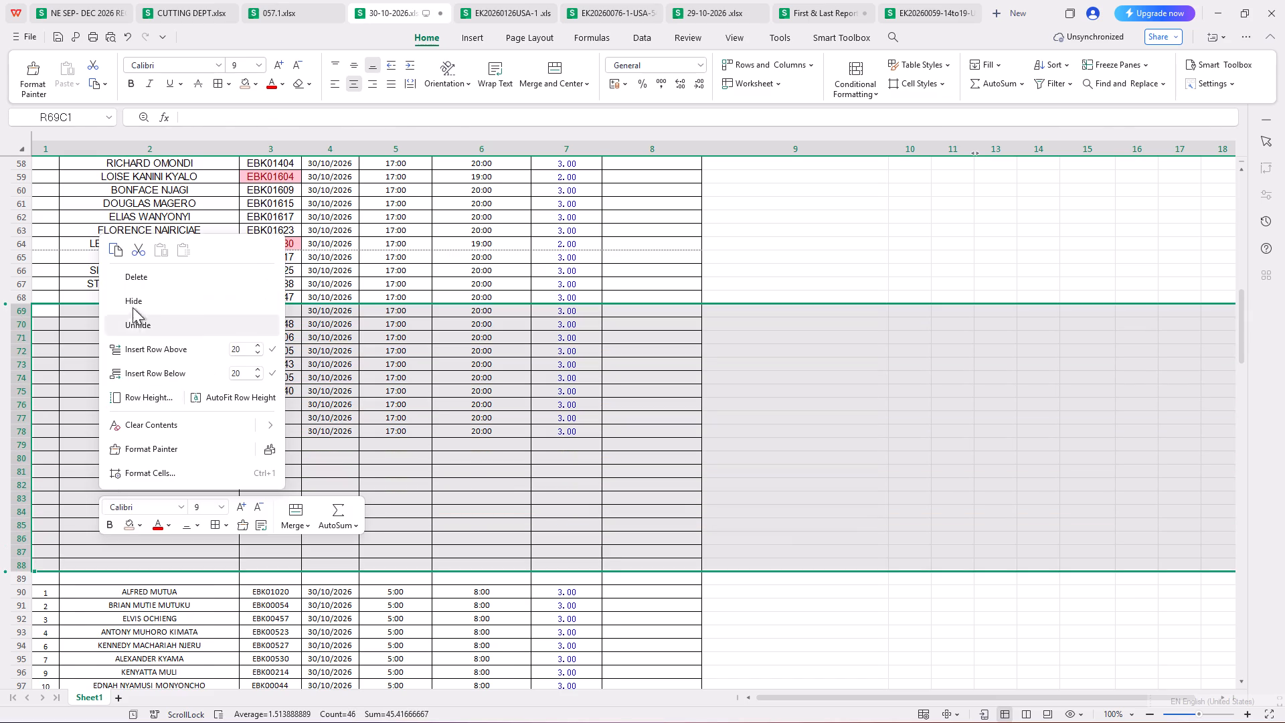
left_click(148, 278)
scroll(349, 382, "up", 10)
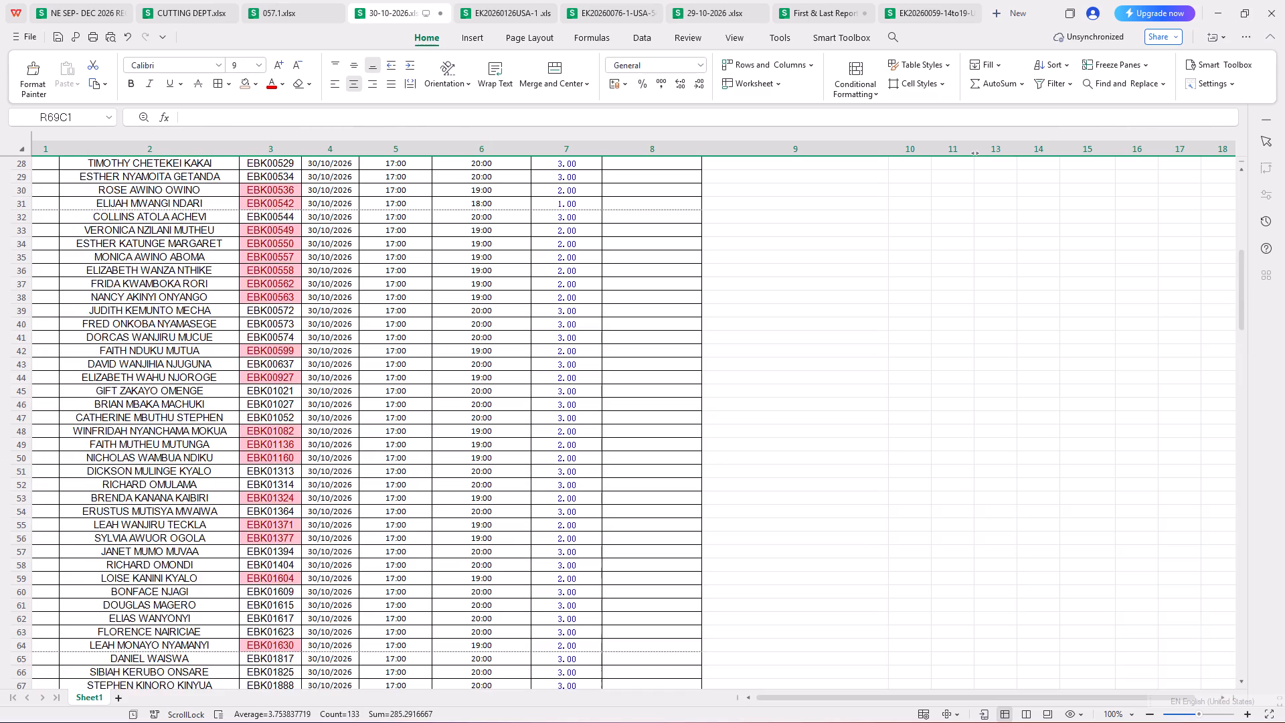
Delete the unused rows 97 to 162 between the lower employee list and the approval section.
scroll(349, 382, "down", 6)
scroll(618, 416, "down", 7)
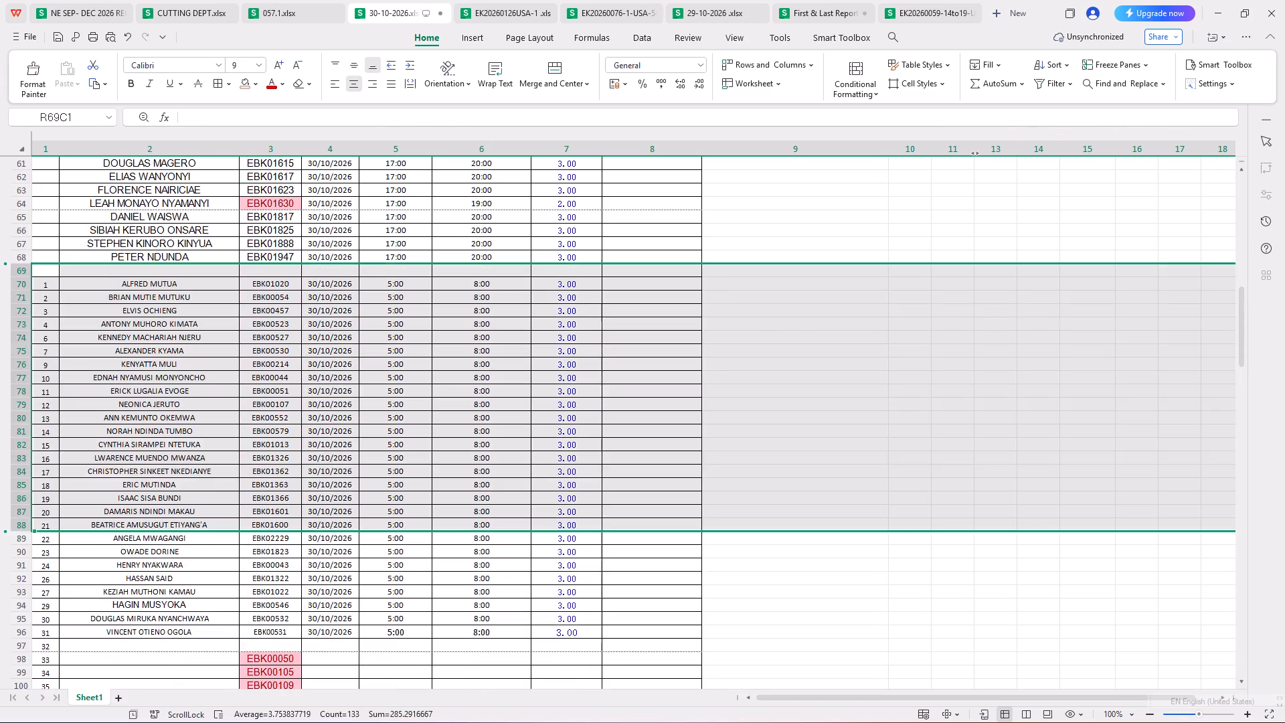
scroll(597, 457, "down", 11)
scroll(116, 257, "up", 3)
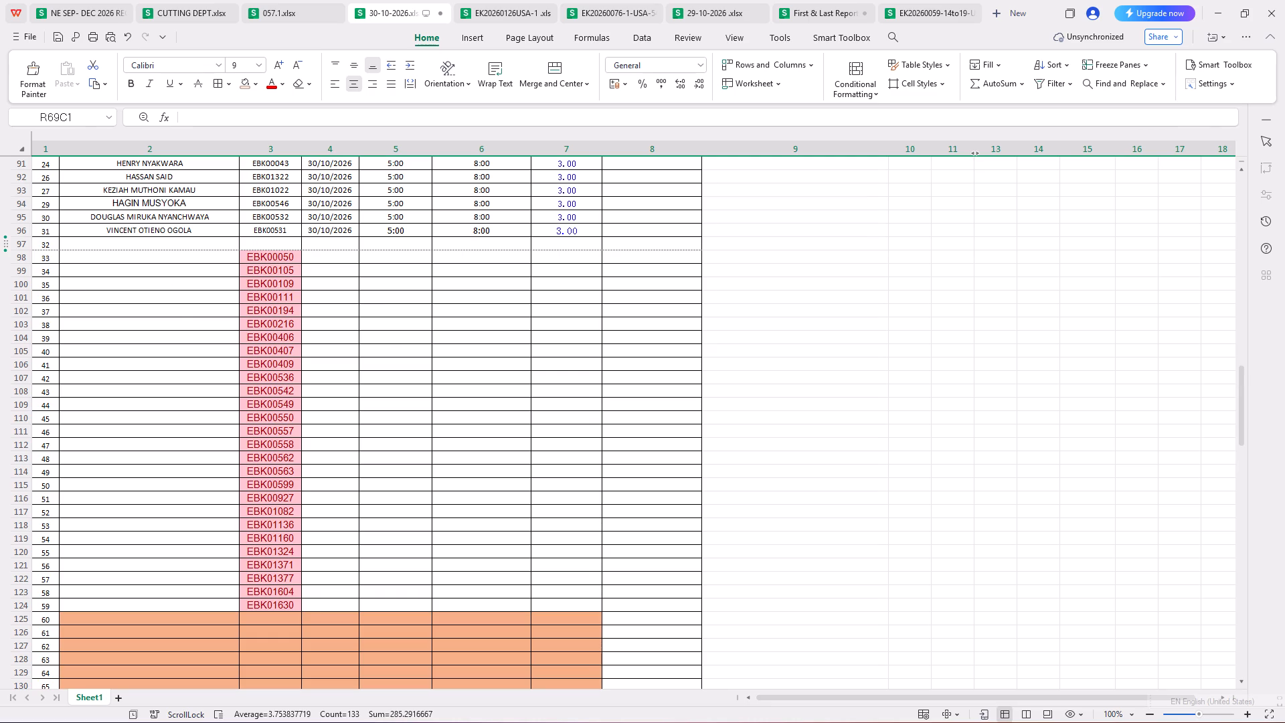
left_click(17, 243)
scroll(20, 270, "down", 8)
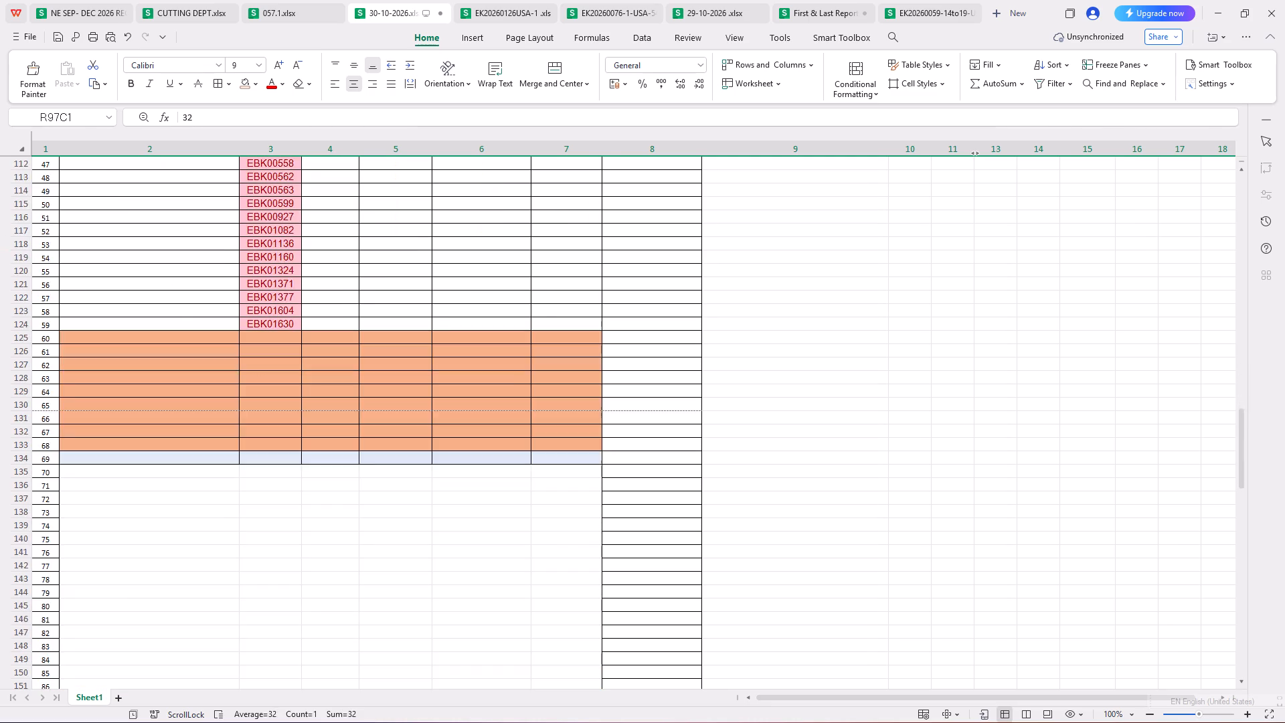
scroll(54, 400, "down", 7)
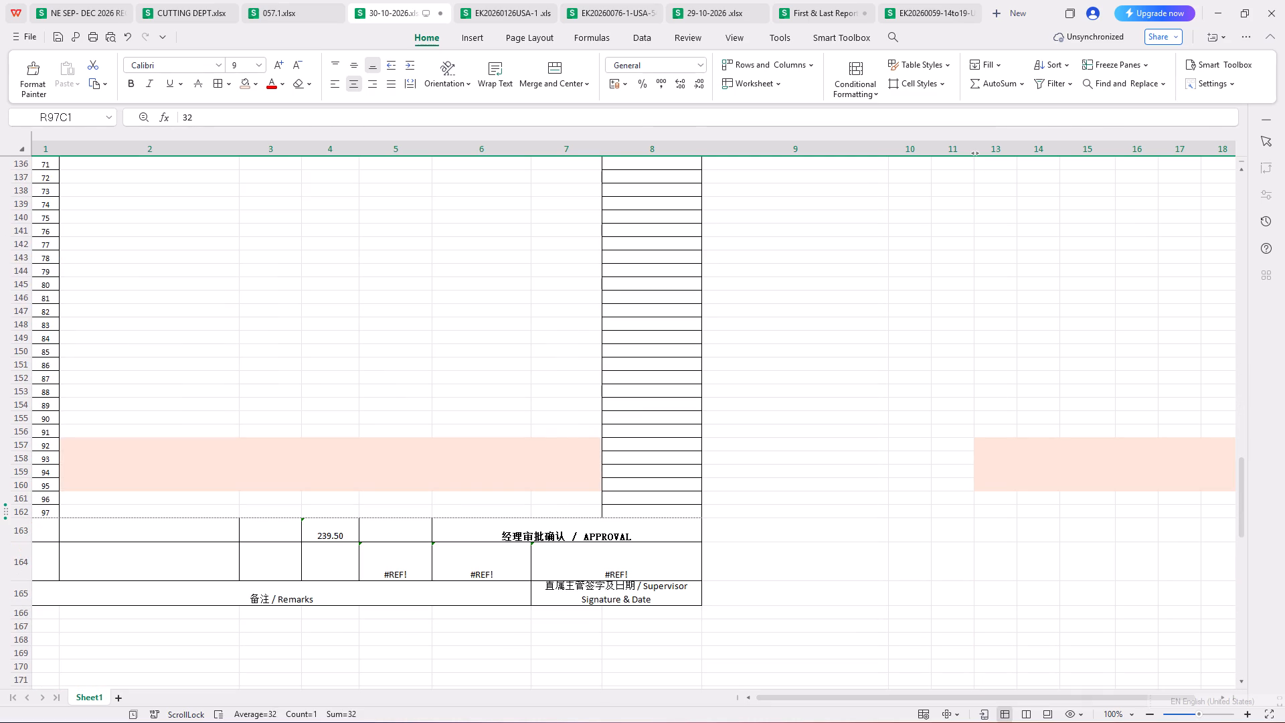
left_click(13, 513, "ctrl+shift")
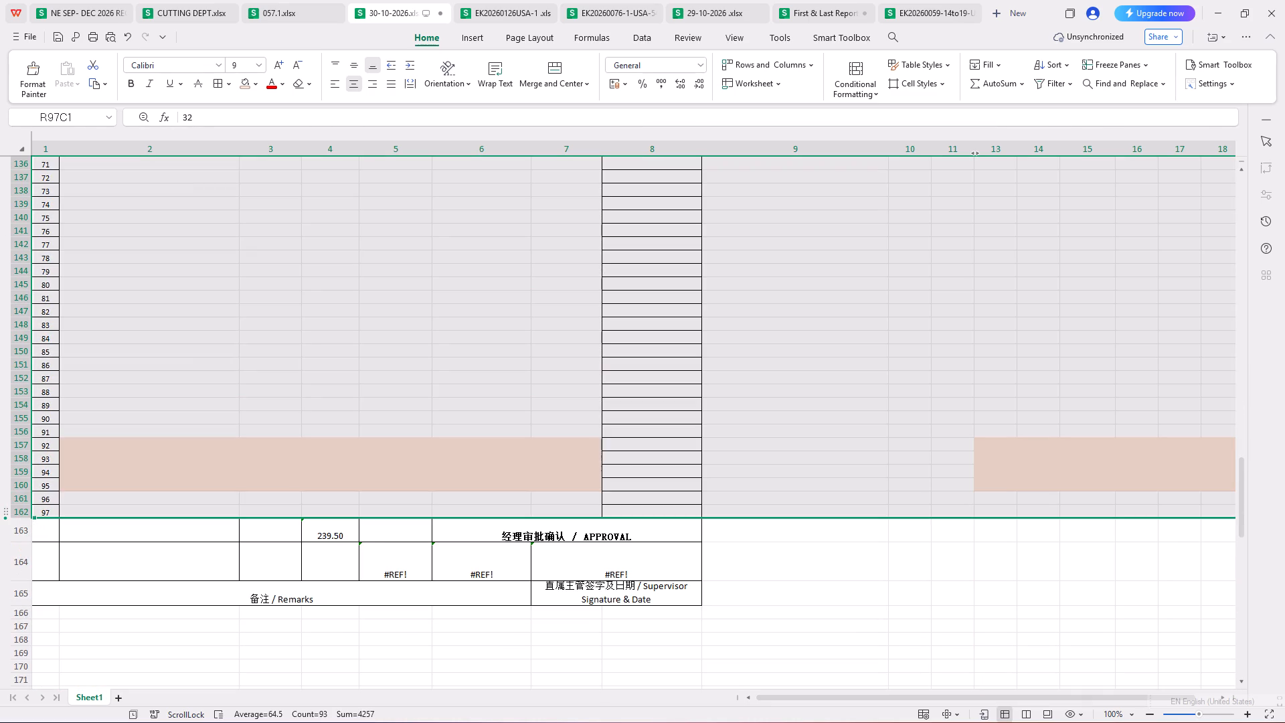
right_click(128, 382)
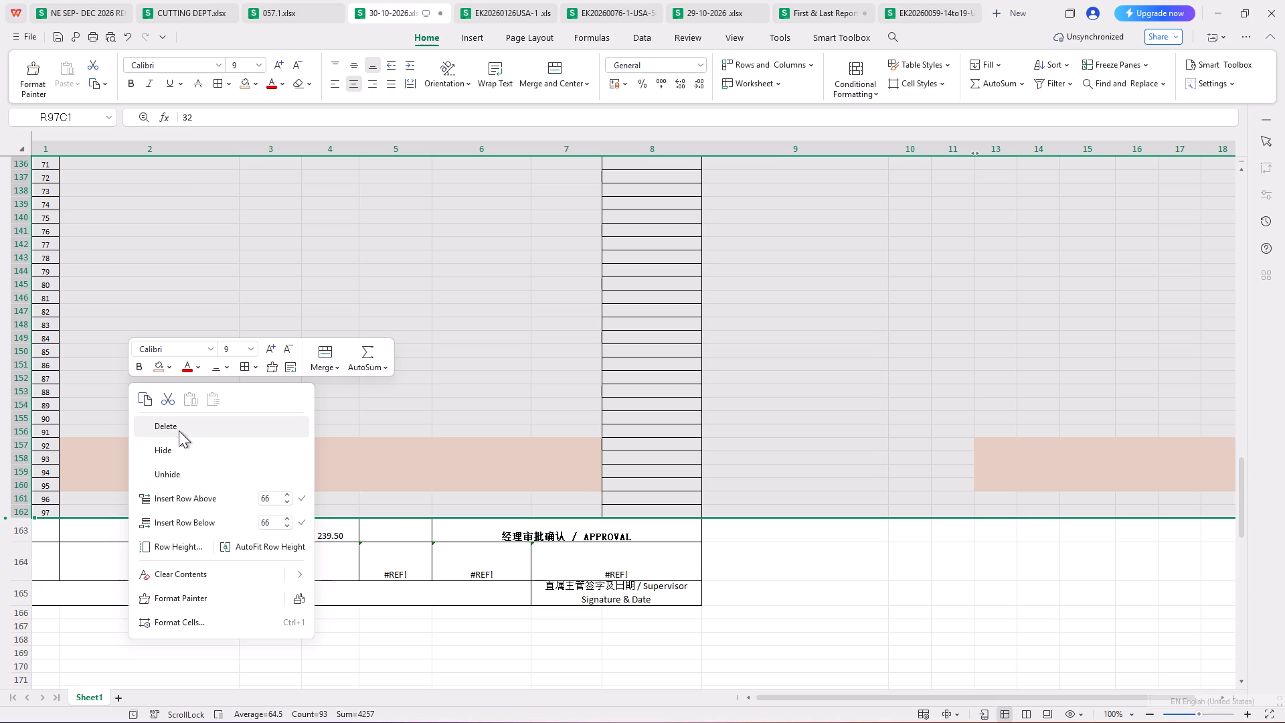
left_click(185, 430)
Reduce the font size of the upper list's entries to 10, covering rows 7 to 68 from Employee Name to Hours.
scroll(444, 439, "up", 11)
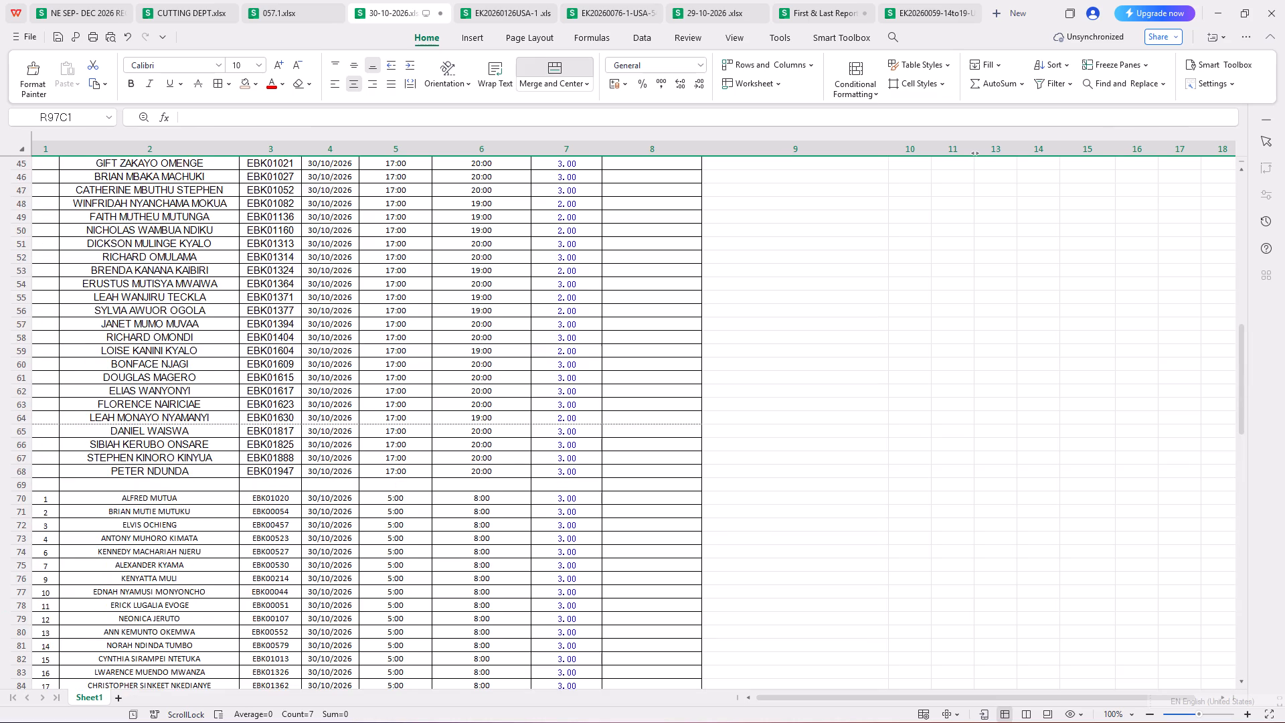
scroll(444, 439, "up", 16)
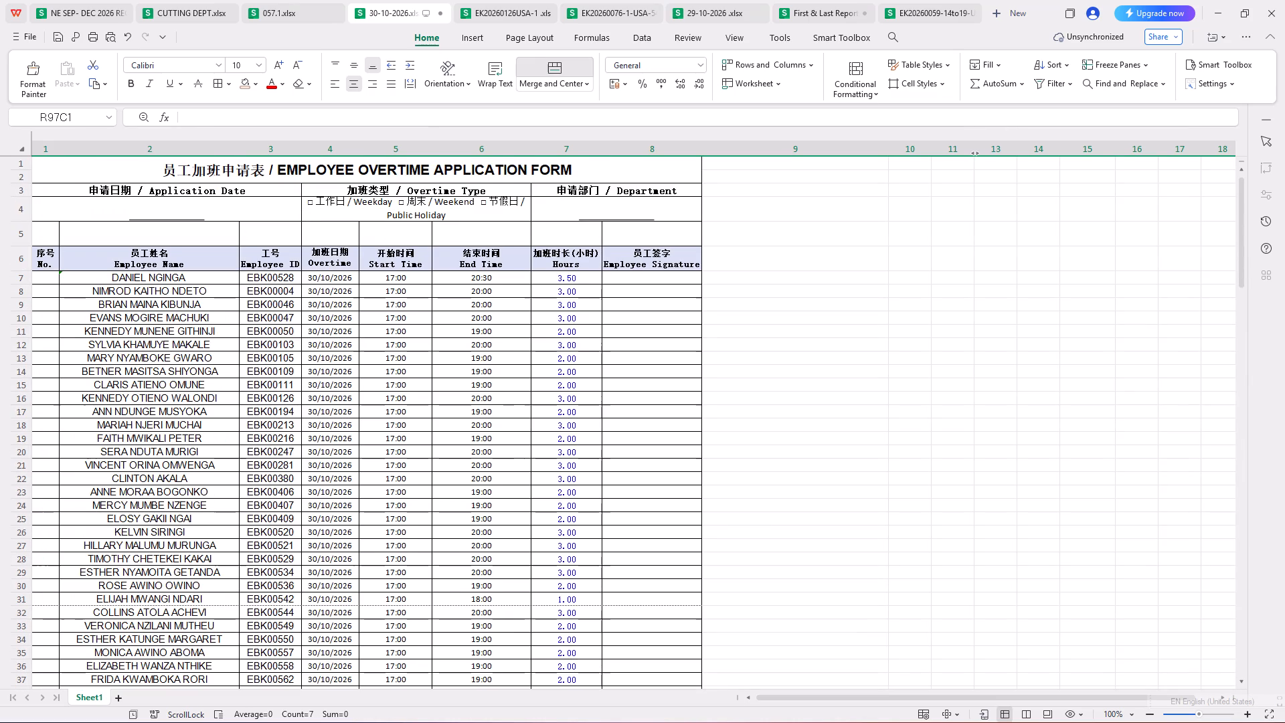
scroll(576, 282, "down", 18)
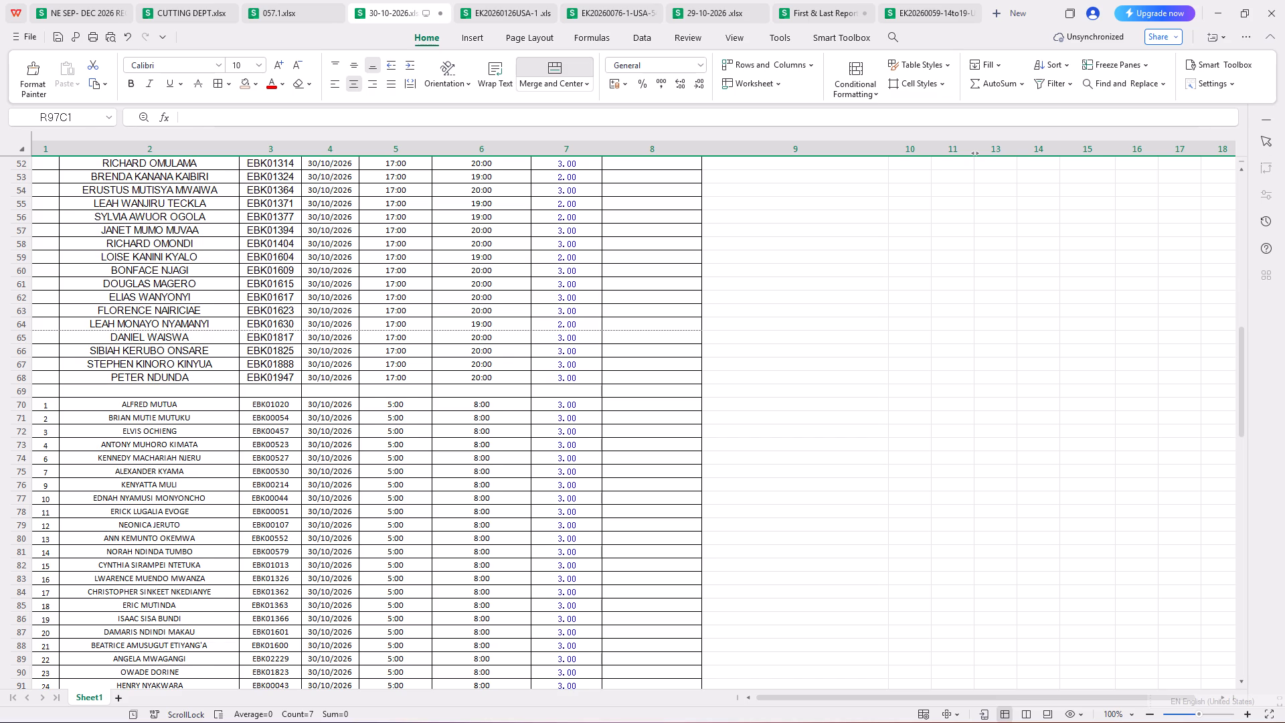
scroll(81, 384, "up", 3)
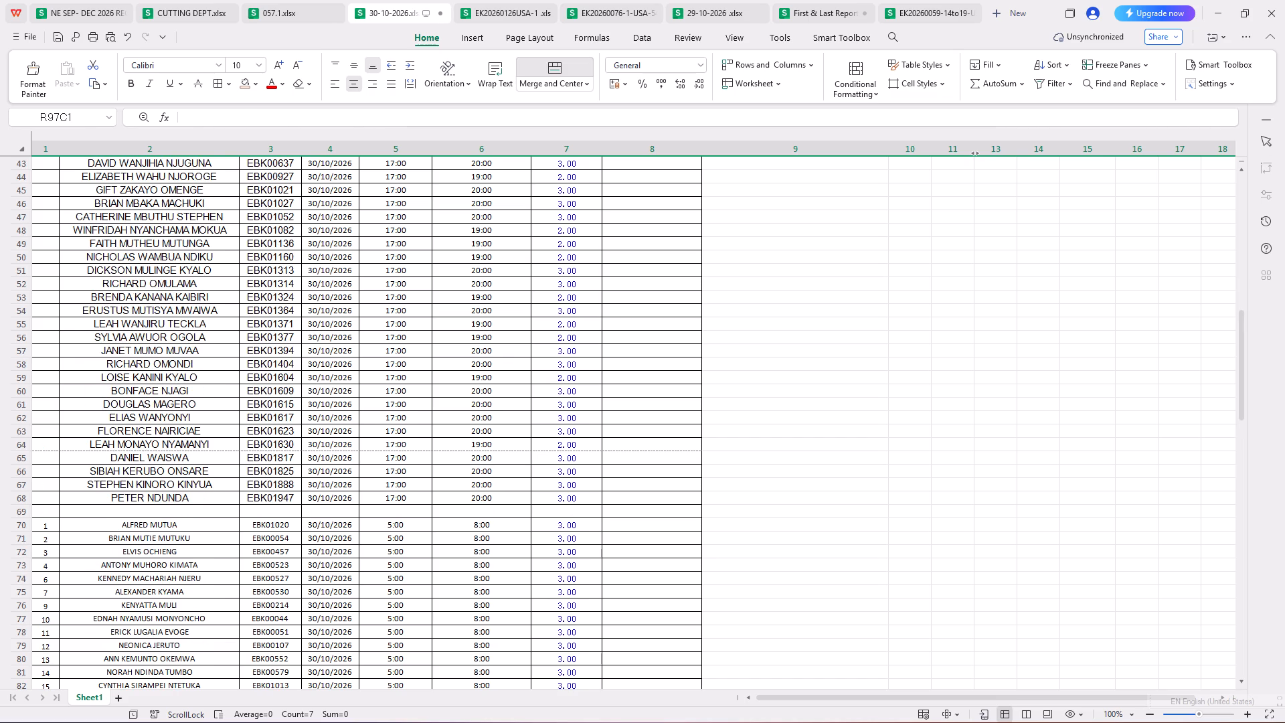
left_click_drag(68, 502, 553, 501)
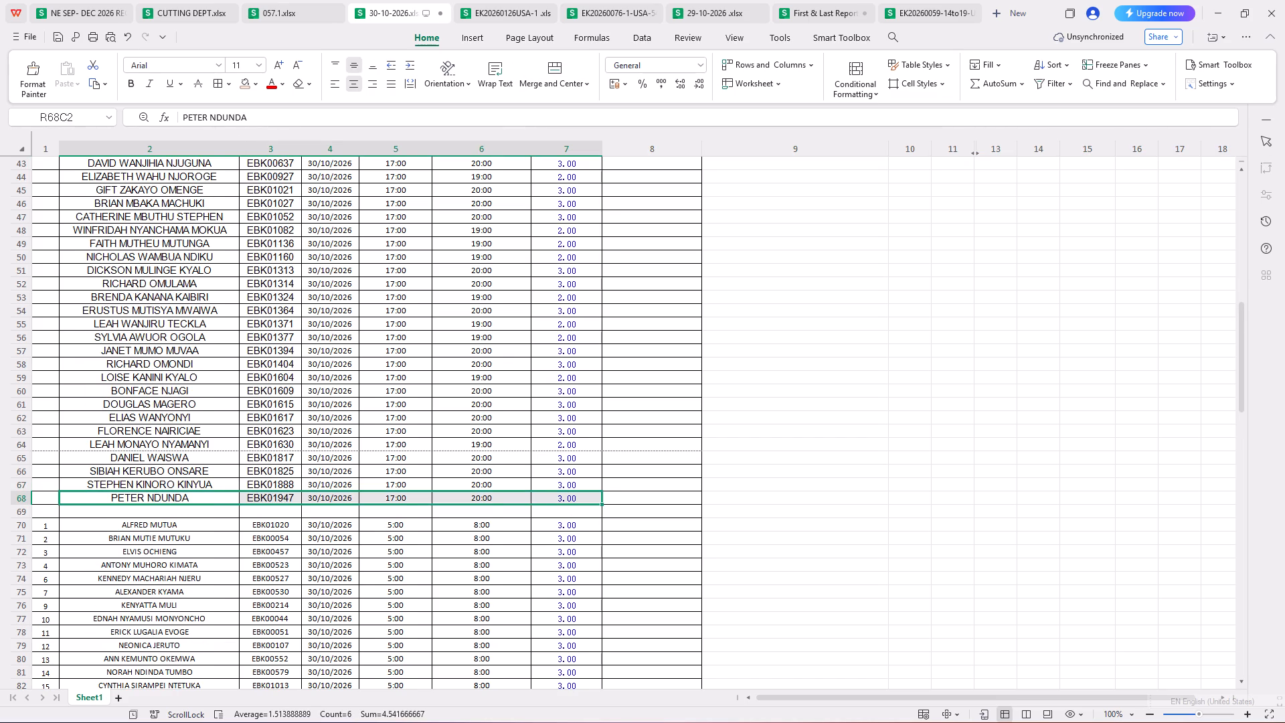
scroll(555, 477, "up", 20)
scroll(555, 477, "up", 3)
left_click_drag(133, 279, 544, 283, "ctrl+shift")
left_click(294, 69)
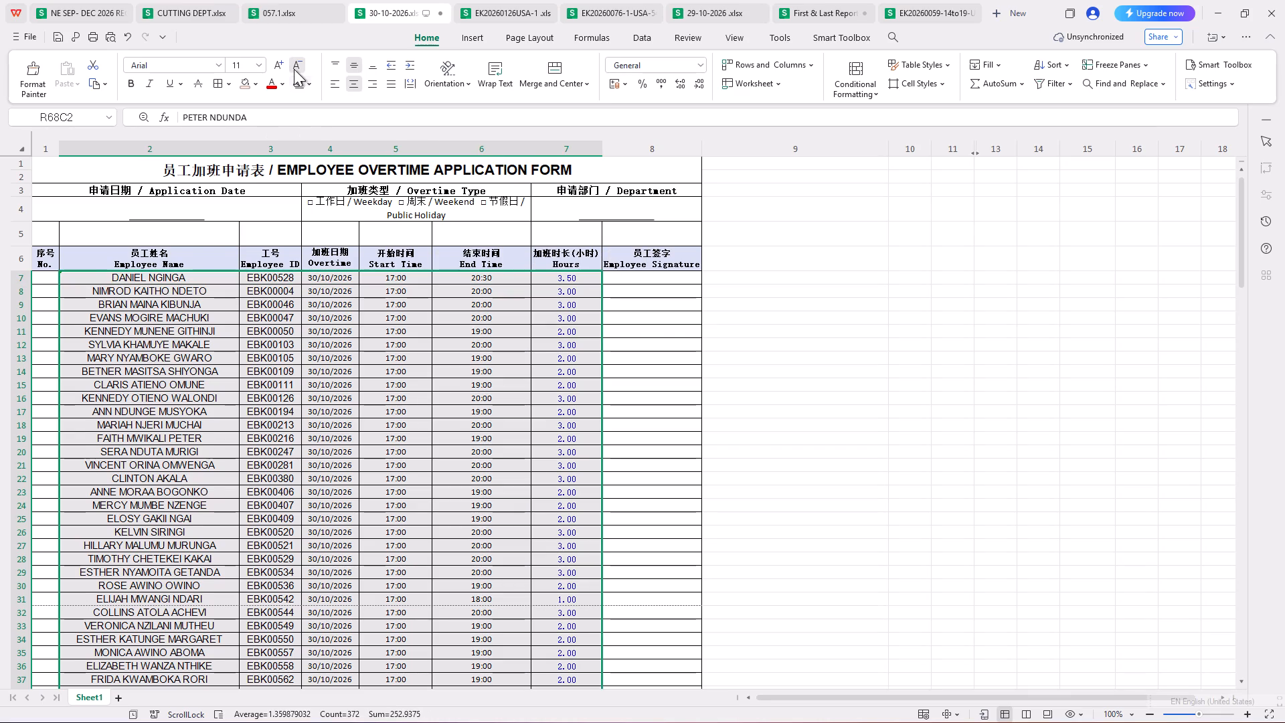
Custom-sort rows 7 to 68 of the upper list by Column 7 (Hours) values, Largest to Smallest.
left_click(1065, 64)
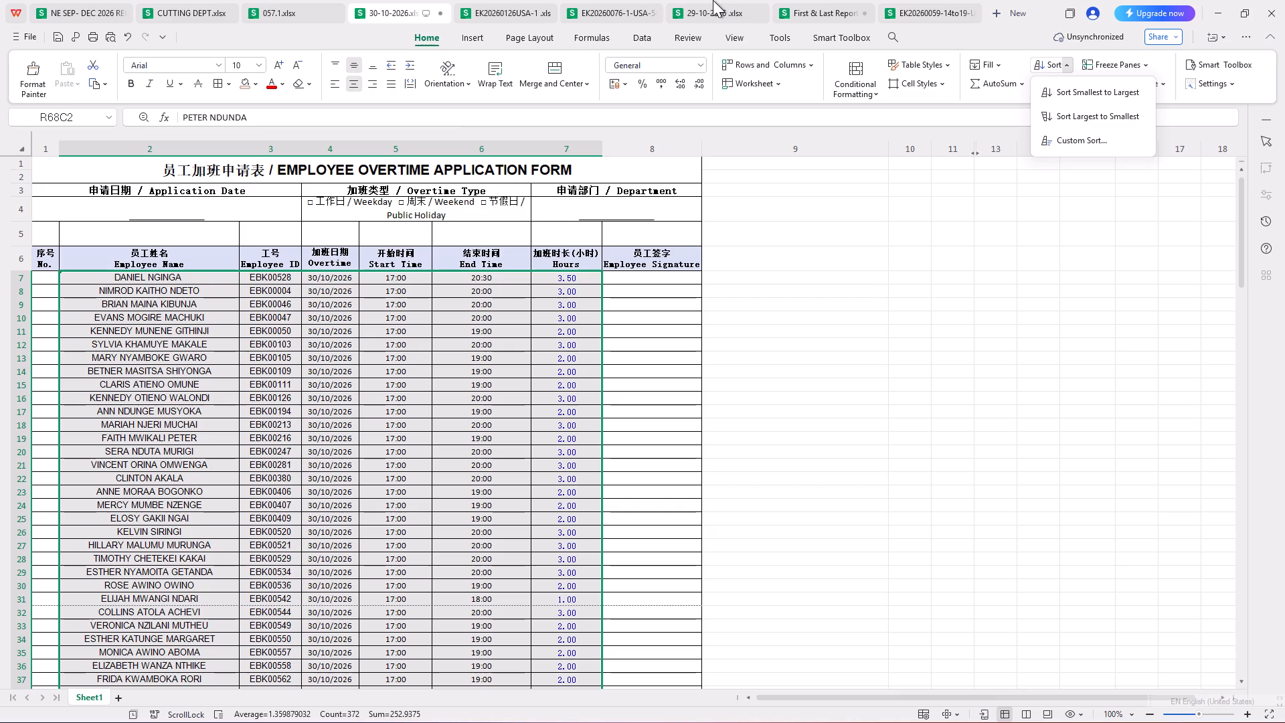
scroll(284, 241, "down", 4)
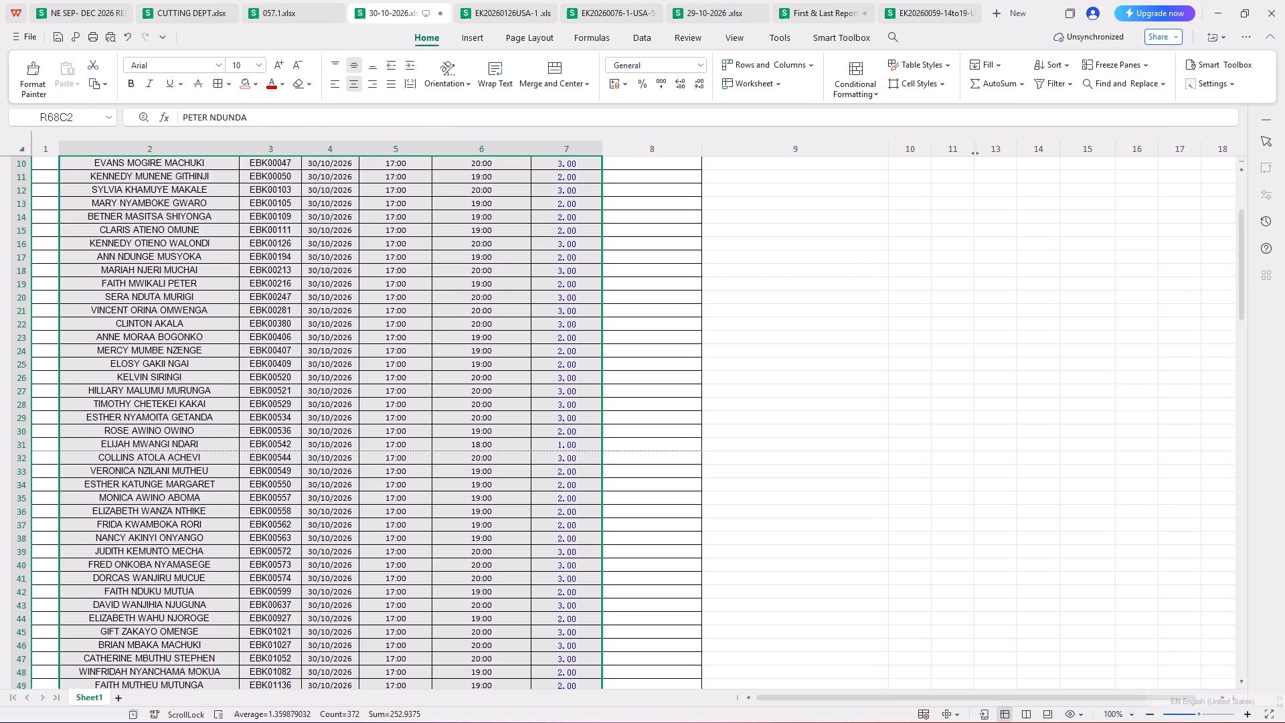
left_click(1069, 68)
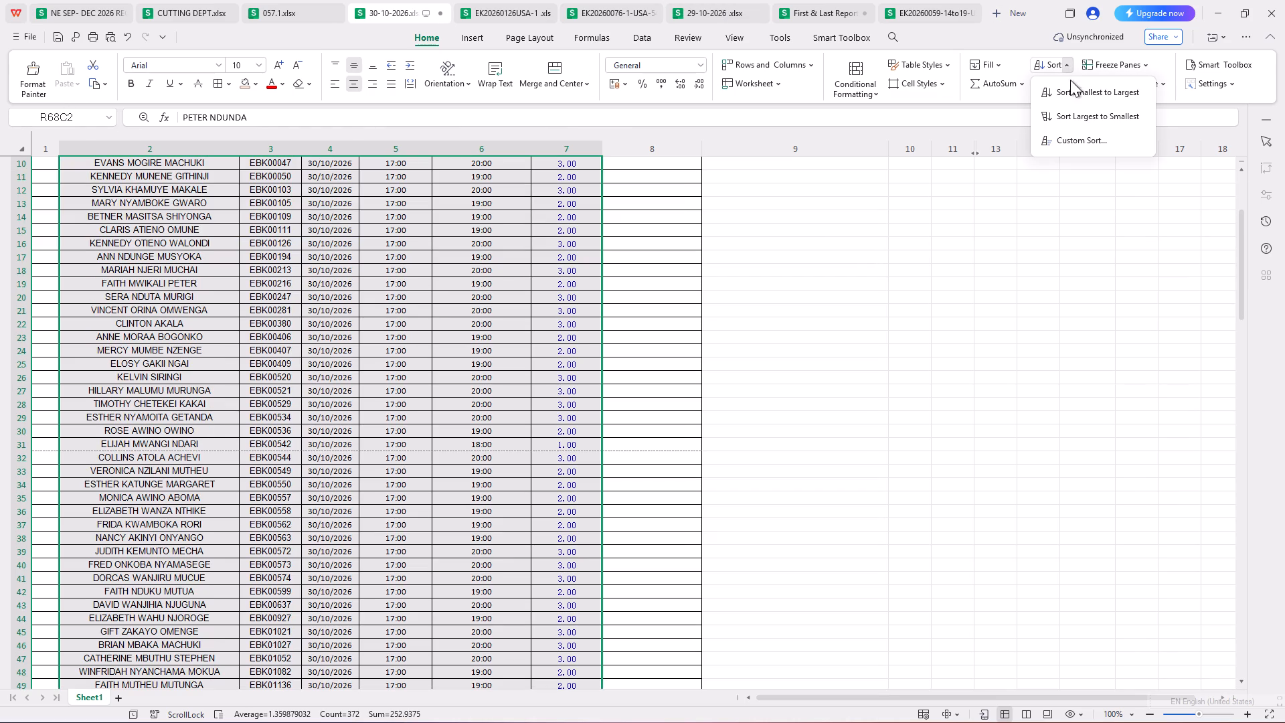
left_click(1063, 139)
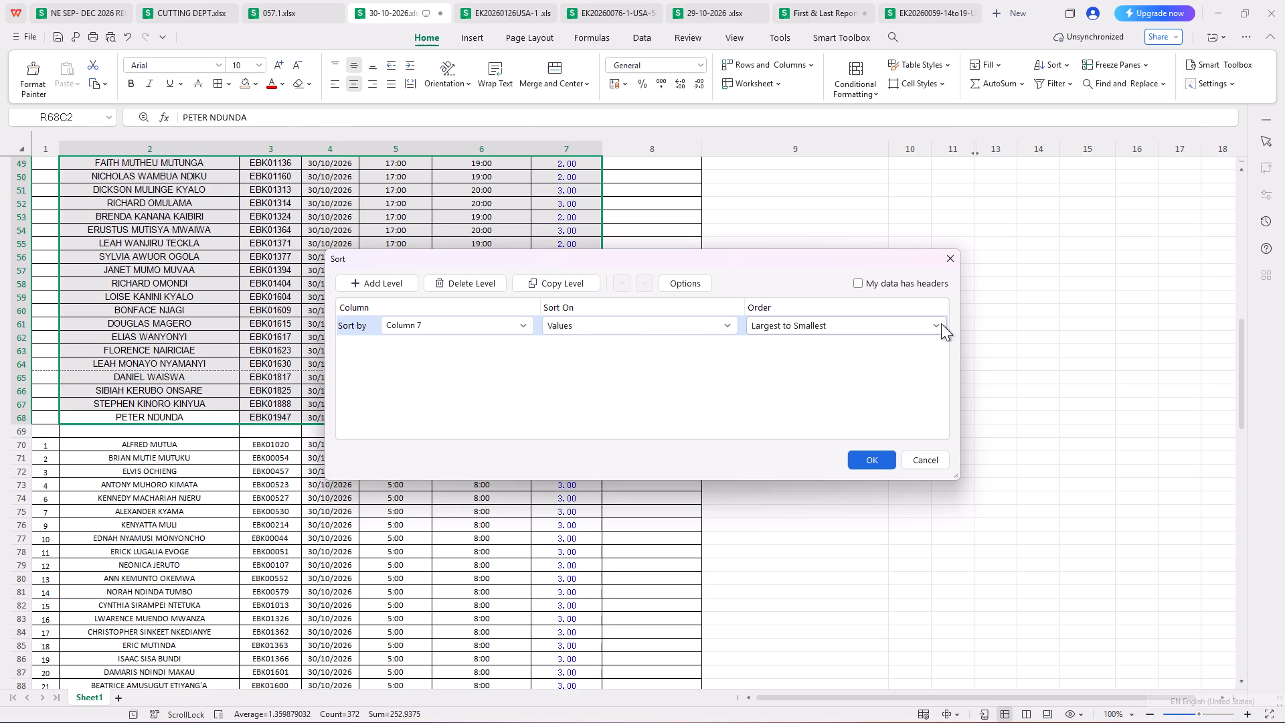
left_click(889, 452)
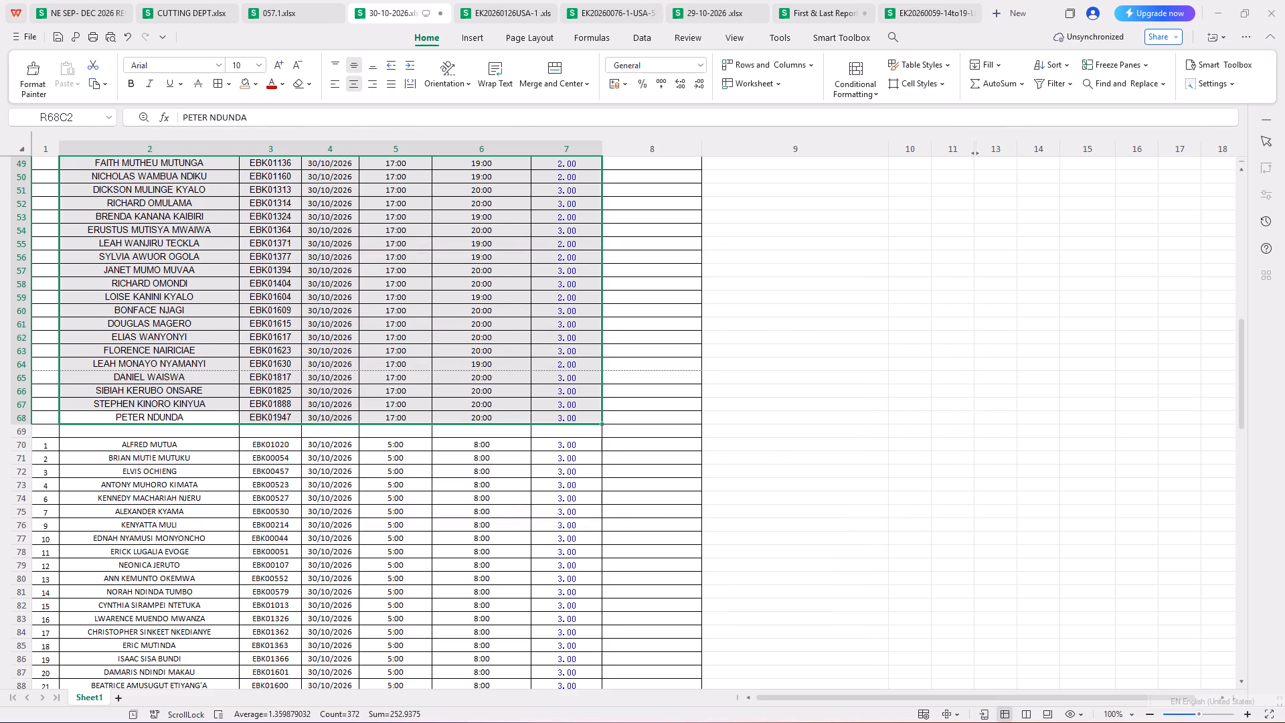
scroll(608, 430, "up", 11)
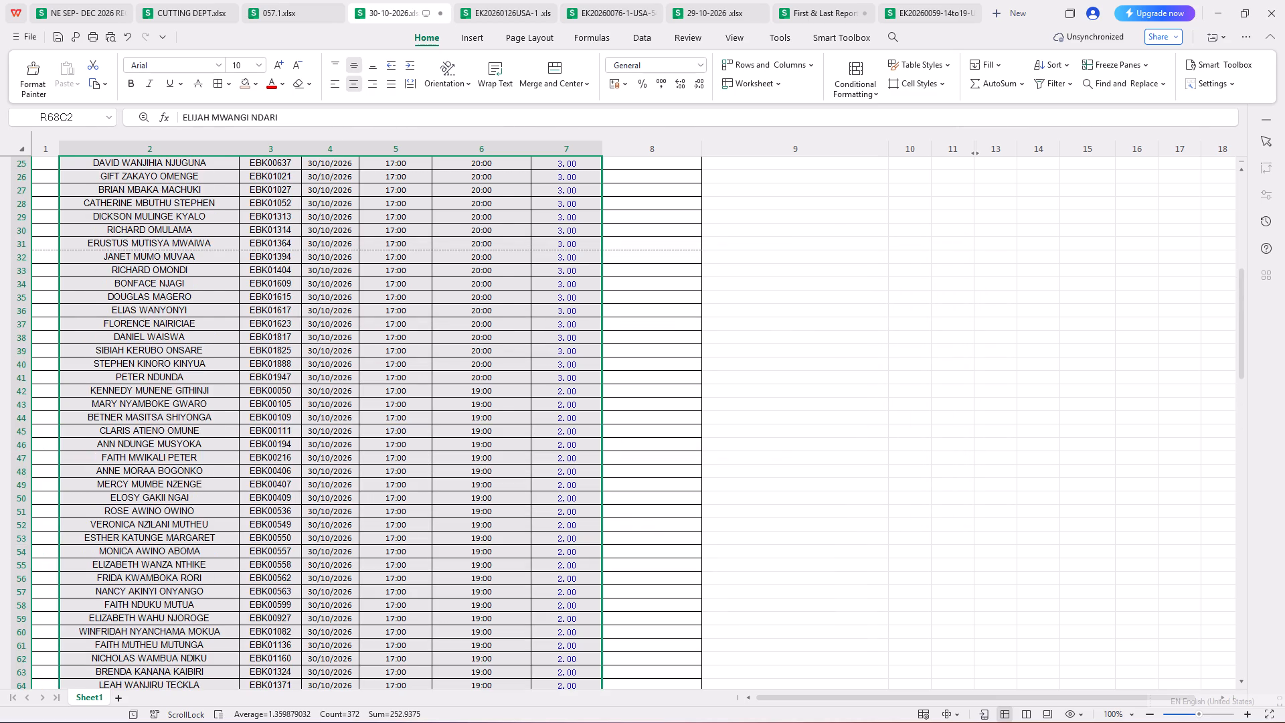
scroll(592, 417, "up", 3)
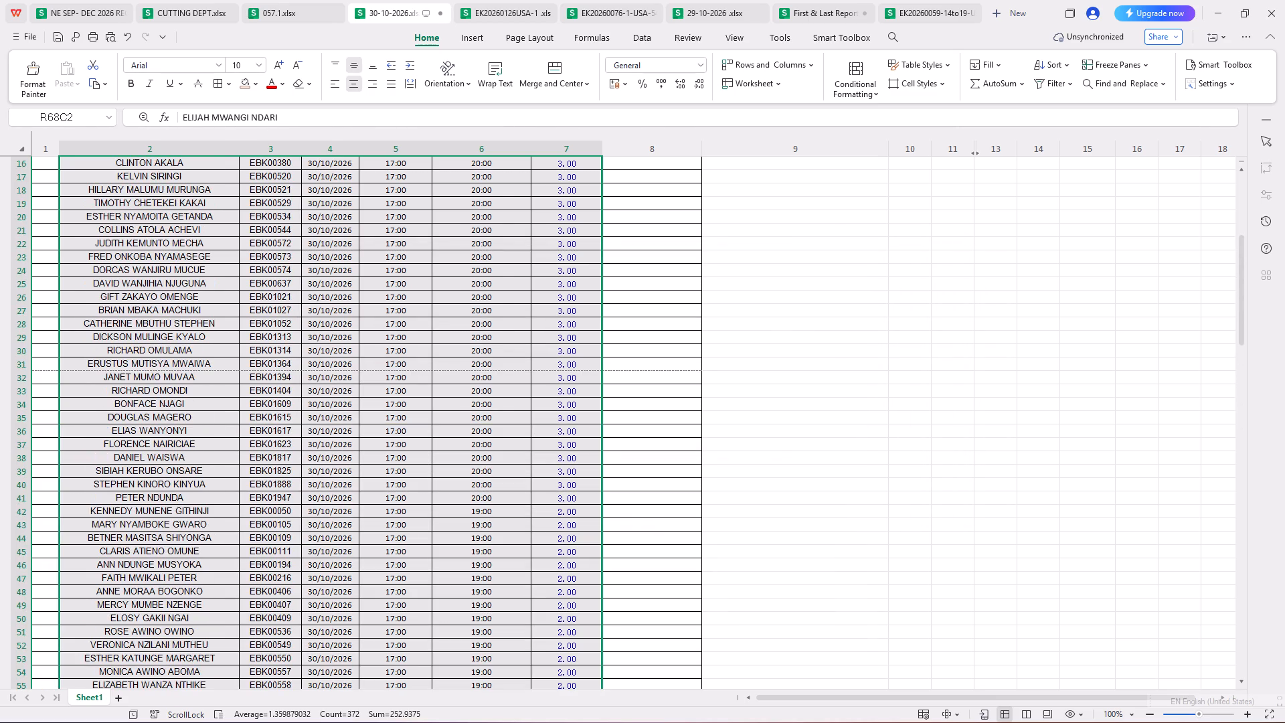
Shade the 2.00-hour employees in rows 42 to 67, from Employee Name to Hours, with a light orange Chocolate, Accent2 fill.
scroll(596, 423, "down", 6)
left_click(843, 399)
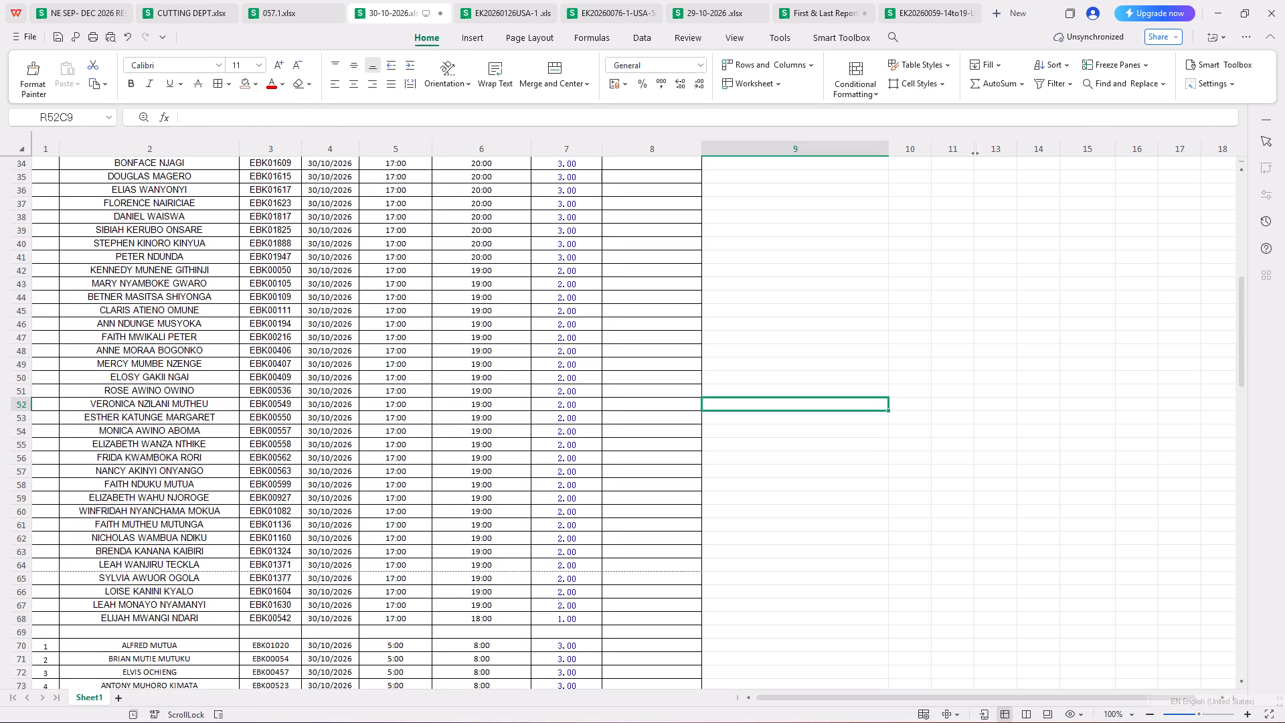
left_click_drag(76, 273, 561, 268)
scroll(560, 273, "down", 3)
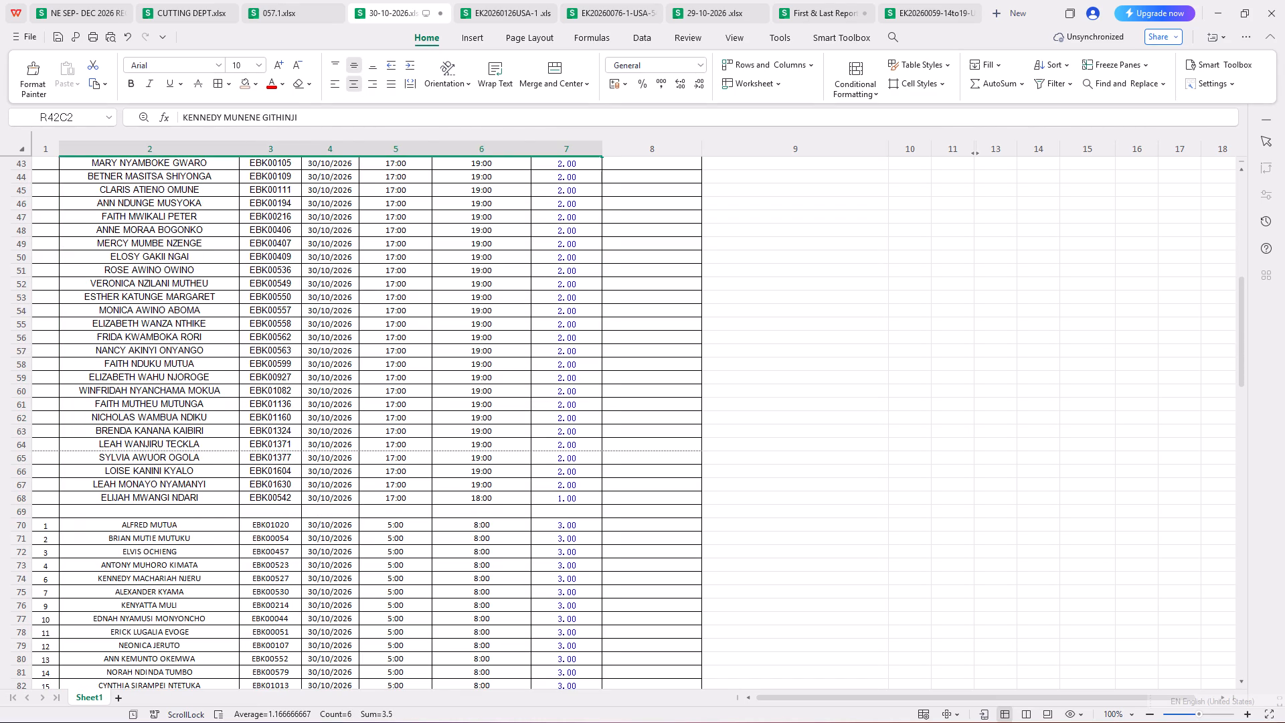
left_click_drag(120, 484, 523, 483, "ctrl+shift")
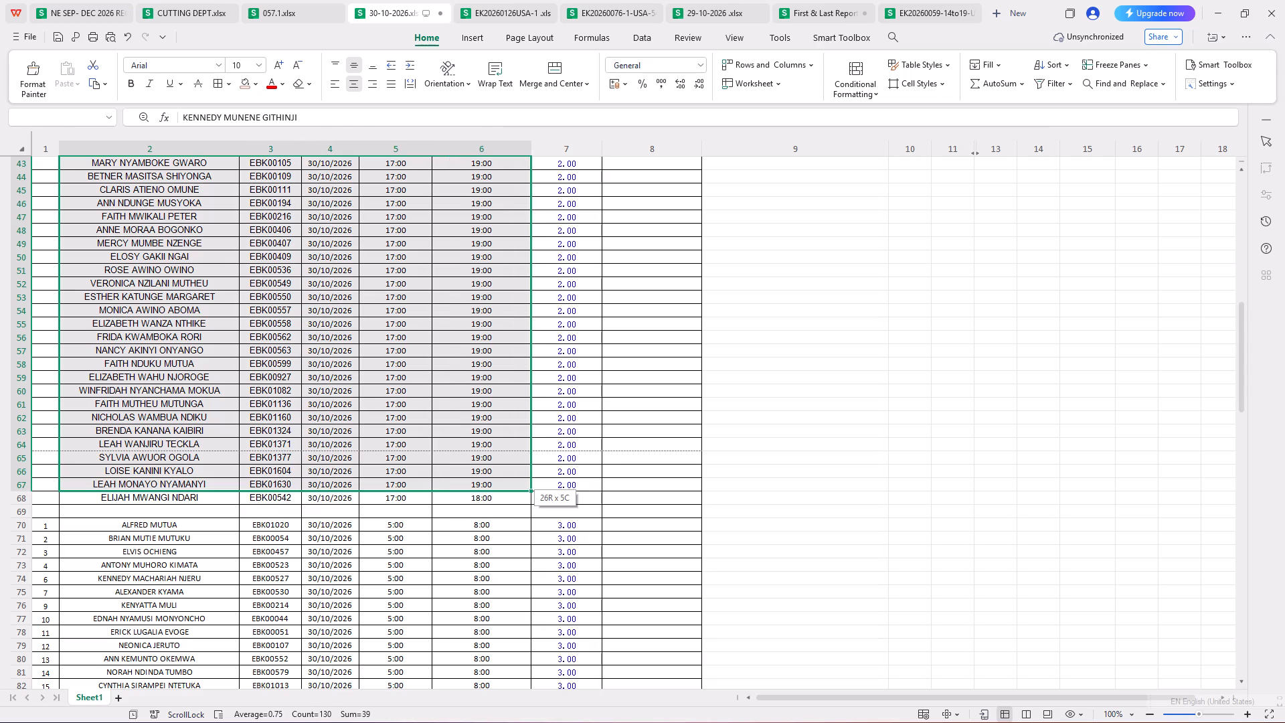
left_click_drag(523, 483, 549, 486, "ctrl+shift")
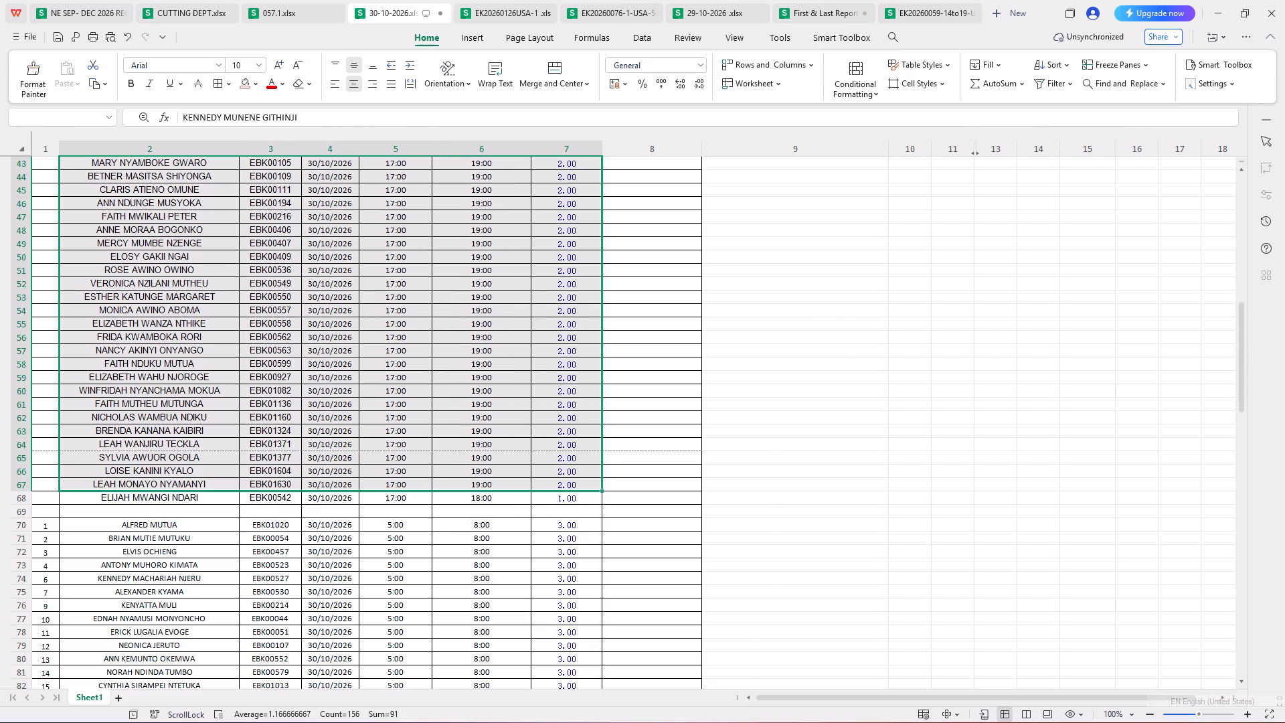
right_click(576, 353)
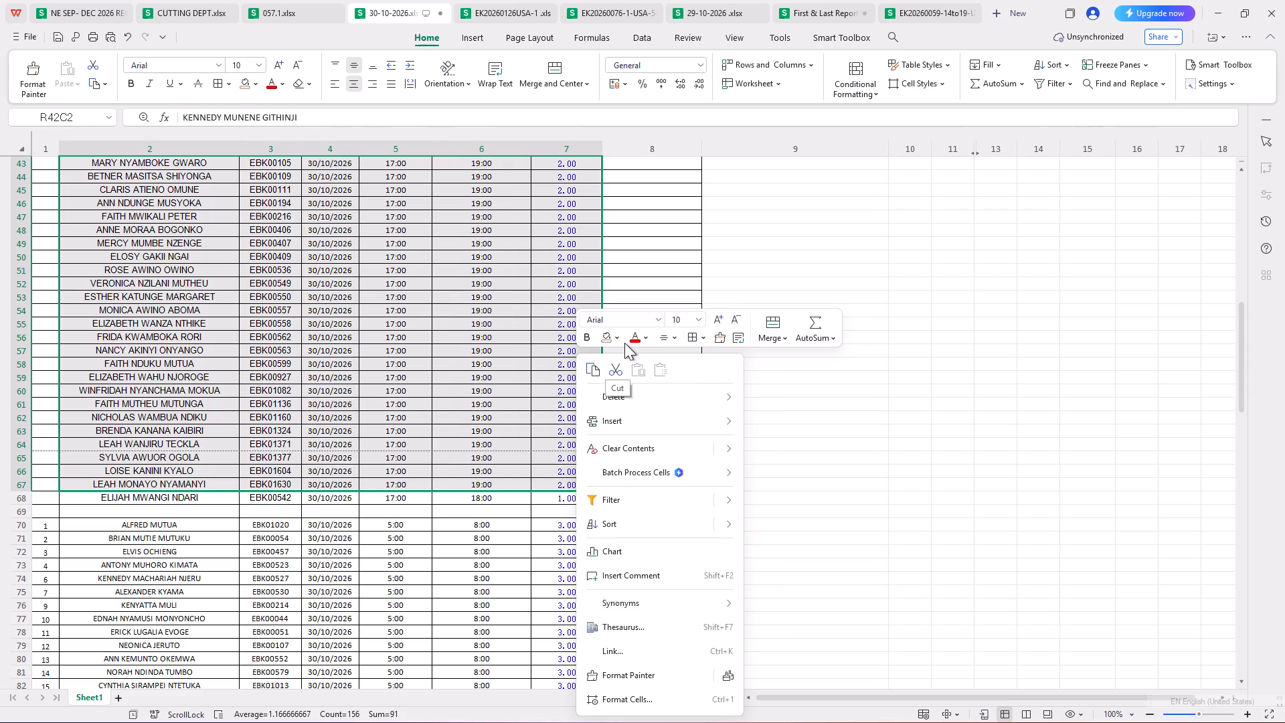
left_click(621, 335)
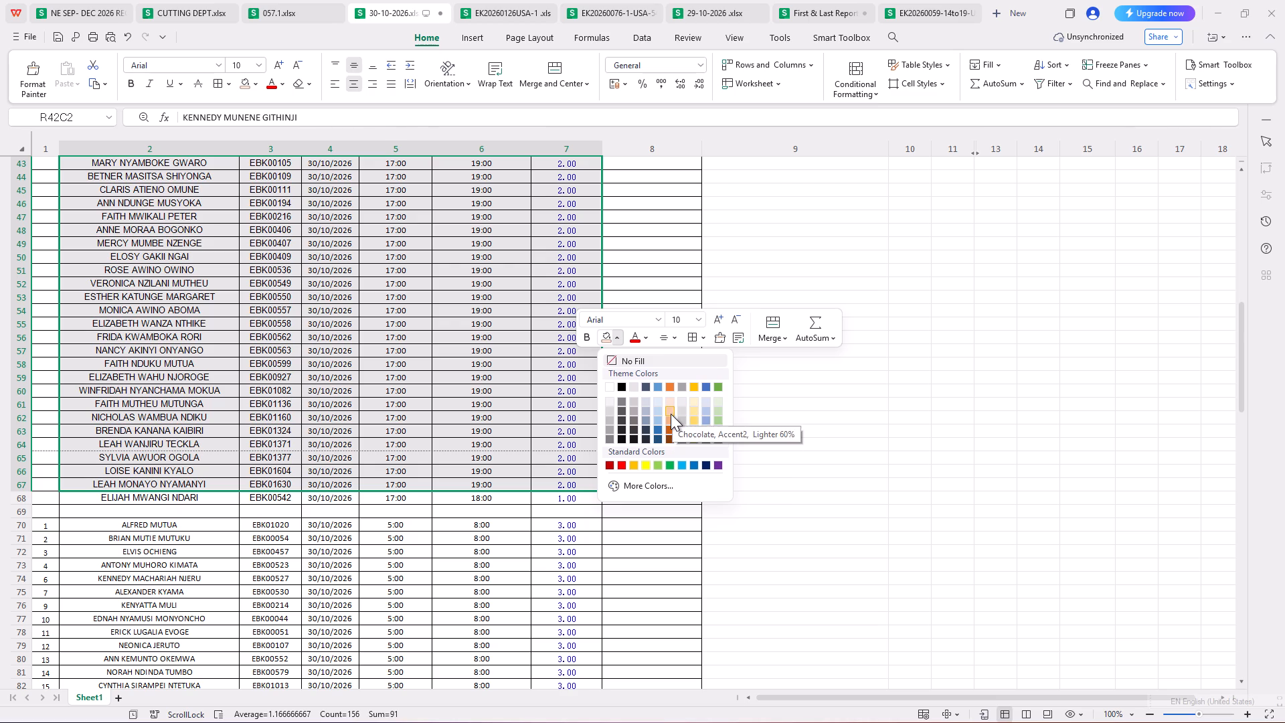
left_click(671, 423)
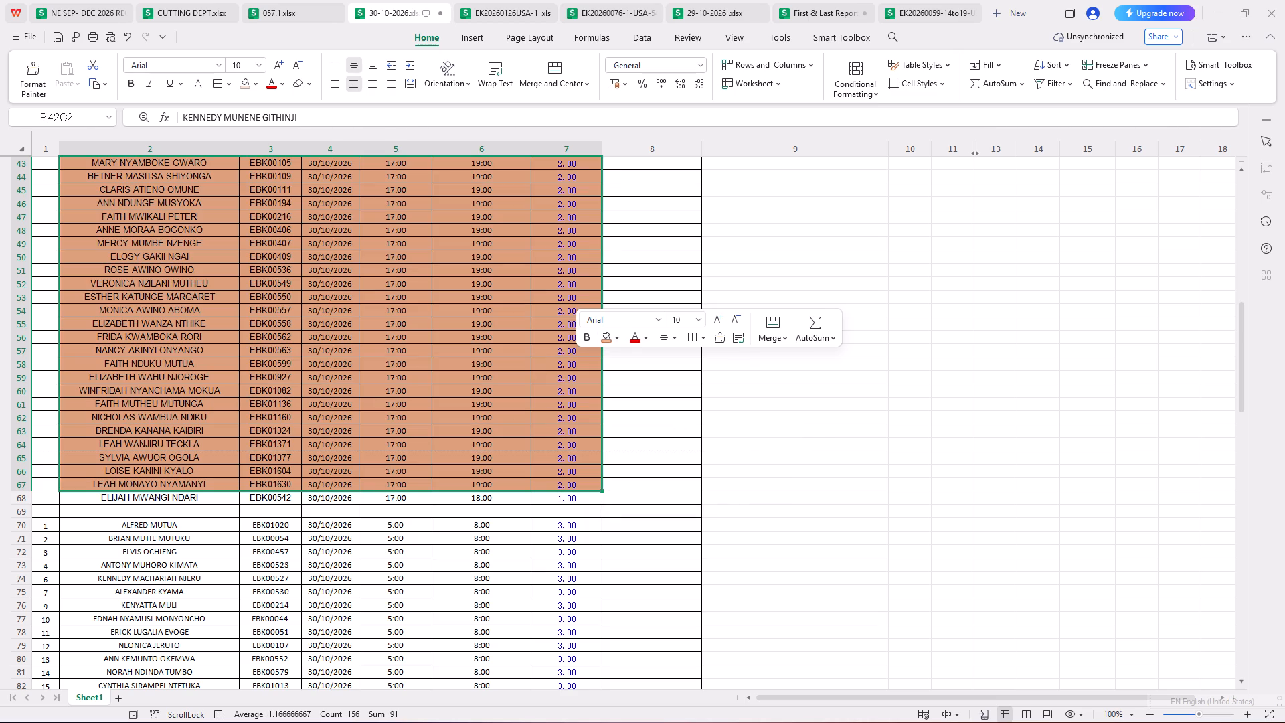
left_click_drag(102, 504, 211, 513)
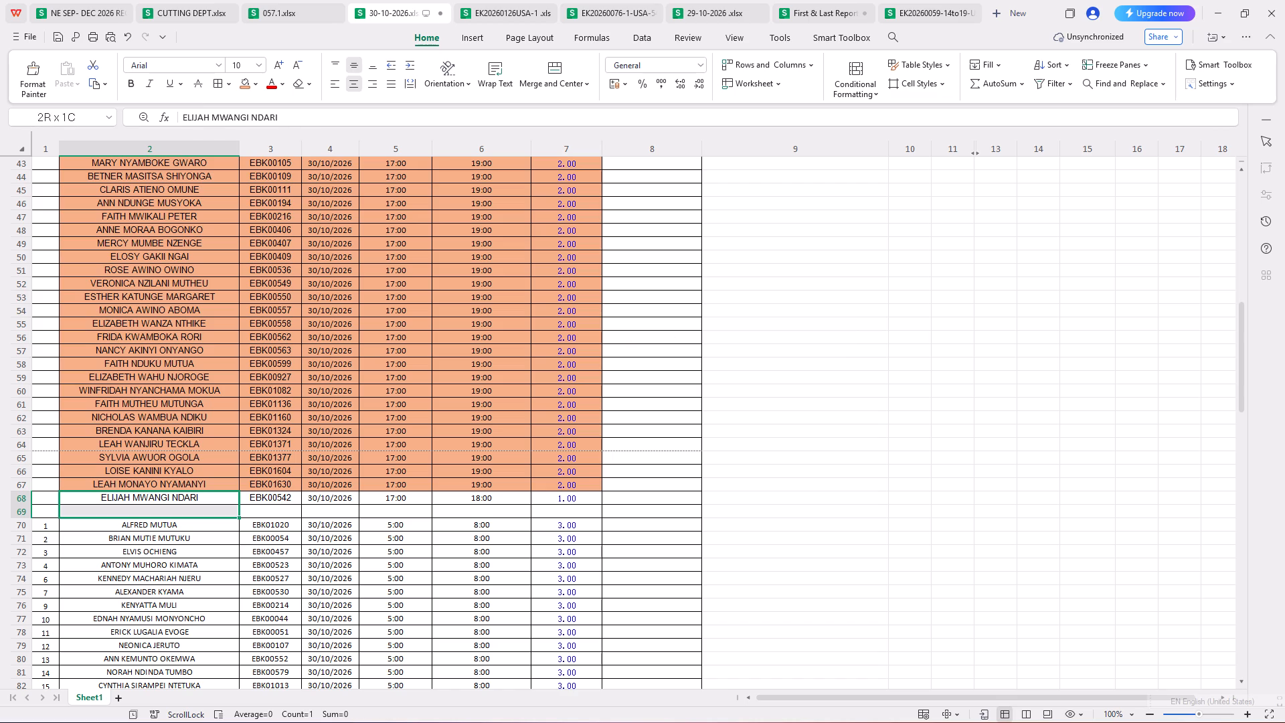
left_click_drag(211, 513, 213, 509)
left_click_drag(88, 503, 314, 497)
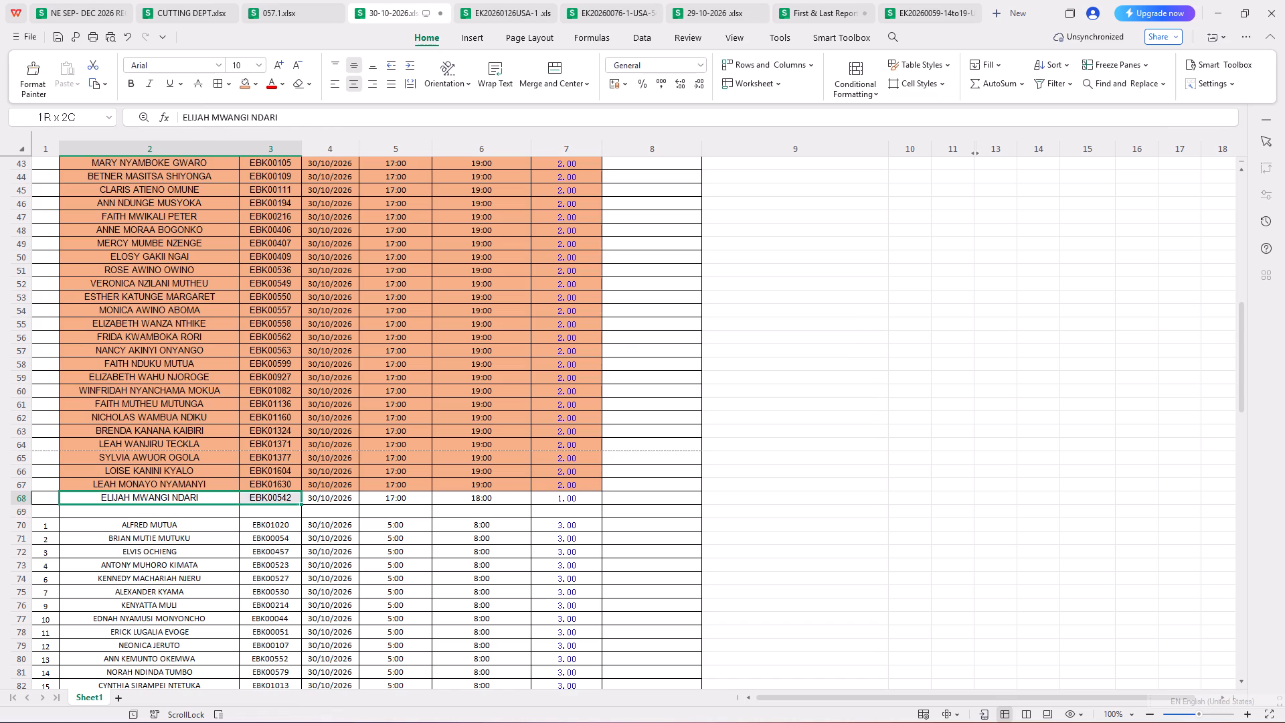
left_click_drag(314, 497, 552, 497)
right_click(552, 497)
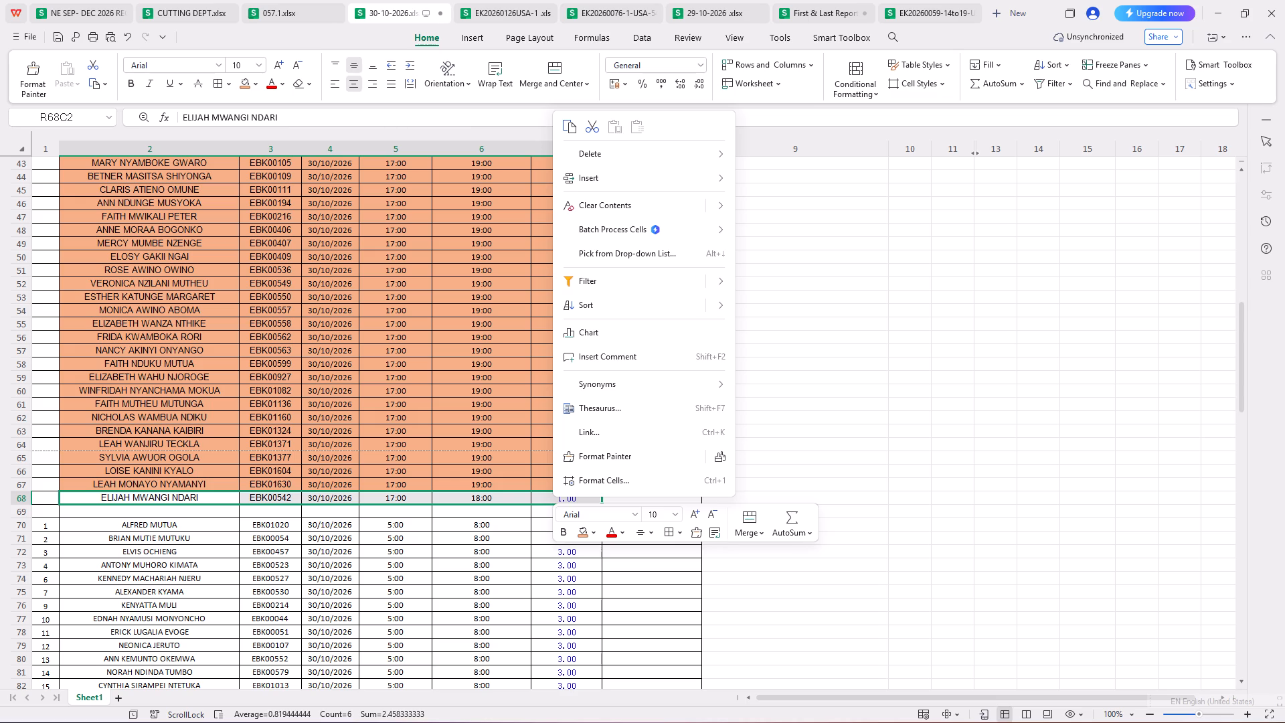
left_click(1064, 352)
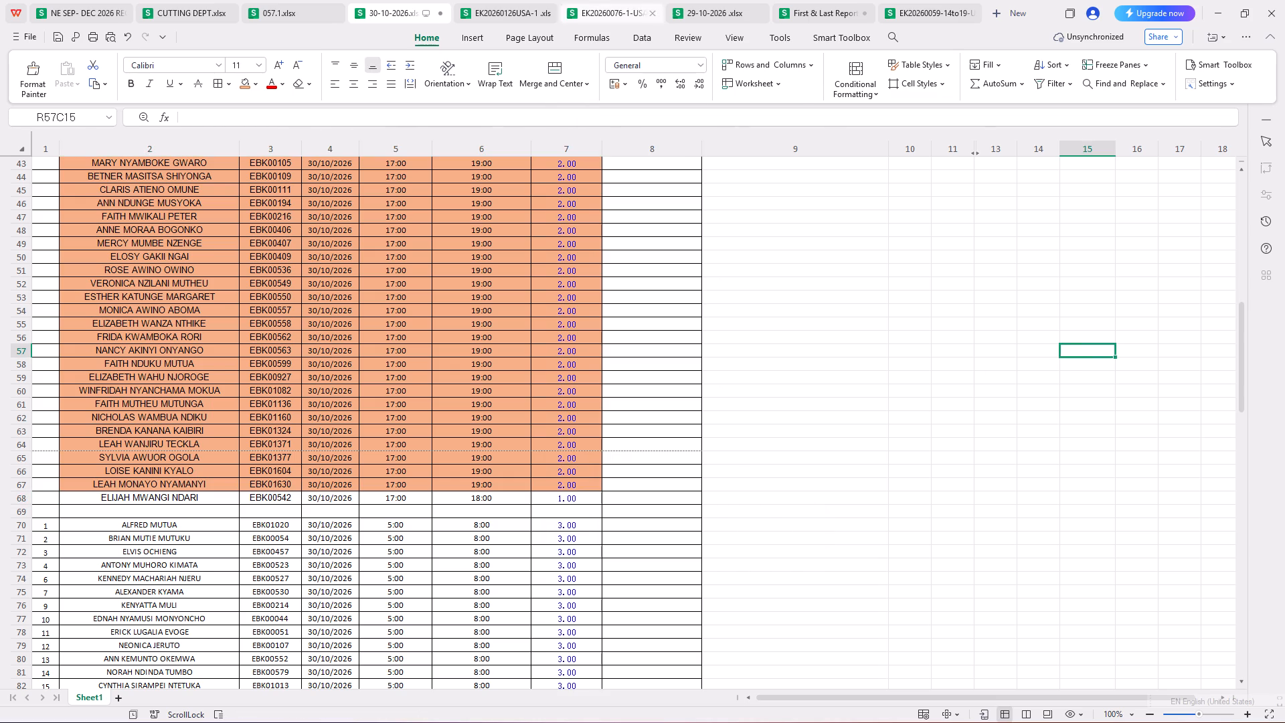
Enter 1 in the No. column for the first employee in row 7.
scroll(215, 382, "down", 1)
scroll(601, 469, "up", 9)
scroll(545, 433, "up", 11)
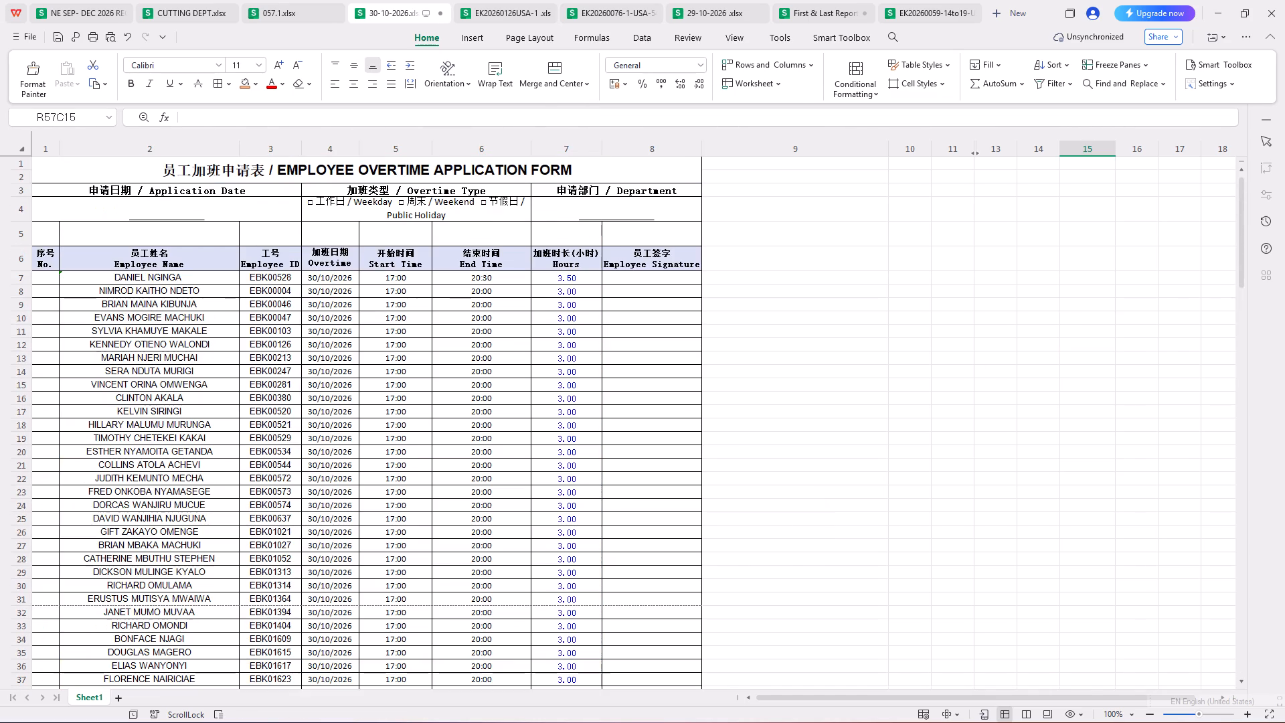
scroll(545, 432, "up", 2)
left_click(107, 280)
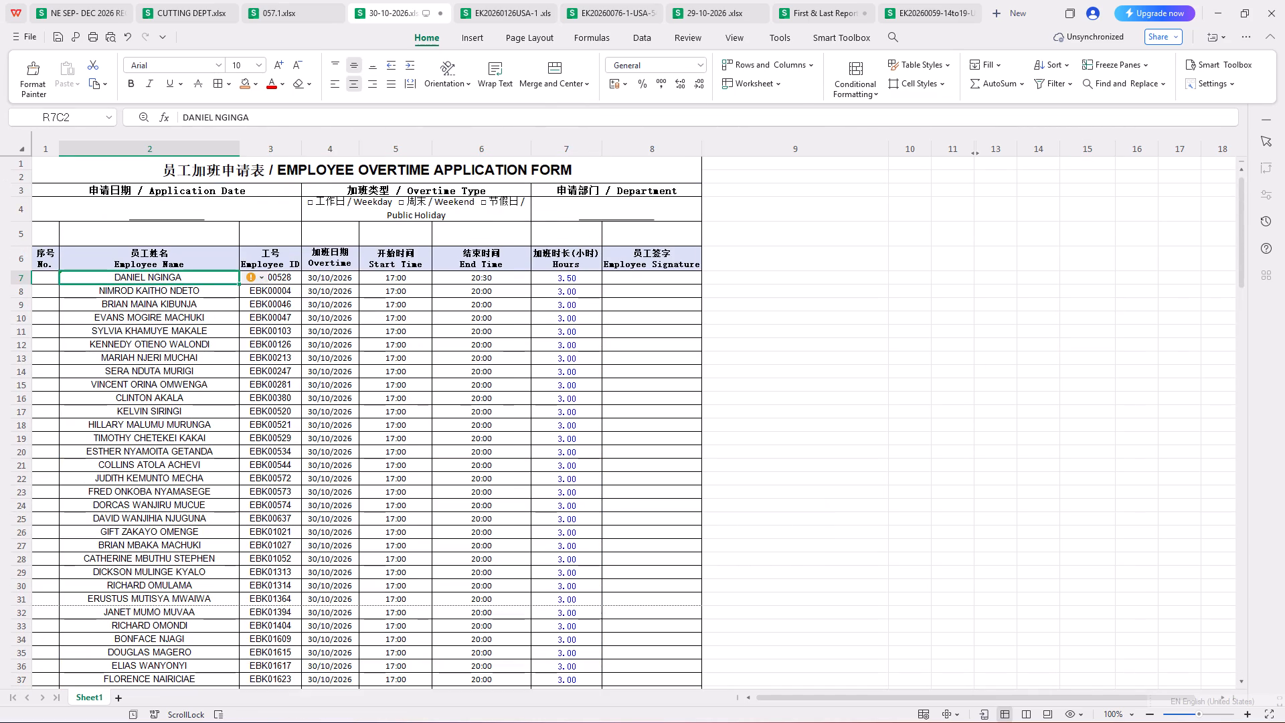
left_click_drag(1139, 443, 1140, 434)
left_click(1070, 437)
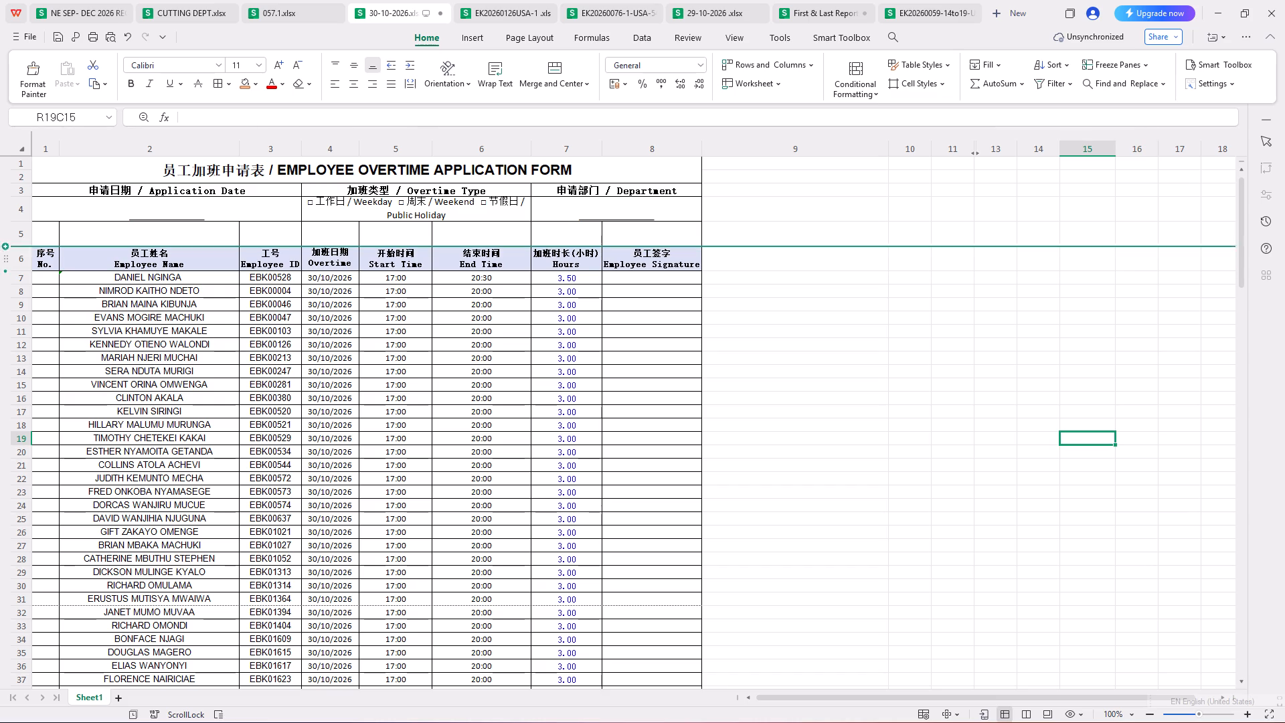
left_click(38, 274)
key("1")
scroll(38, 274, "up", 1)
left_click_drag(1004, 407, 995, 404)
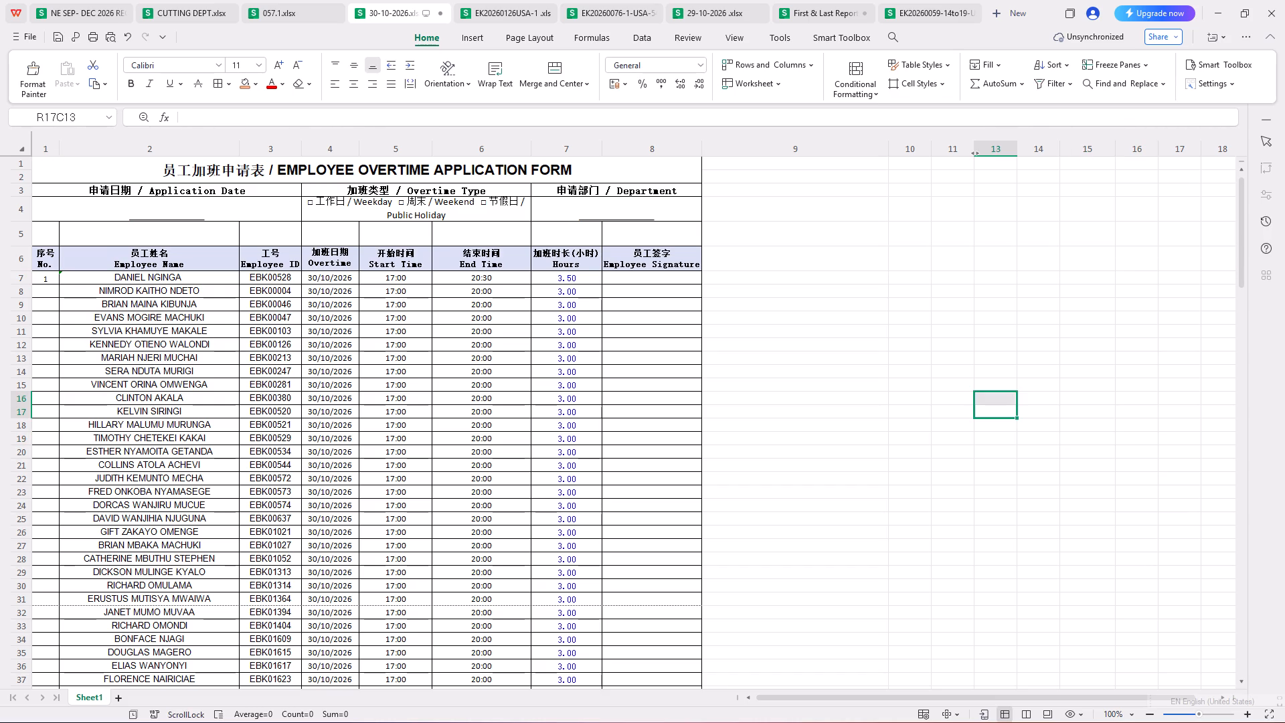
left_click(44, 274)
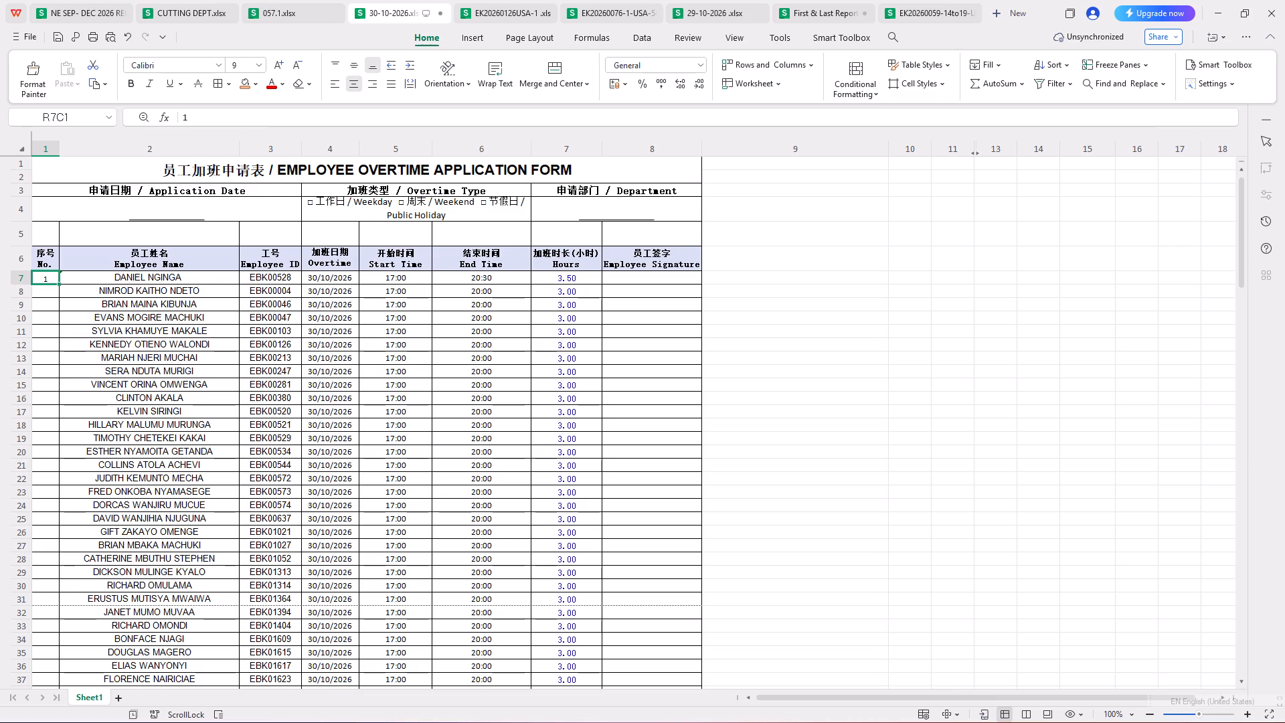
Fill the No. column down as a series from 1 to 62, covering rows 7 to 68 of the upper list.
double_click(60, 283)
scroll(60, 283, "down", 9)
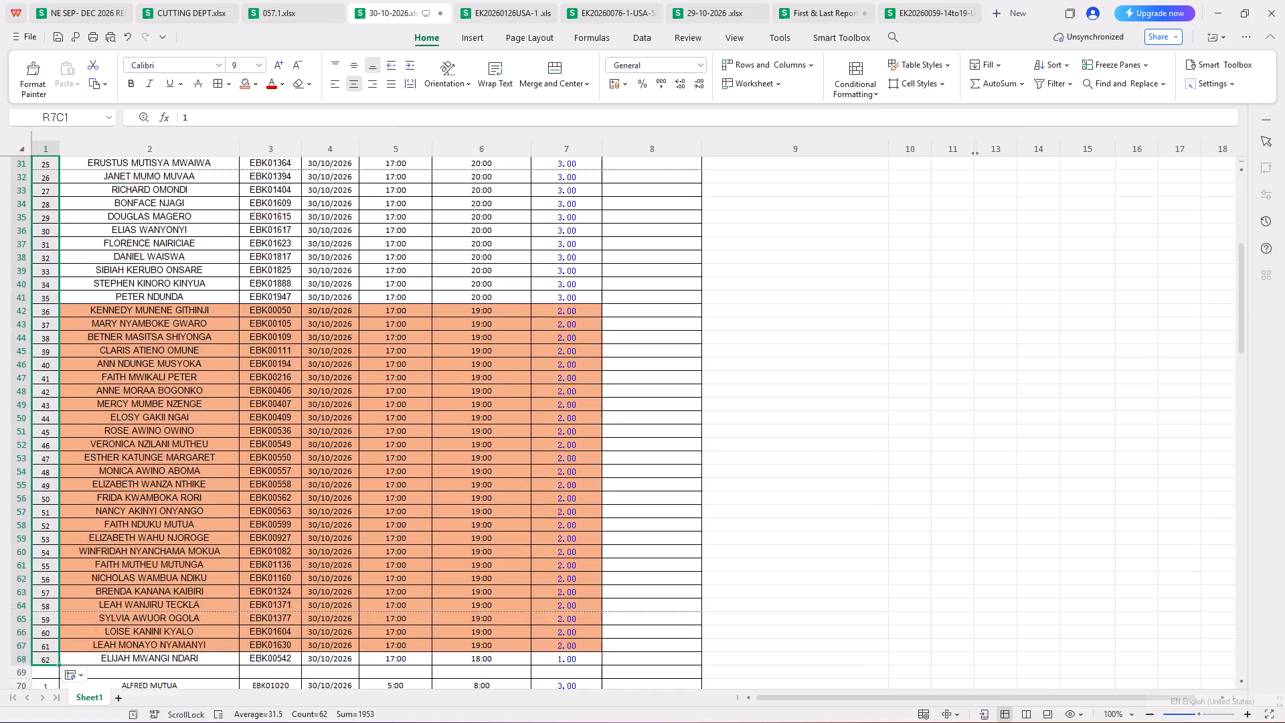
scroll(60, 283, "down", 6)
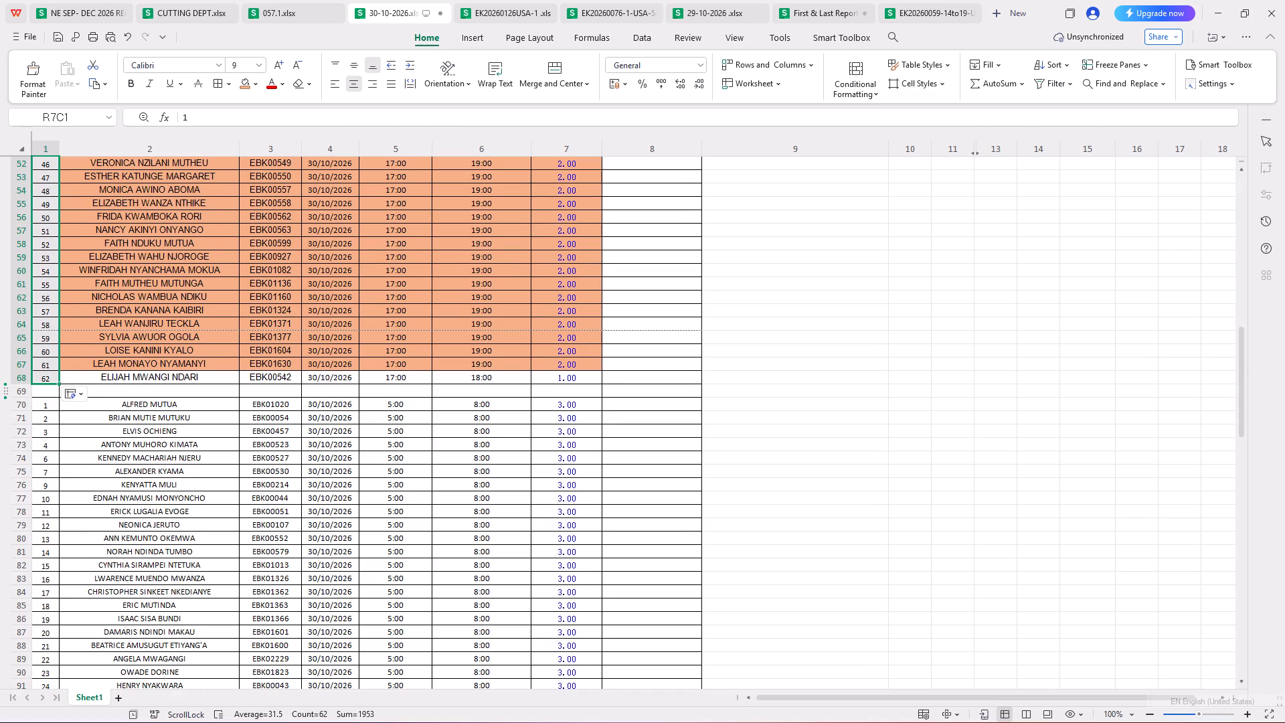
Shade the 5:00 to 8:00 employees in rows 70 to 96, from Employee Name to Hours, with a light gold theme fill.
left_click_drag(70, 379, 274, 376)
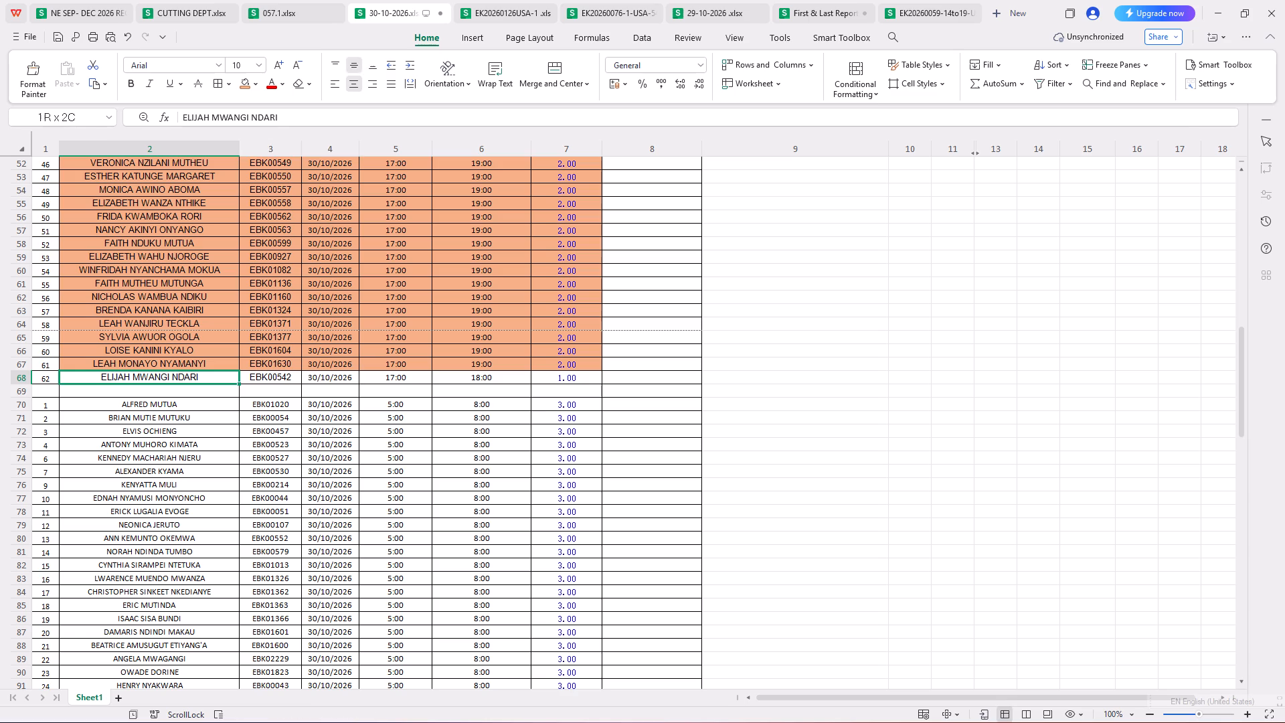
left_click_drag(274, 376, 509, 378)
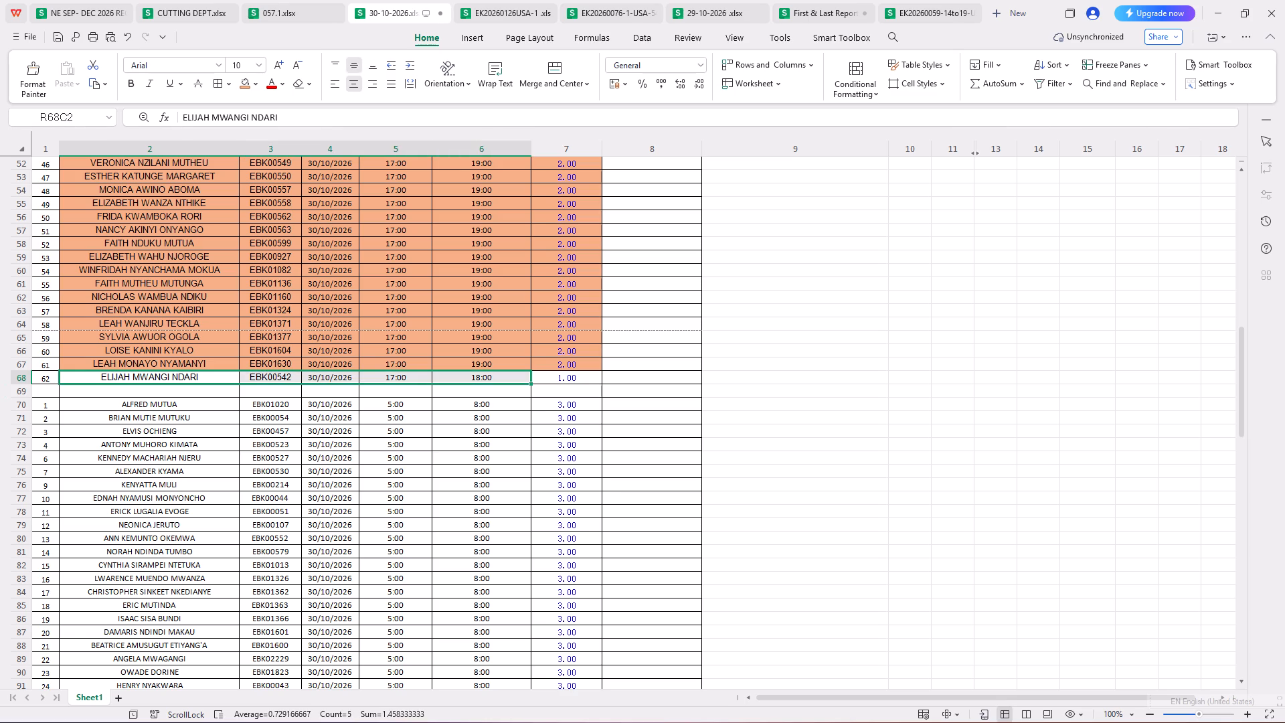
left_click_drag(85, 405, 545, 402)
scroll(537, 437, "down", 9)
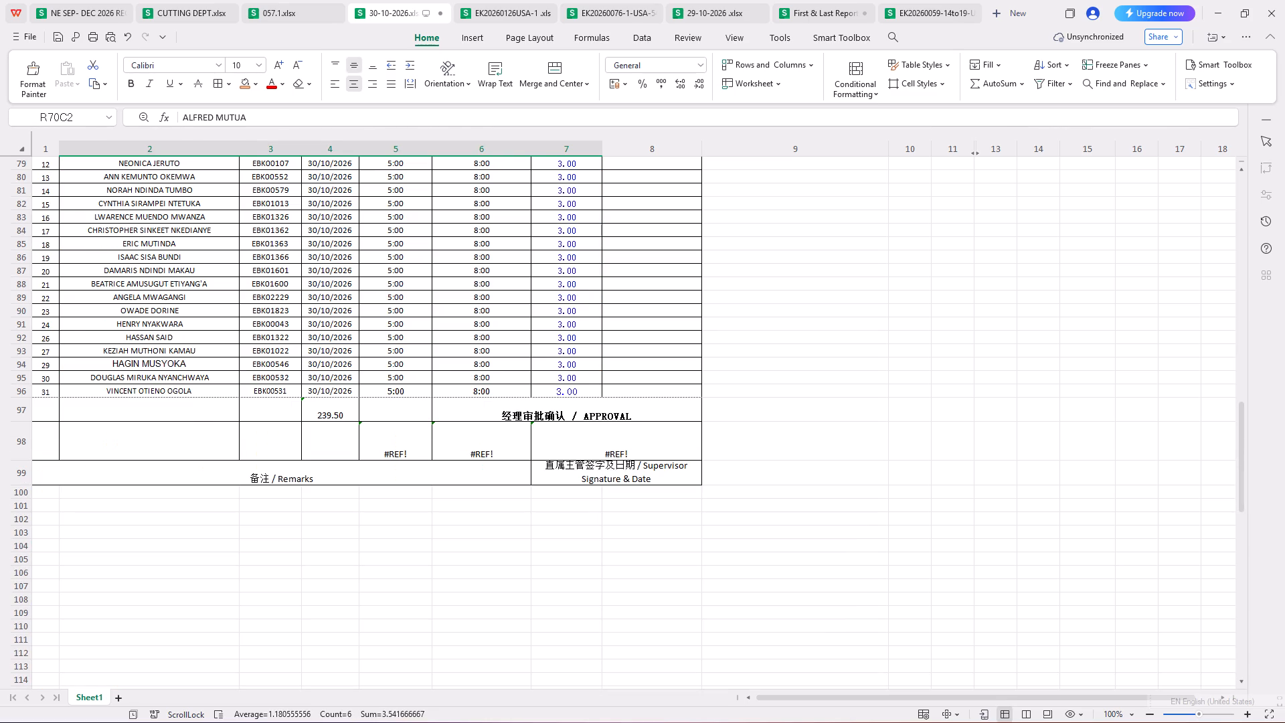
left_click_drag(88, 393, 561, 387, "ctrl+shift")
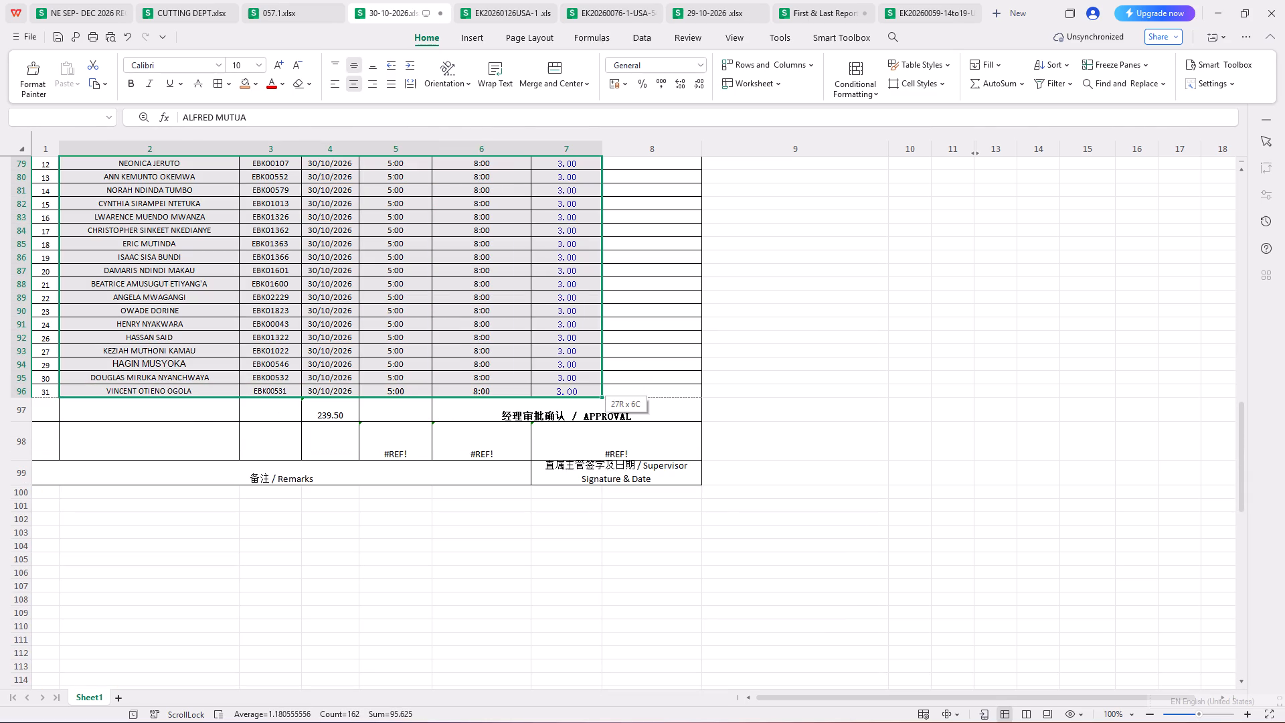
left_click_drag(561, 387, 561, 388, "ctrl+shift")
right_click(553, 359)
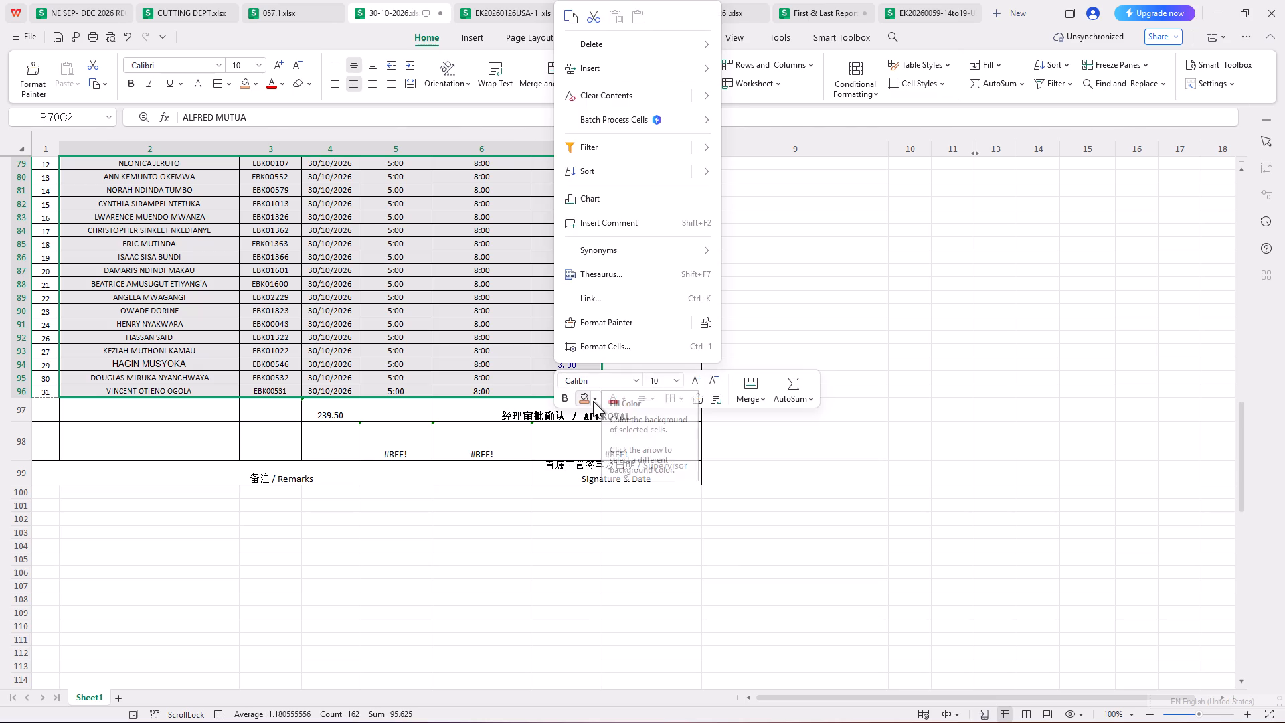
left_click(593, 401)
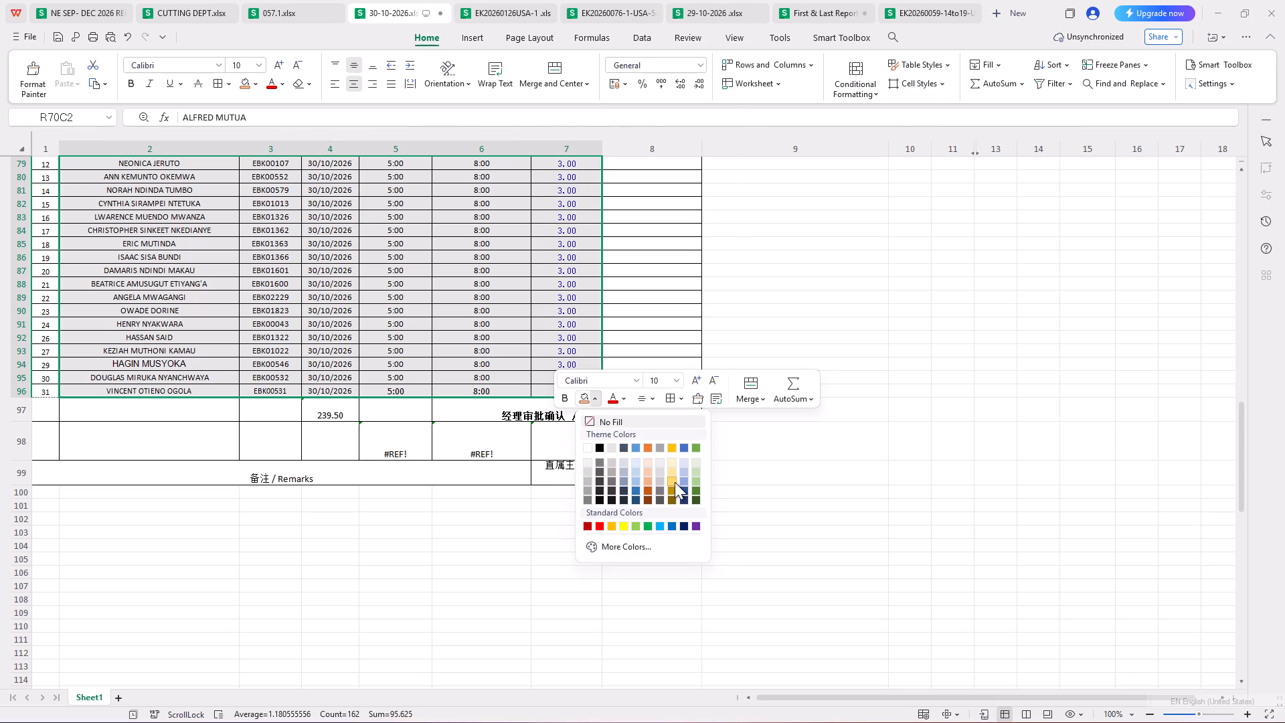
left_click(675, 482)
left_click(745, 482)
Delete the empty row 69 between the upper list and the gold-shaded list.
scroll(436, 390, "up", 9)
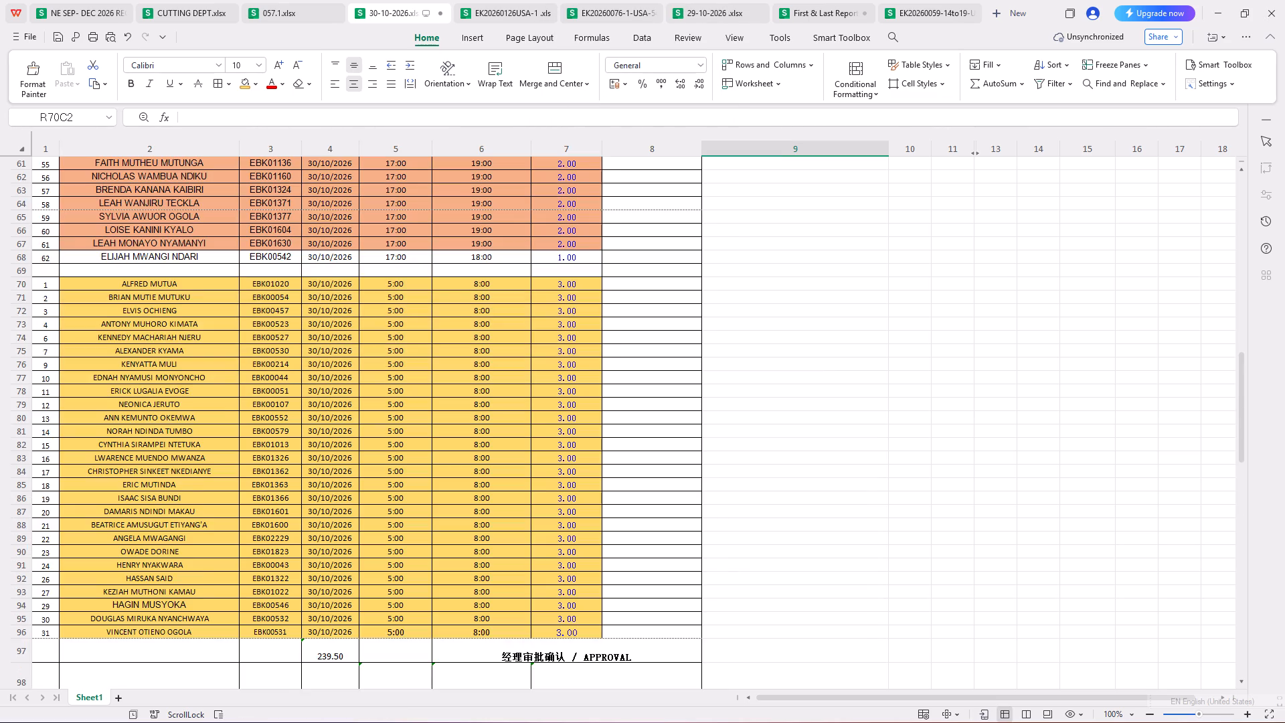
scroll(370, 361, "up", 2)
left_click(17, 349)
right_click(17, 349)
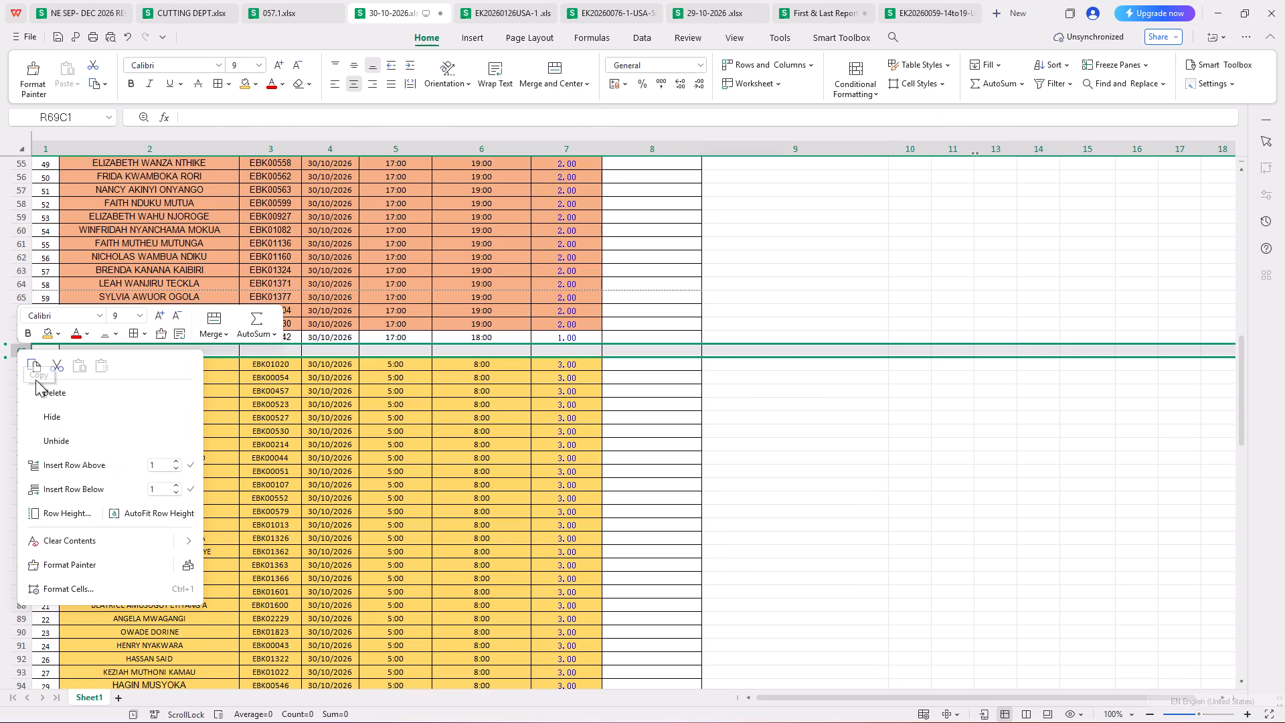
left_click(43, 389)
Check the form down to its end and save the 30-10-2026 workbook.
scroll(118, 394, "down", 12)
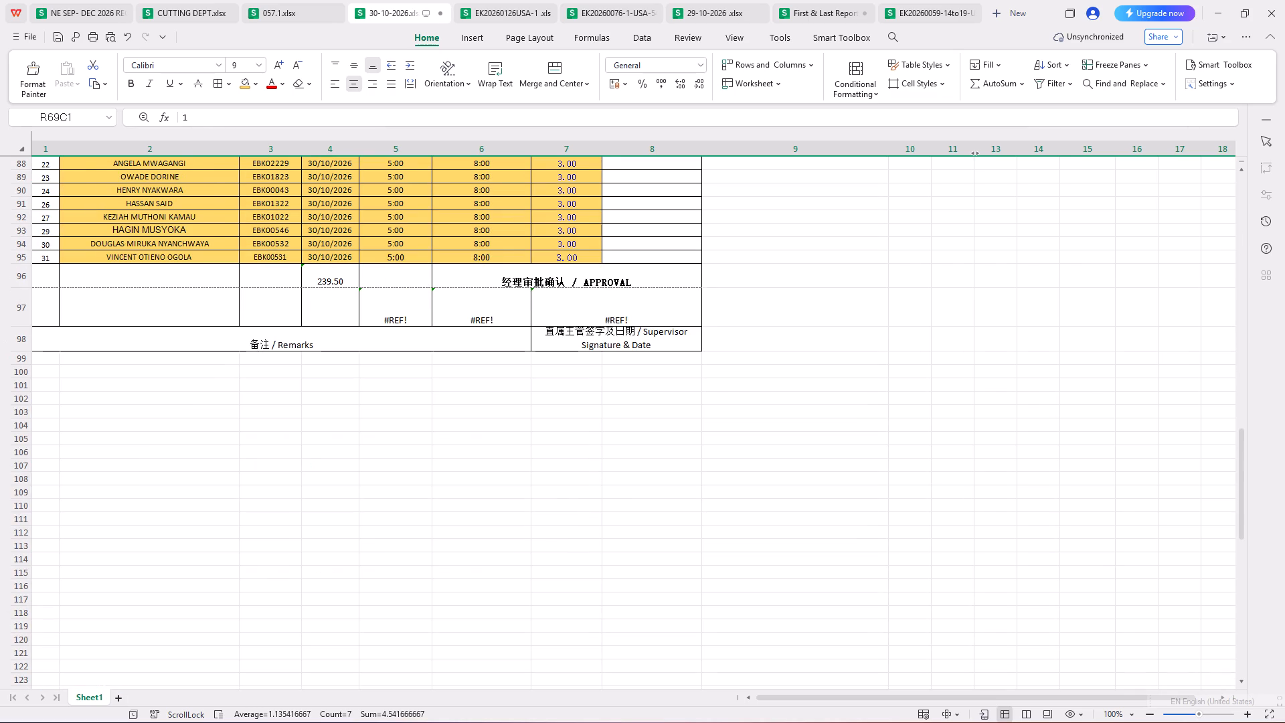
scroll(153, 440, "up", 20)
scroll(153, 440, "up", 13)
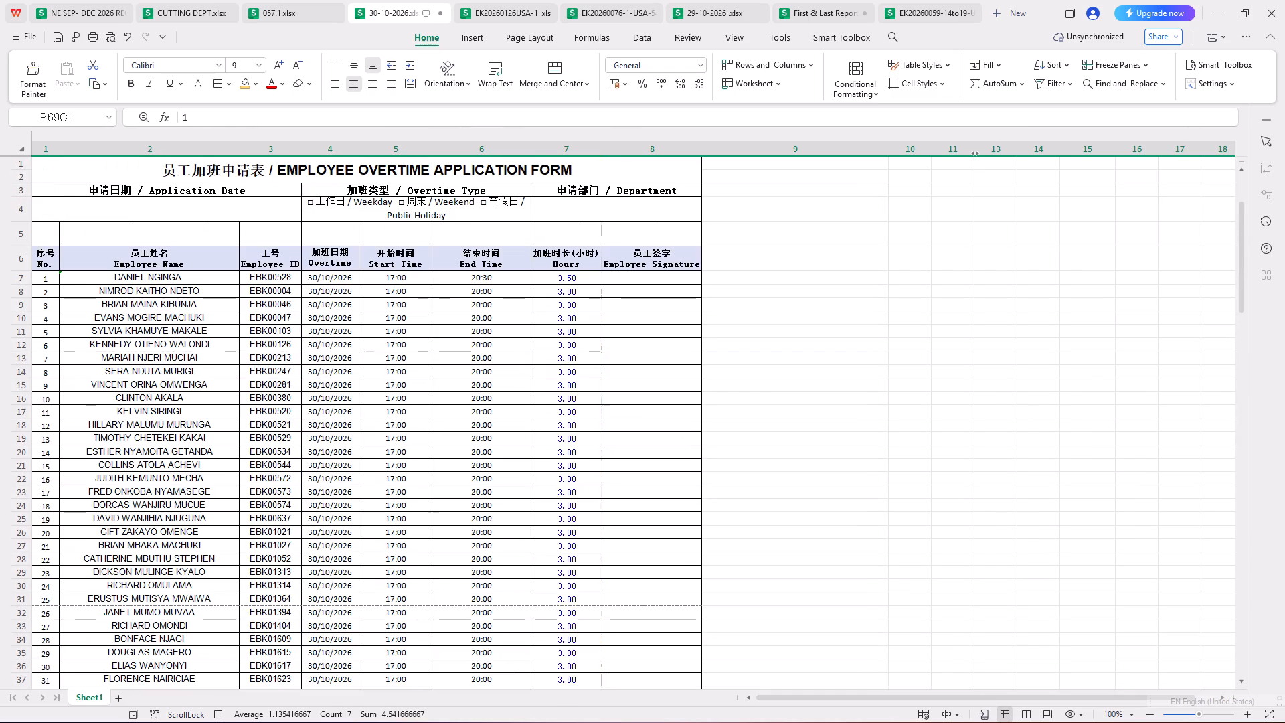
scroll(216, 329, "up", 5)
left_click(56, 34)
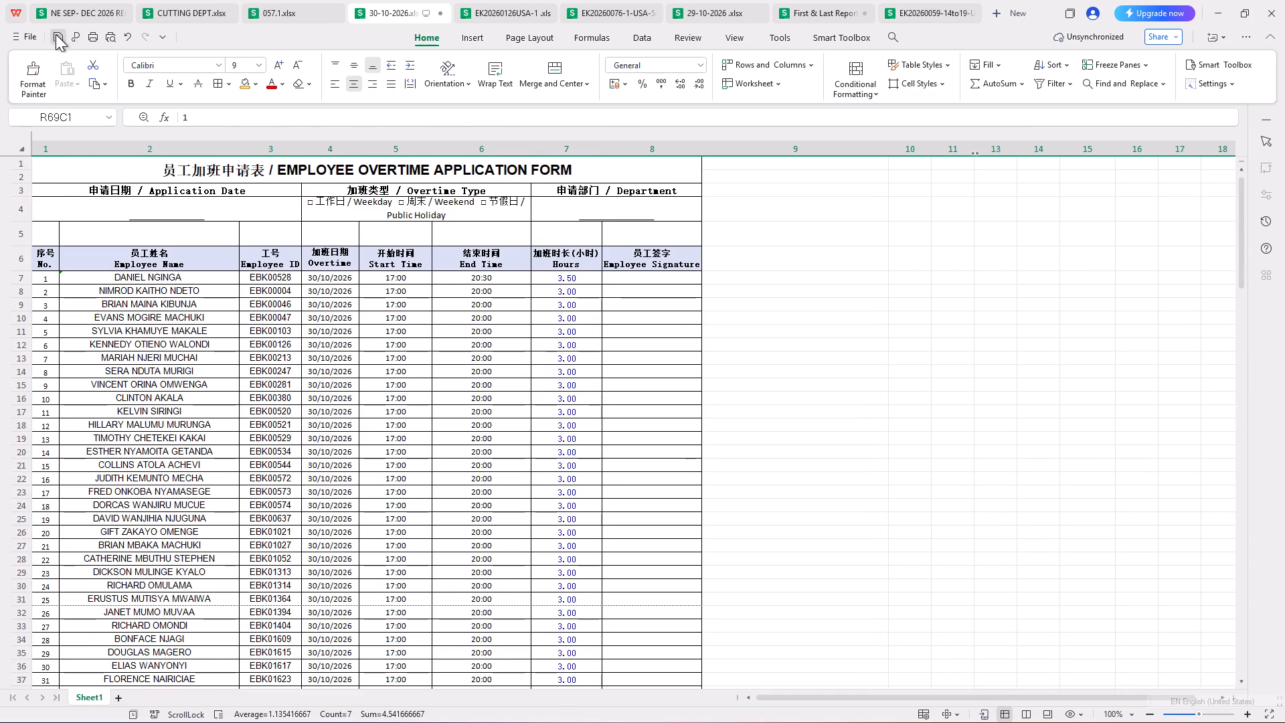
Print rows 1 to 98 of the 30-10-2026 form, with the print range set to the selected area.
left_click(74, 169)
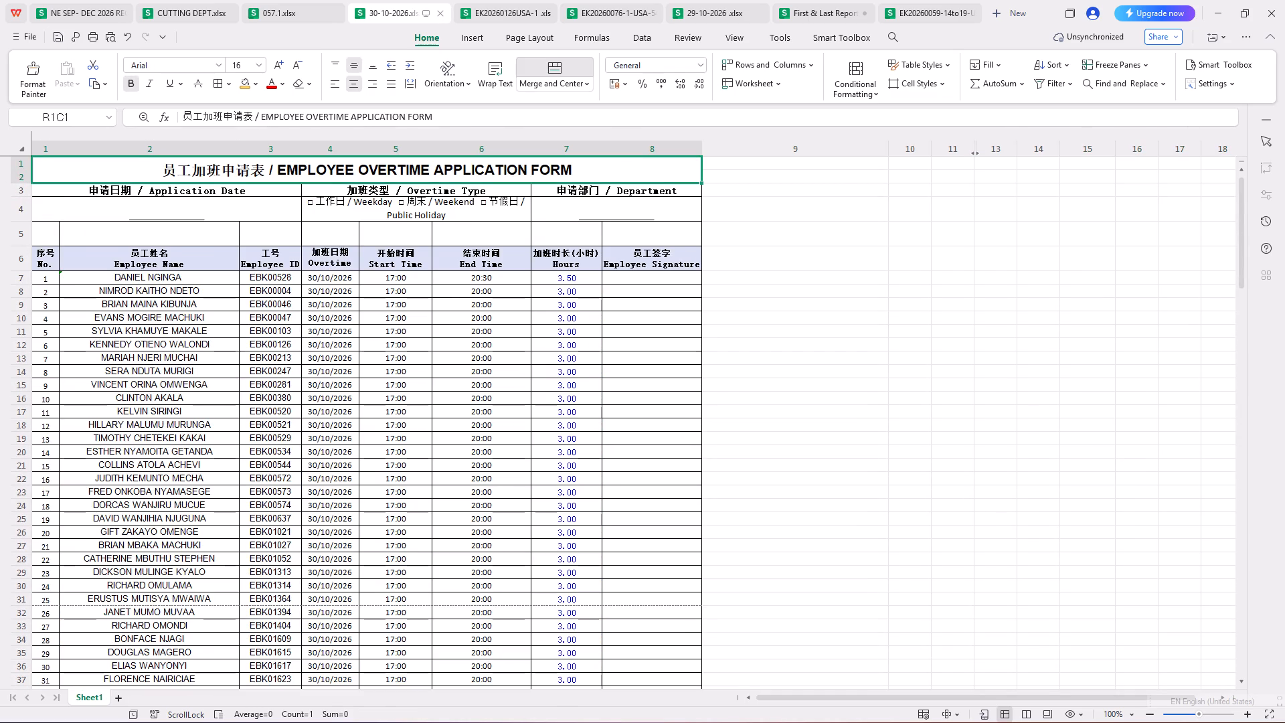
scroll(74, 169, "down", 20)
scroll(74, 169, "down", 8)
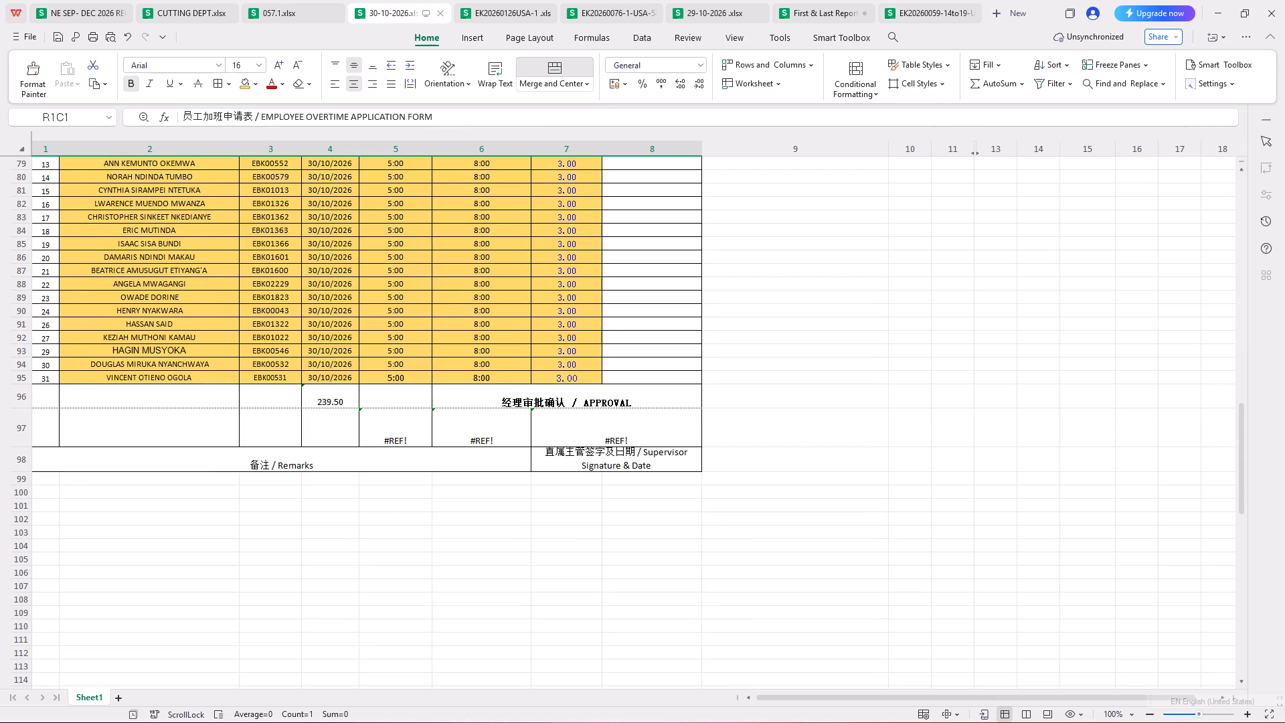
left_click(31, 463, "ctrl+shift")
right_click(135, 384)
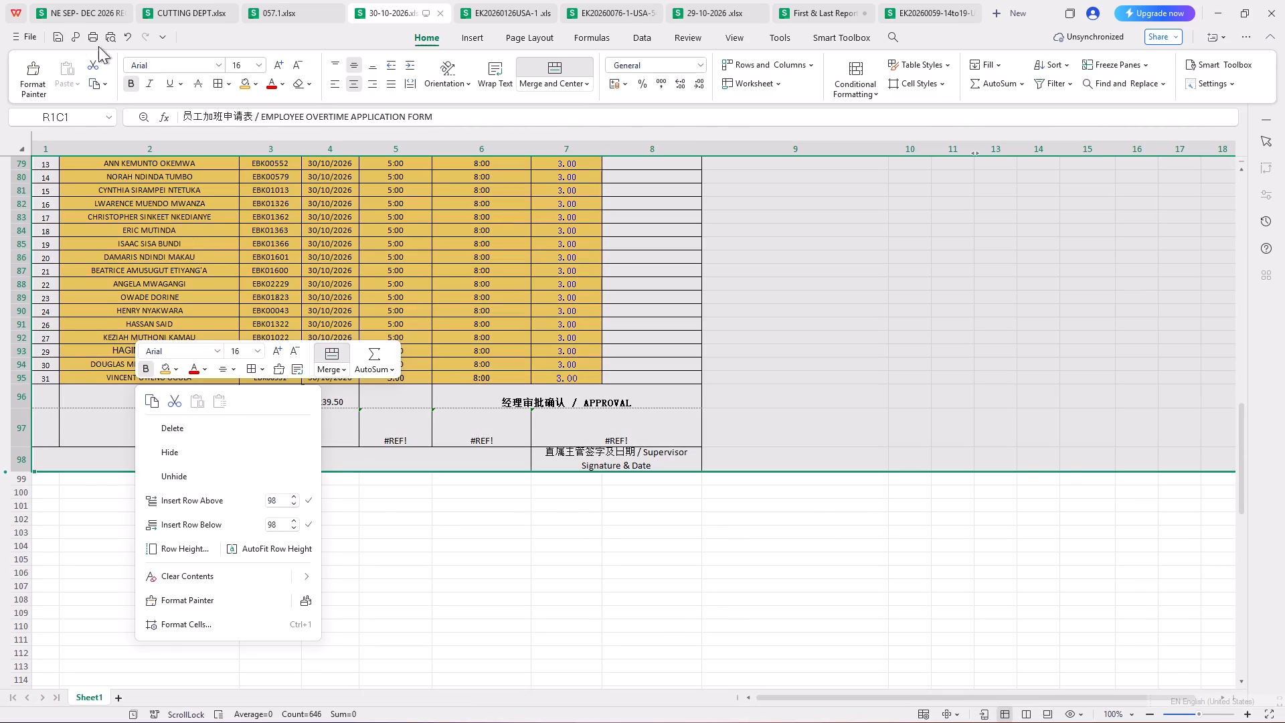
left_click(117, 42)
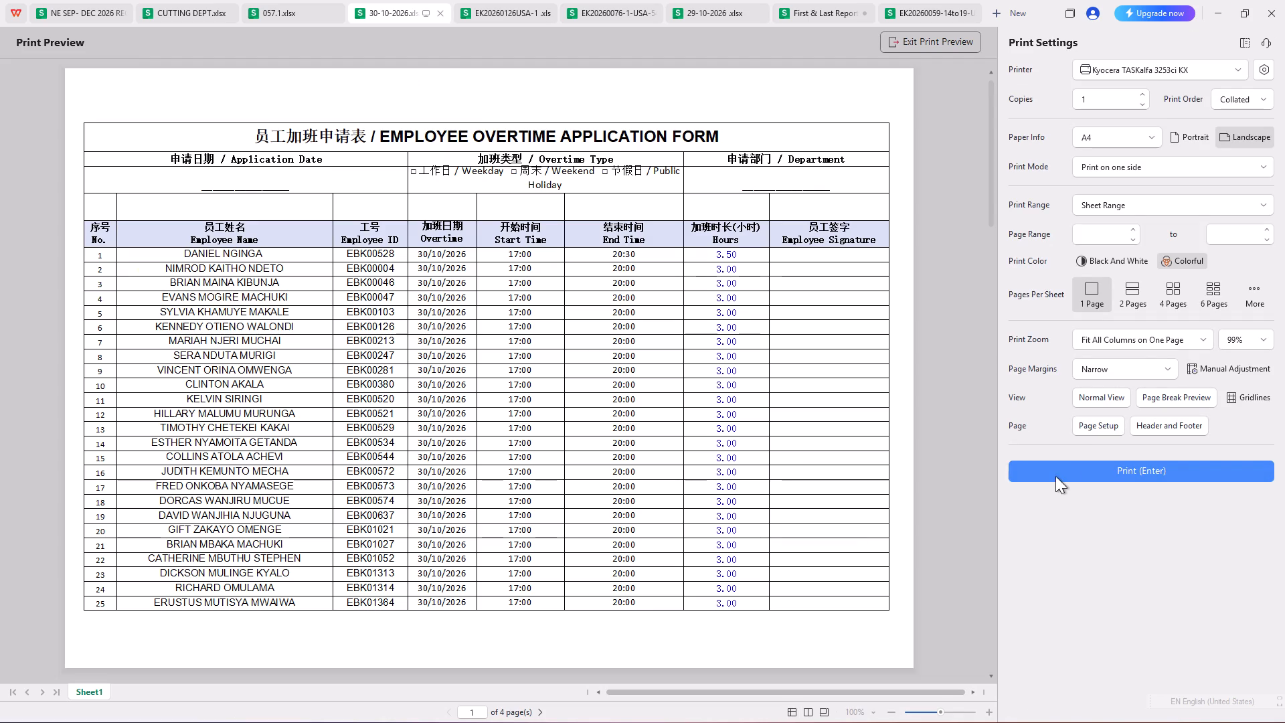
left_click(1264, 207)
left_click(1200, 240)
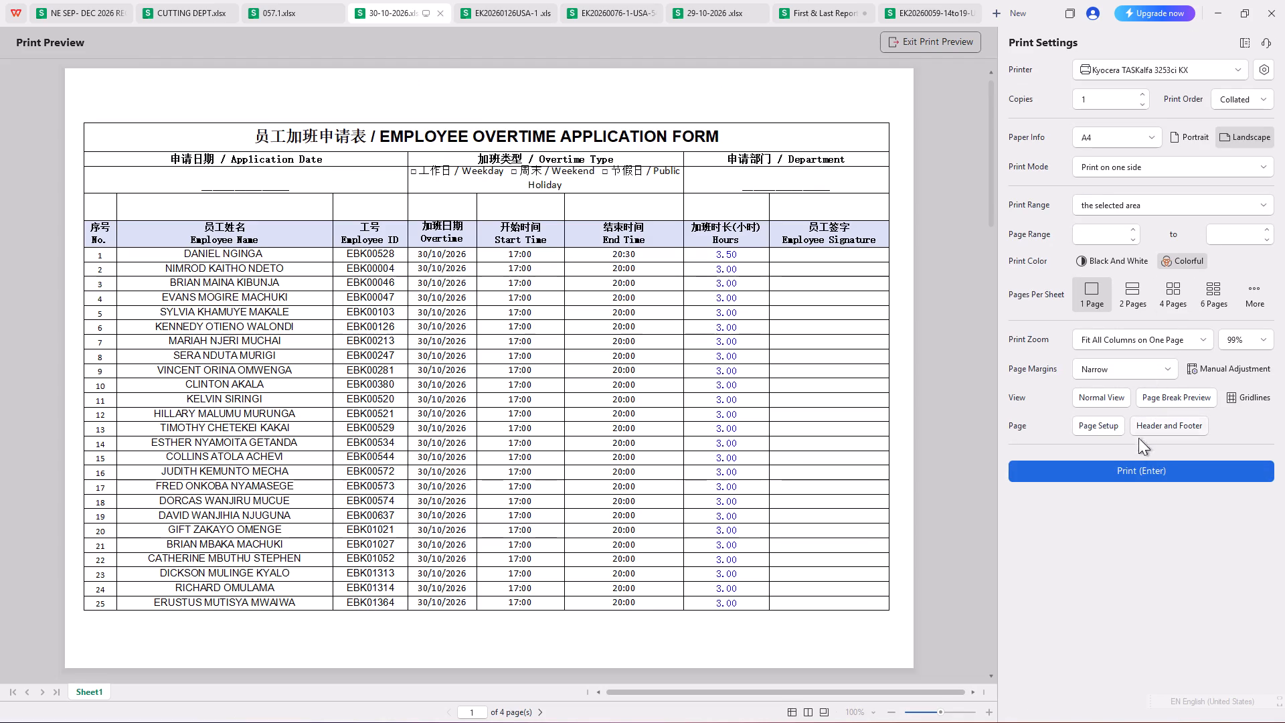
left_click(1132, 477)
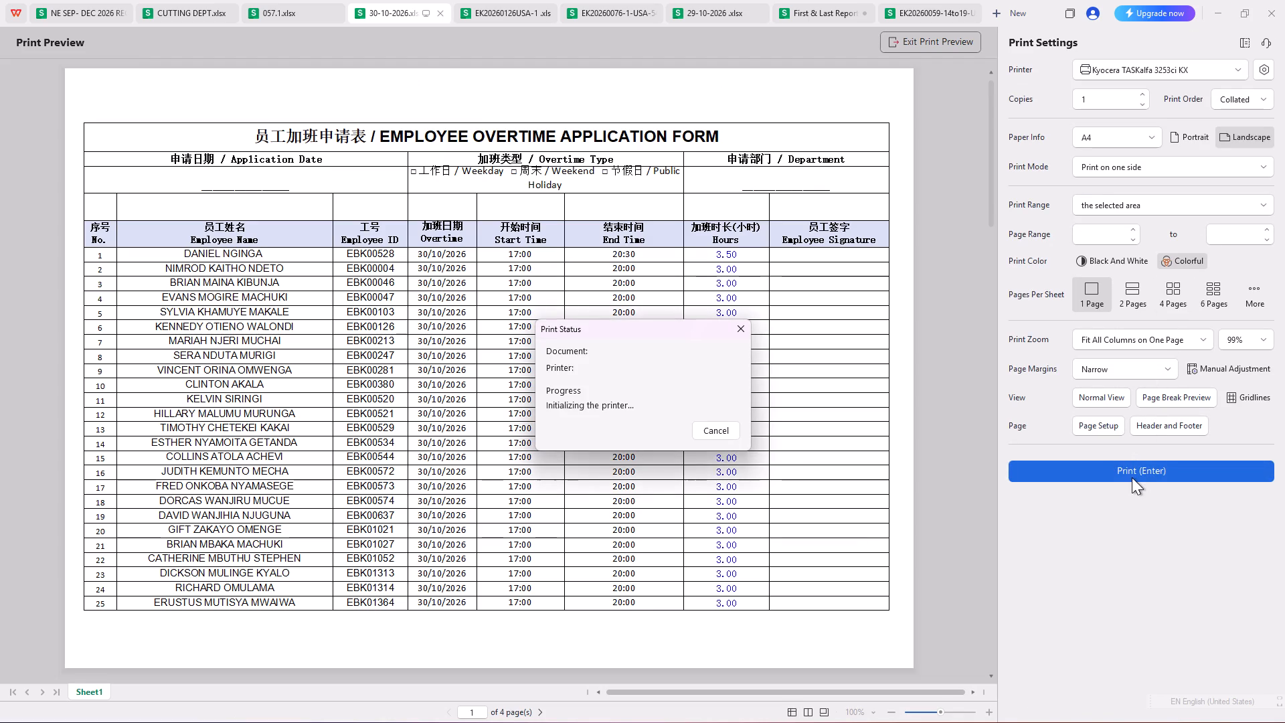
Switch to the 29-10-2026 workbook, print its overtime form with the Sheet Range setting, and leave the print preview.
left_click(702, 0)
scroll(533, 398, "down", 3)
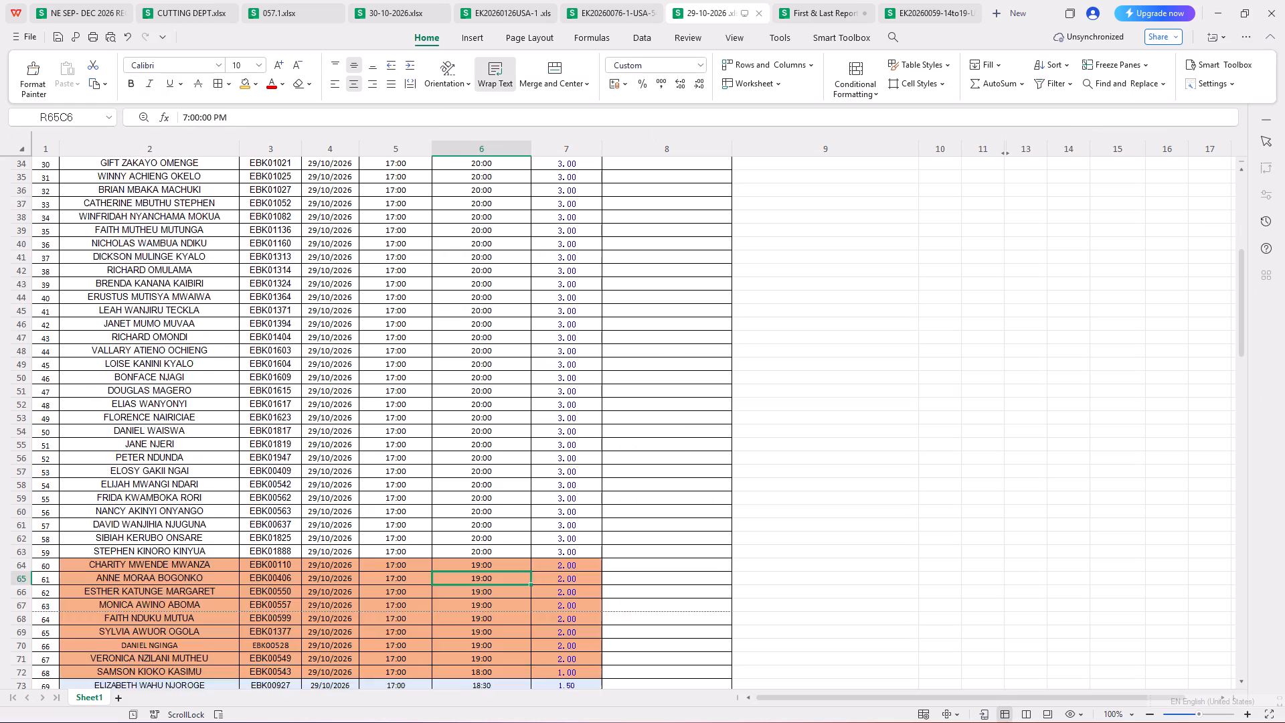
scroll(531, 428, "down", 10)
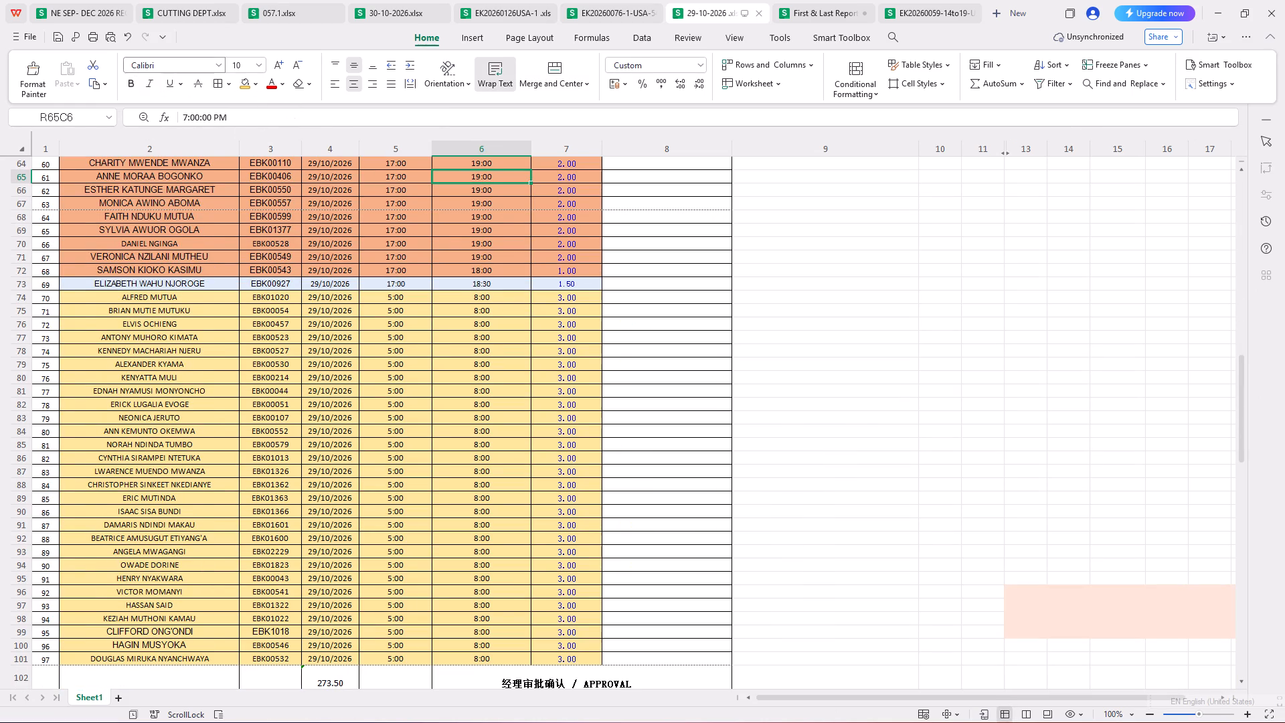
left_click(110, 34)
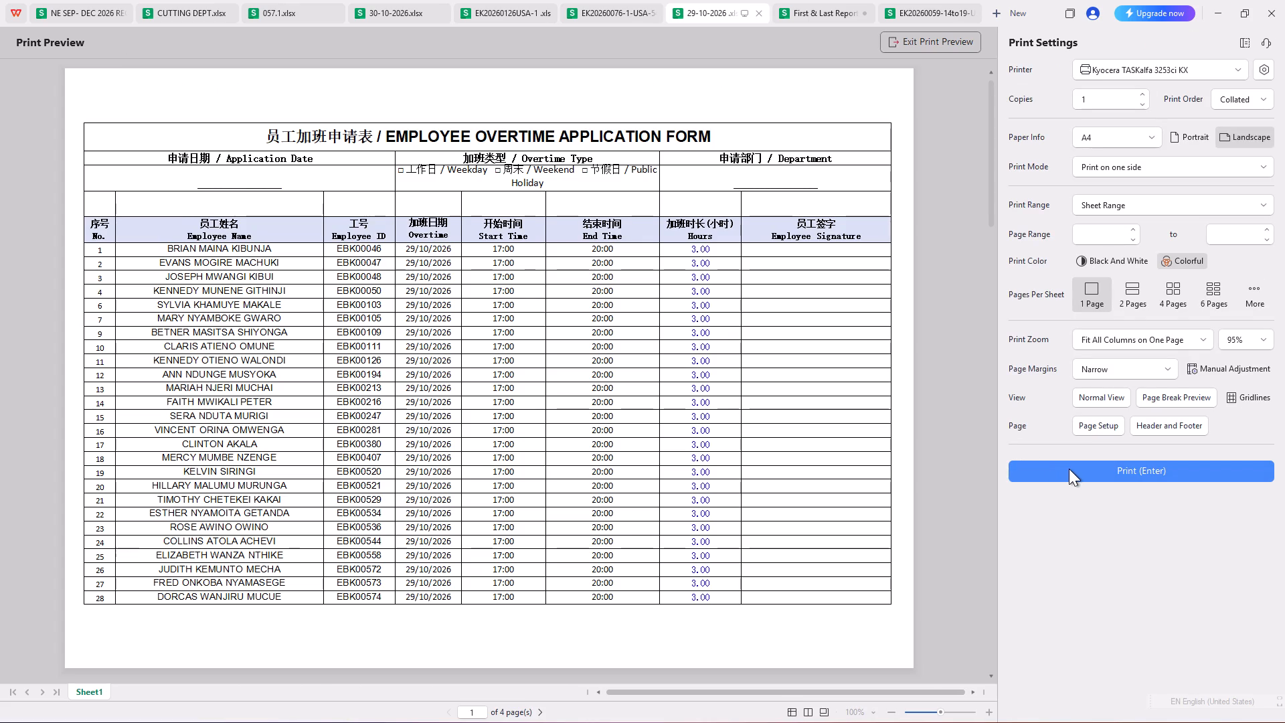
left_click(1071, 473)
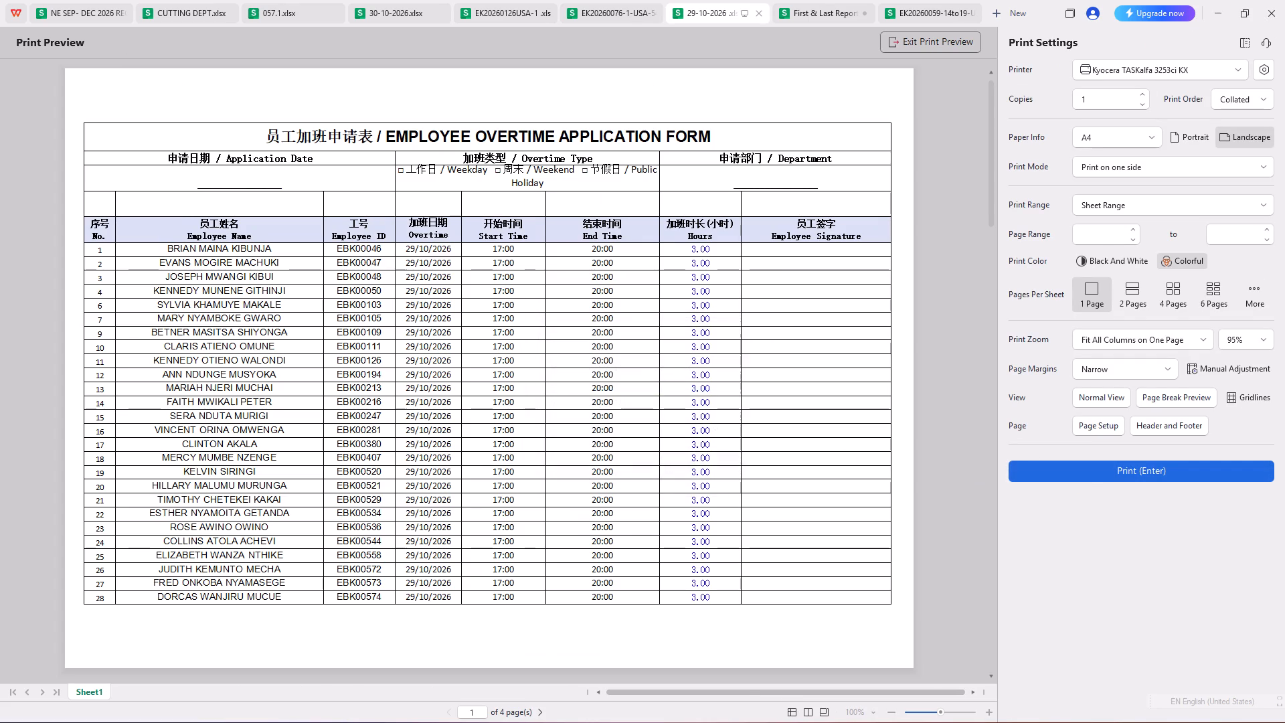
left_click(945, 44)
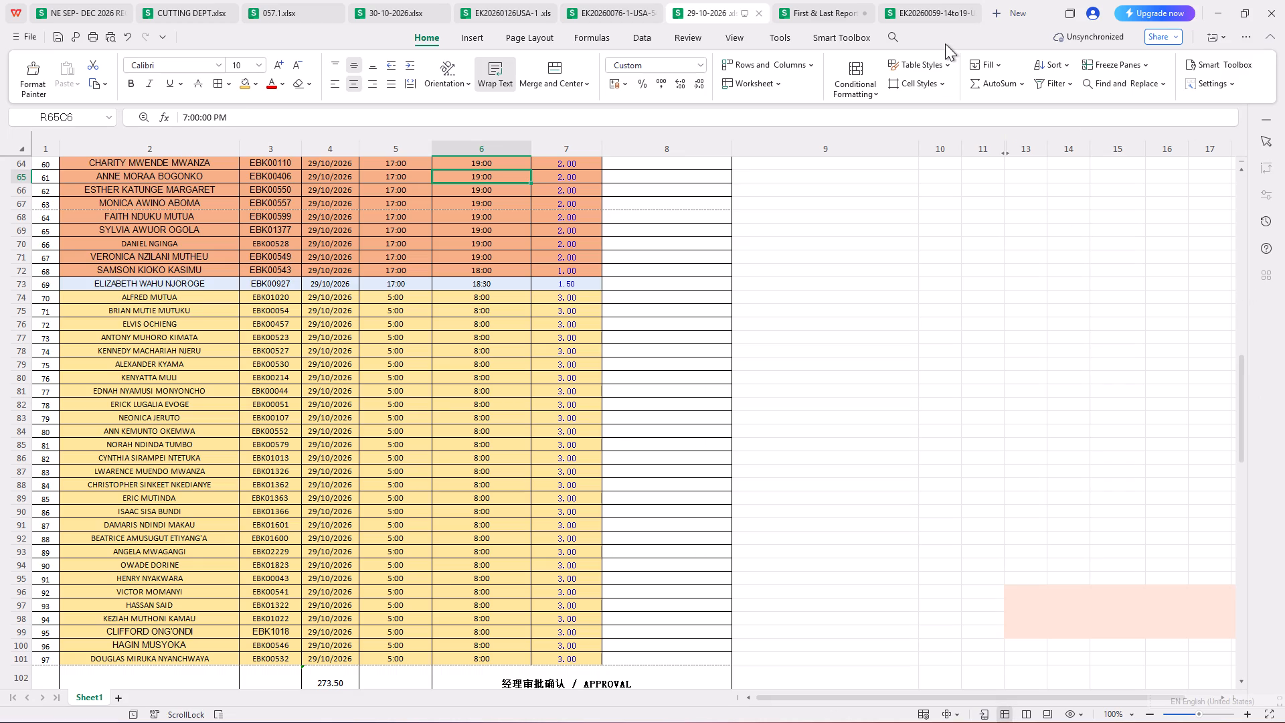
Dismiss the pop-up on the WPS Office home page and look through the recent files for the 28-10-2026 workbook.
left_click(21, 8)
left_click(895, 194)
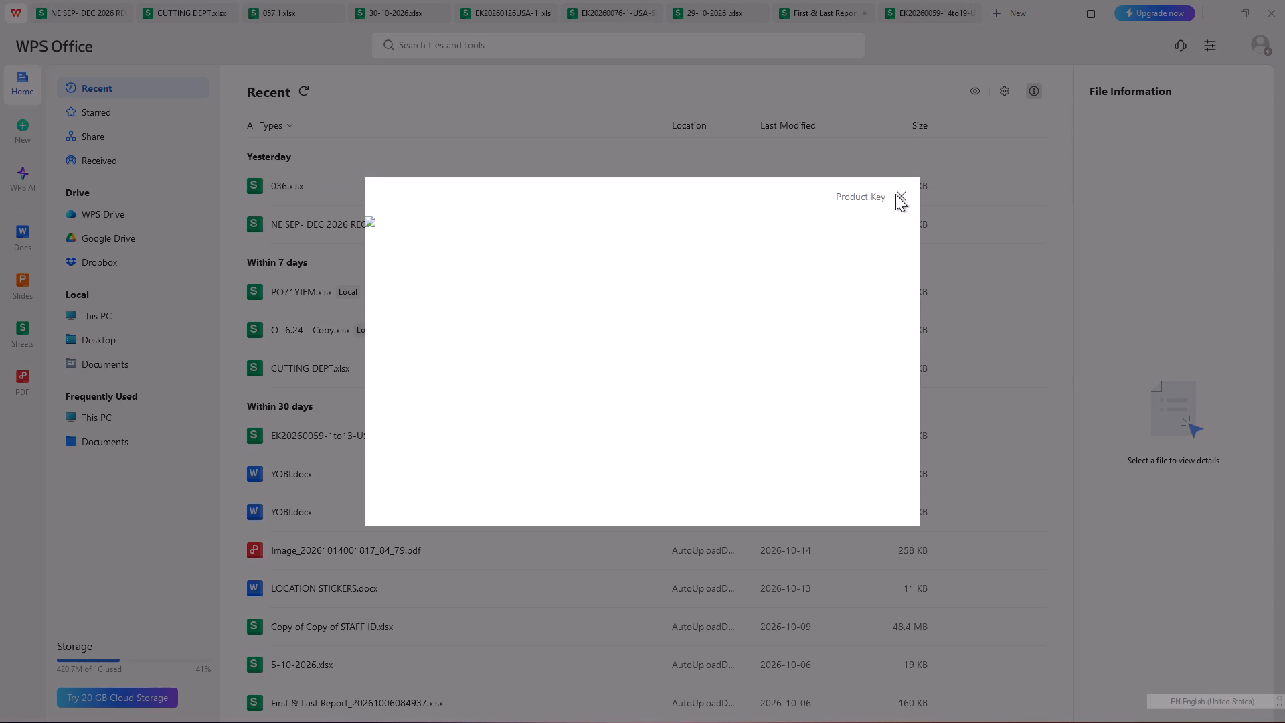
left_click(897, 195)
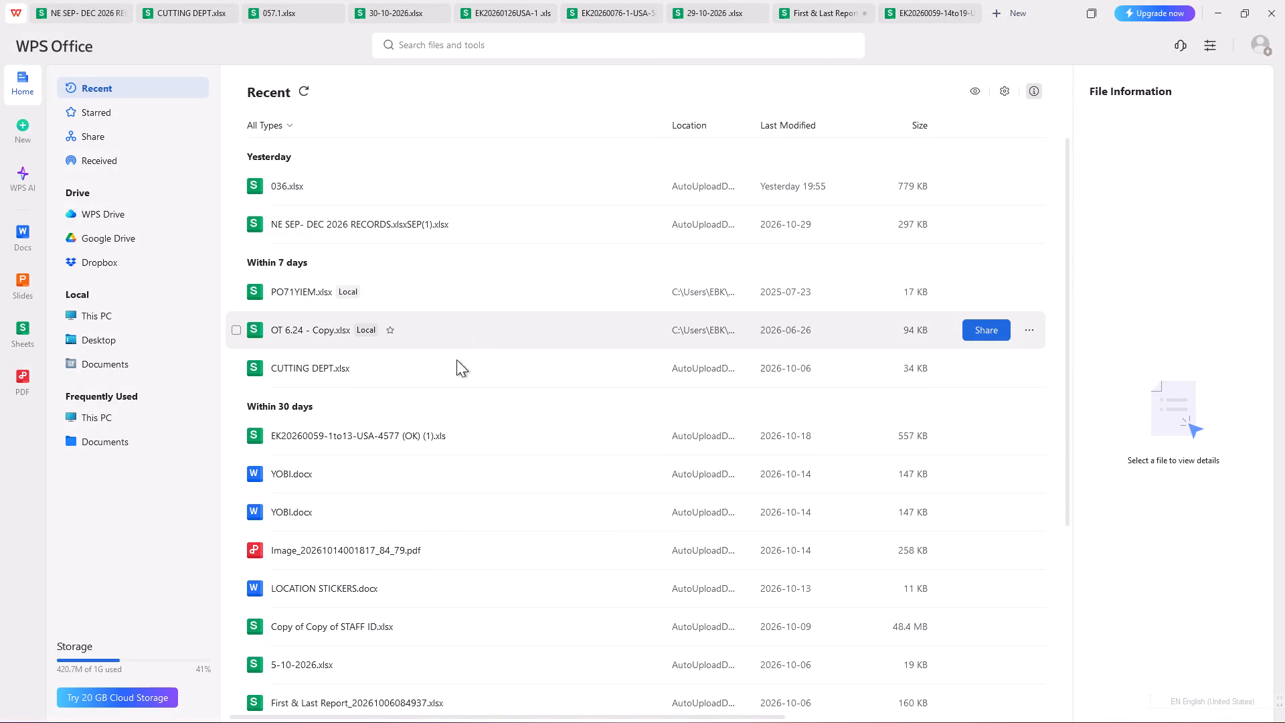
scroll(454, 422, "up", 5)
scroll(454, 422, "down", 2)
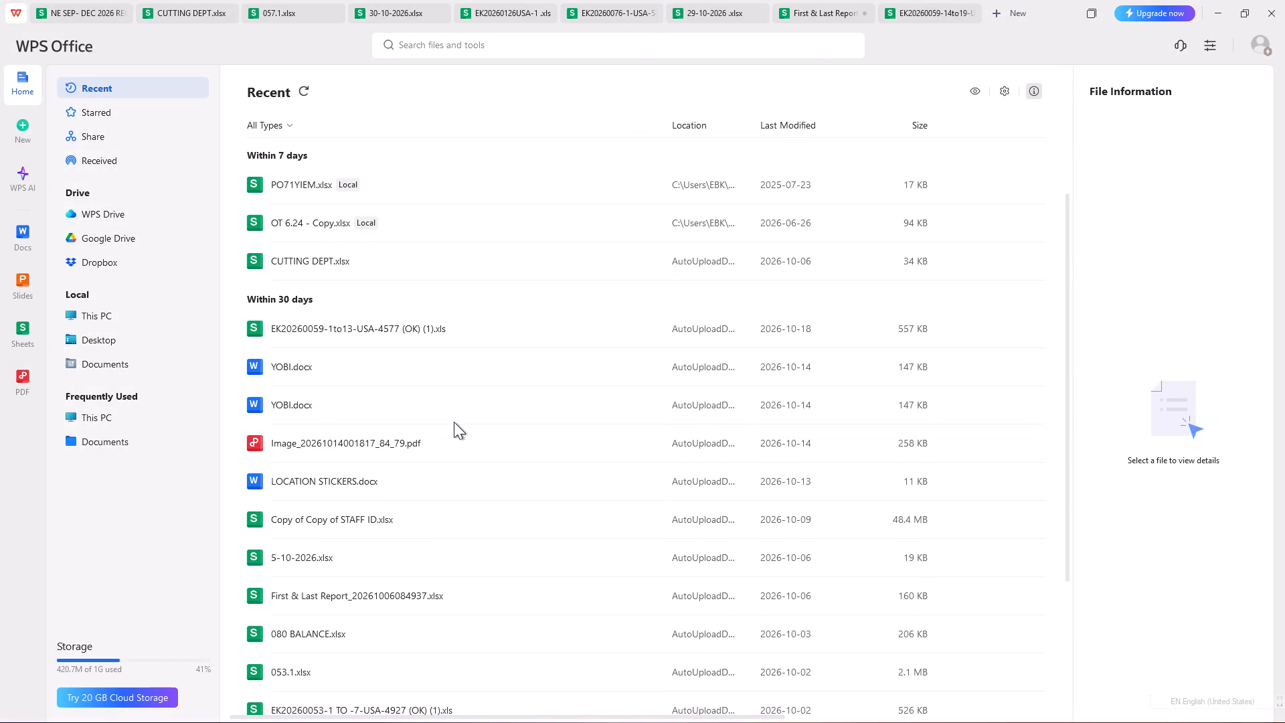
scroll(454, 422, "up", 9)
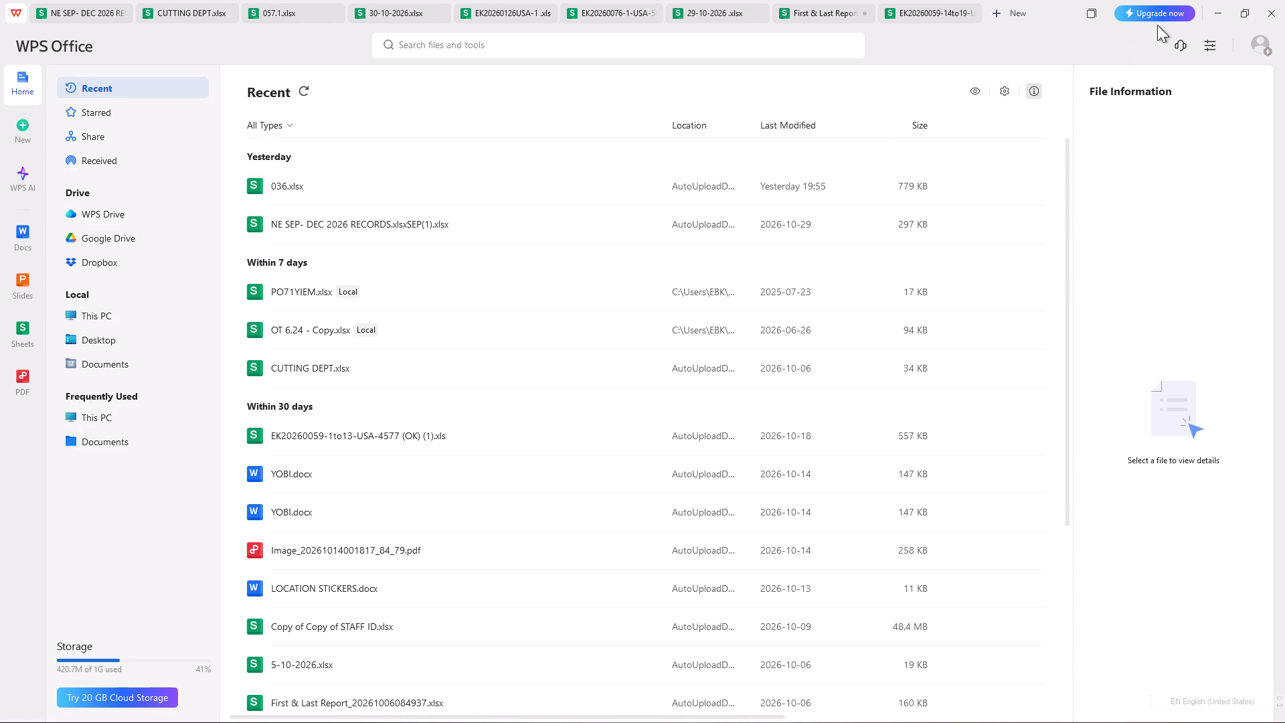
Open 28-10-2026.xlsx from the OCTOBER OVERTIMES folder on the desktop.
left_click(1222, 14)
left_click(1222, 18)
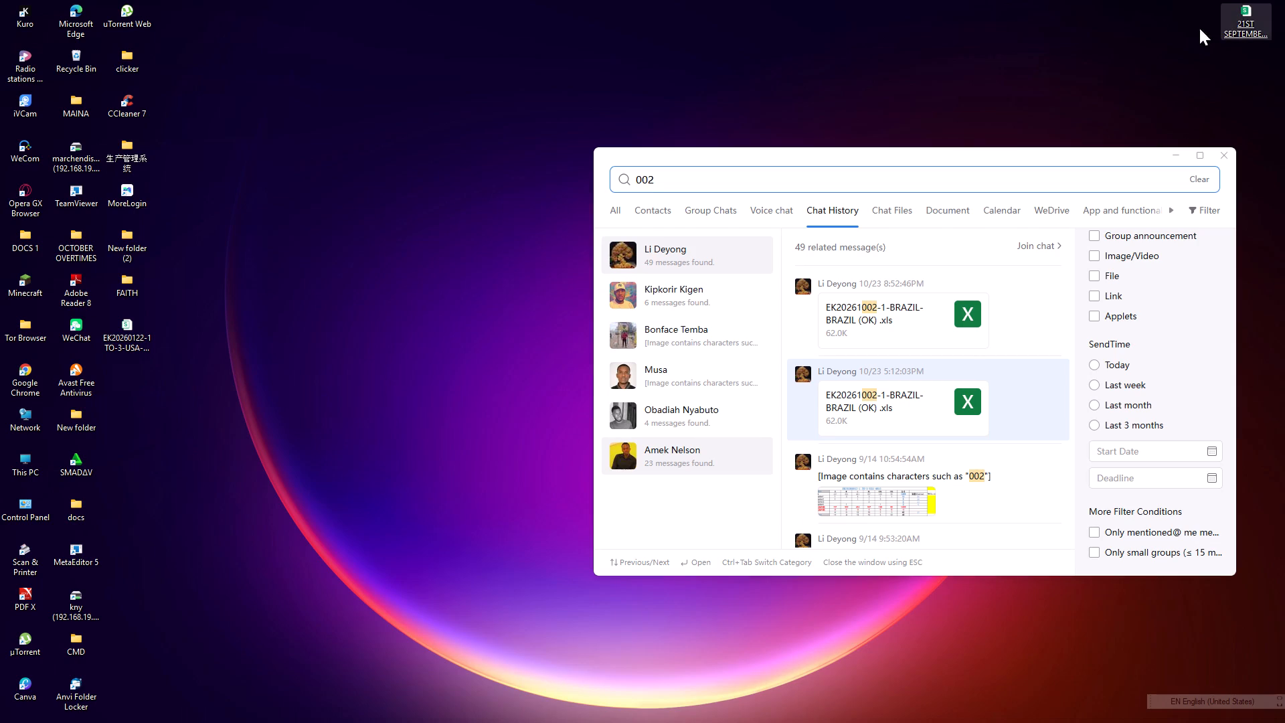
double_click(82, 231)
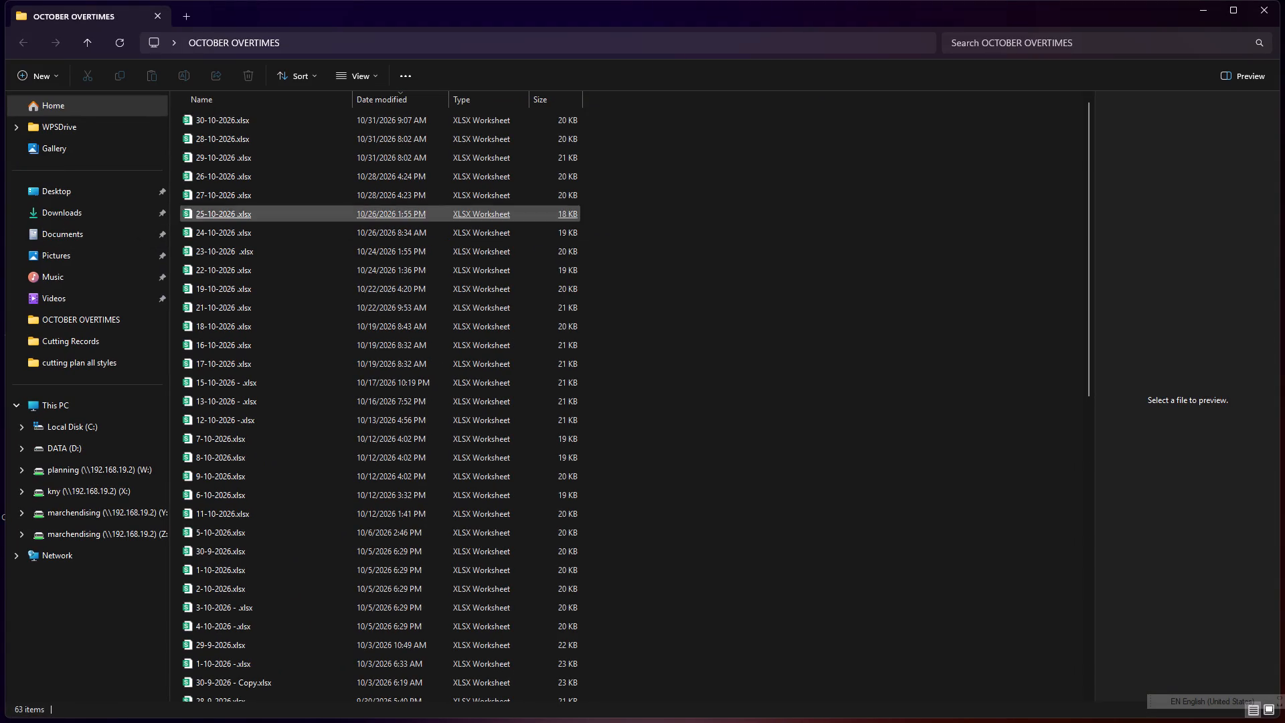
double_click(232, 137)
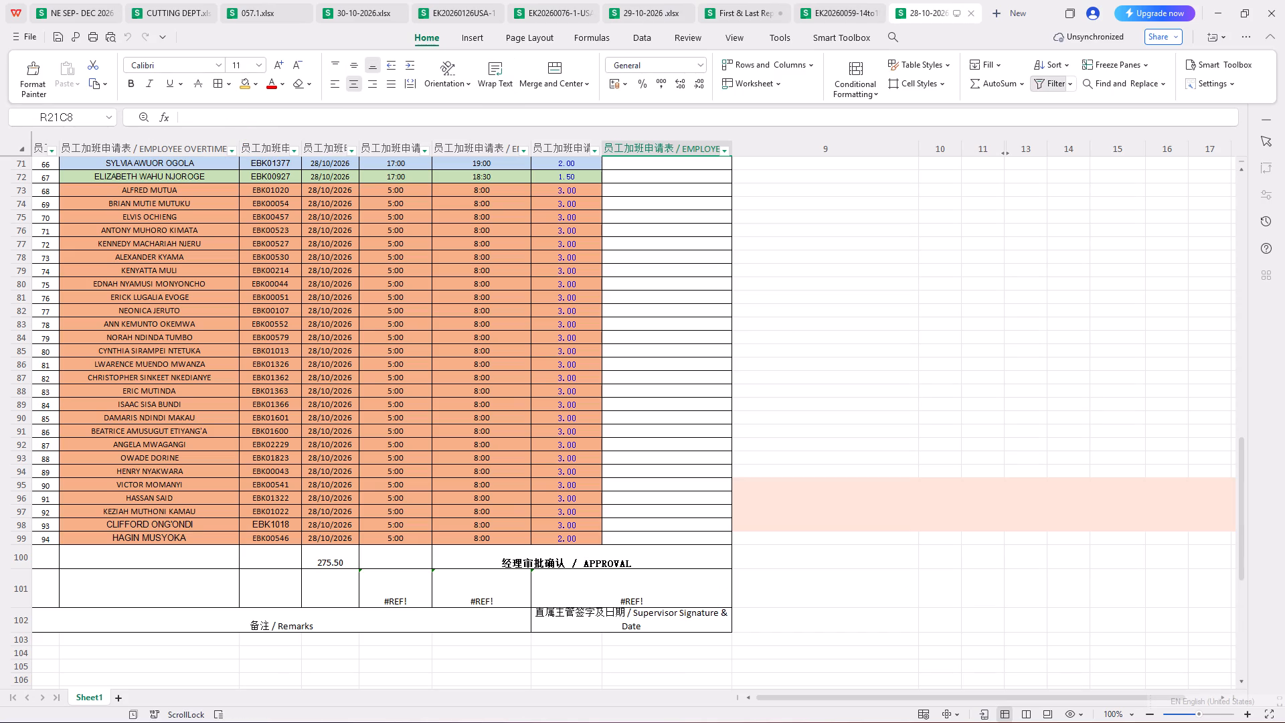
Print the 28-10-2026 overtime form with the Sheet Range setting.
left_click(113, 39)
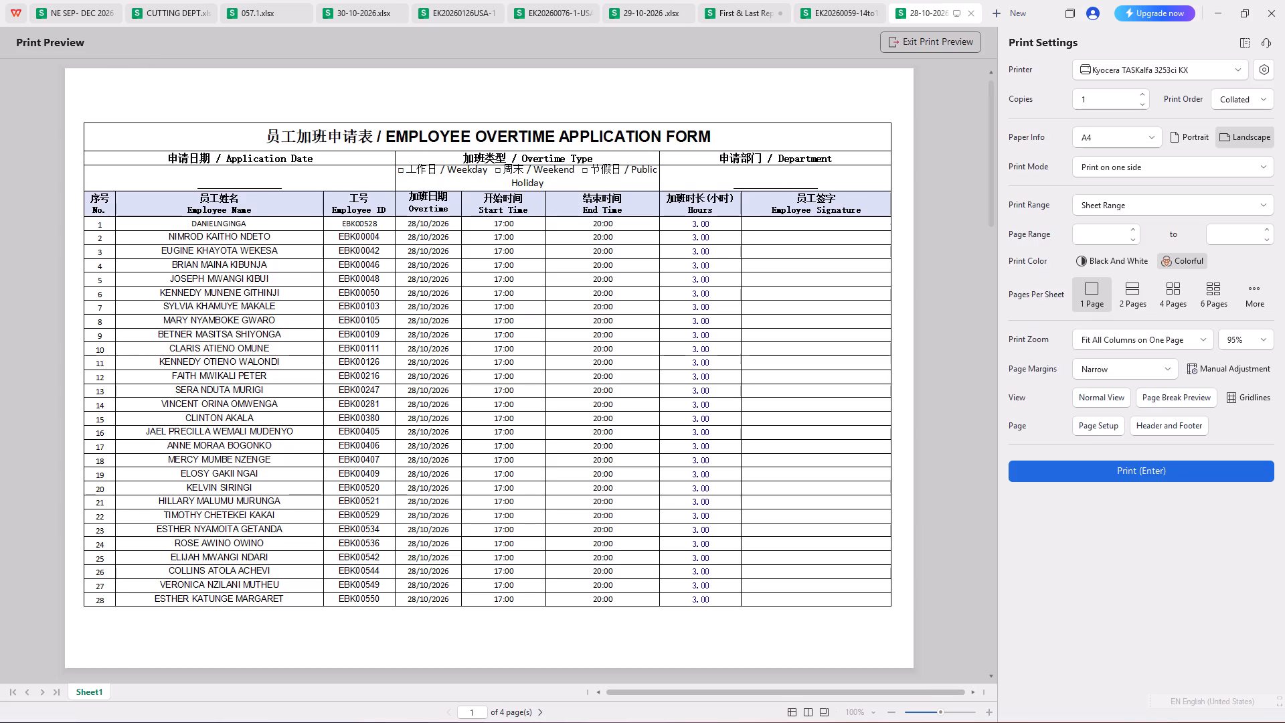
left_click(1176, 478)
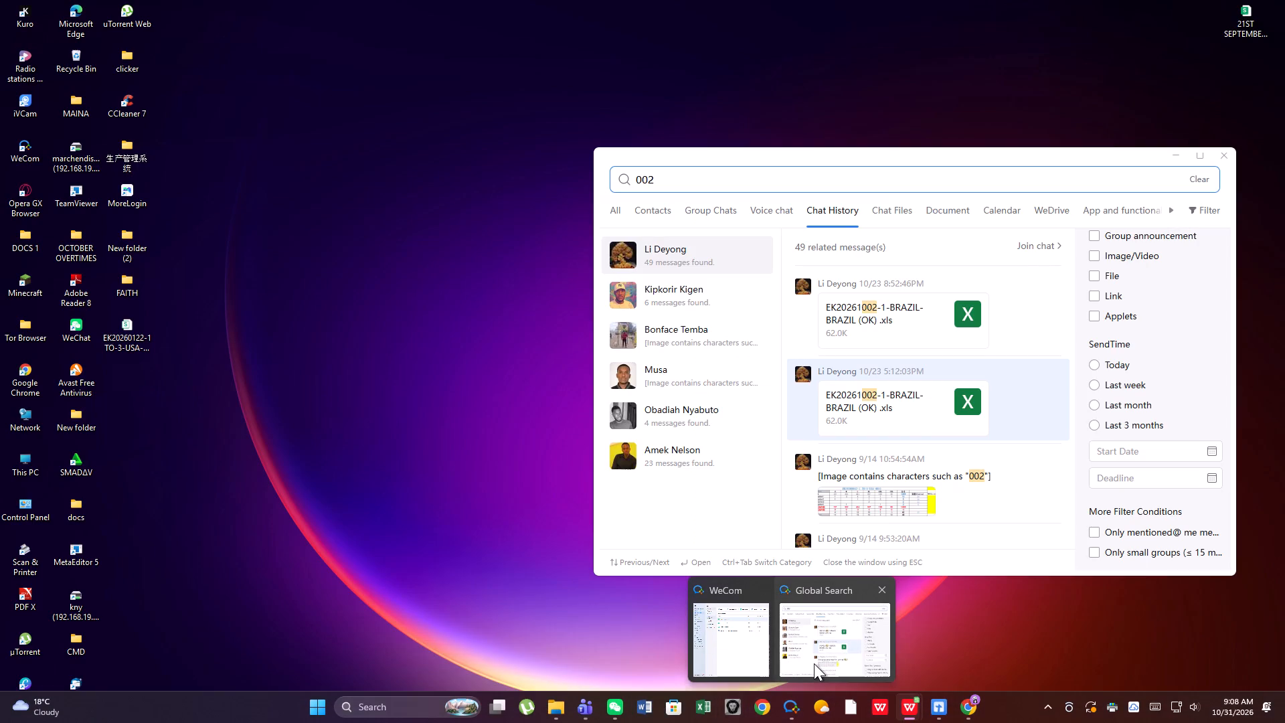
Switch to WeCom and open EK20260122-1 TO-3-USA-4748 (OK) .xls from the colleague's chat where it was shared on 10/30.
left_click(758, 658)
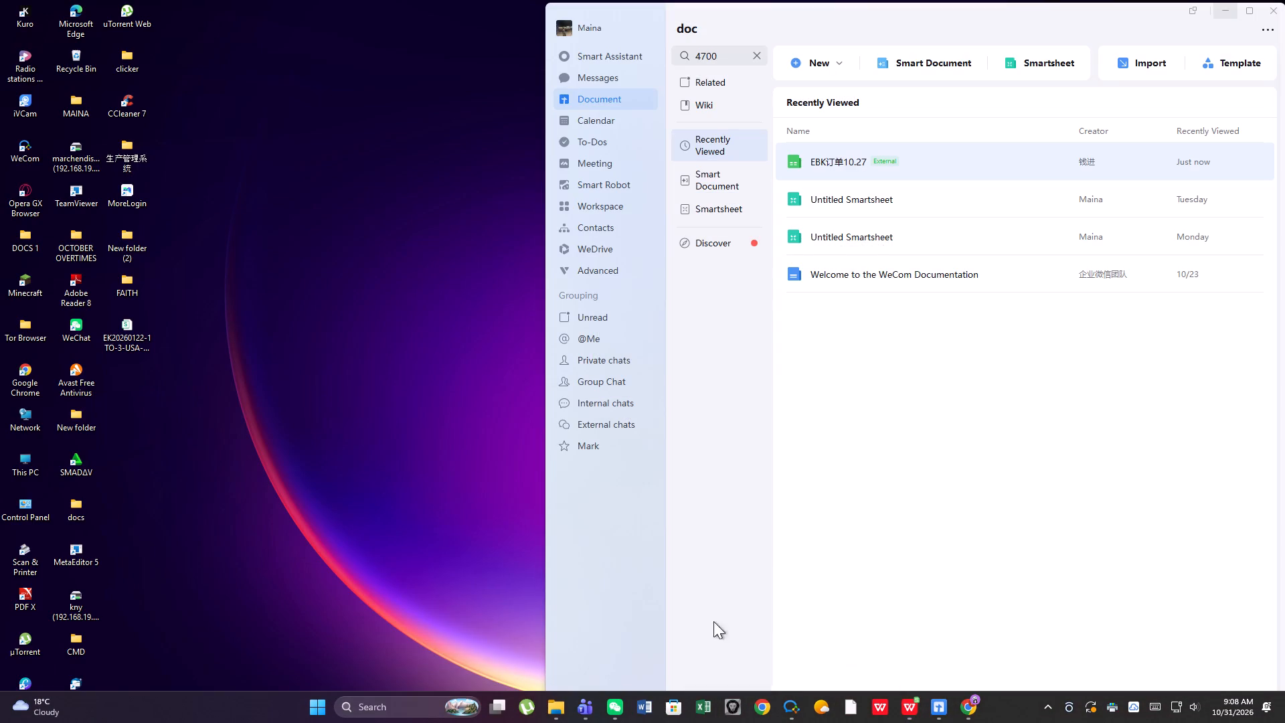
left_click(622, 86)
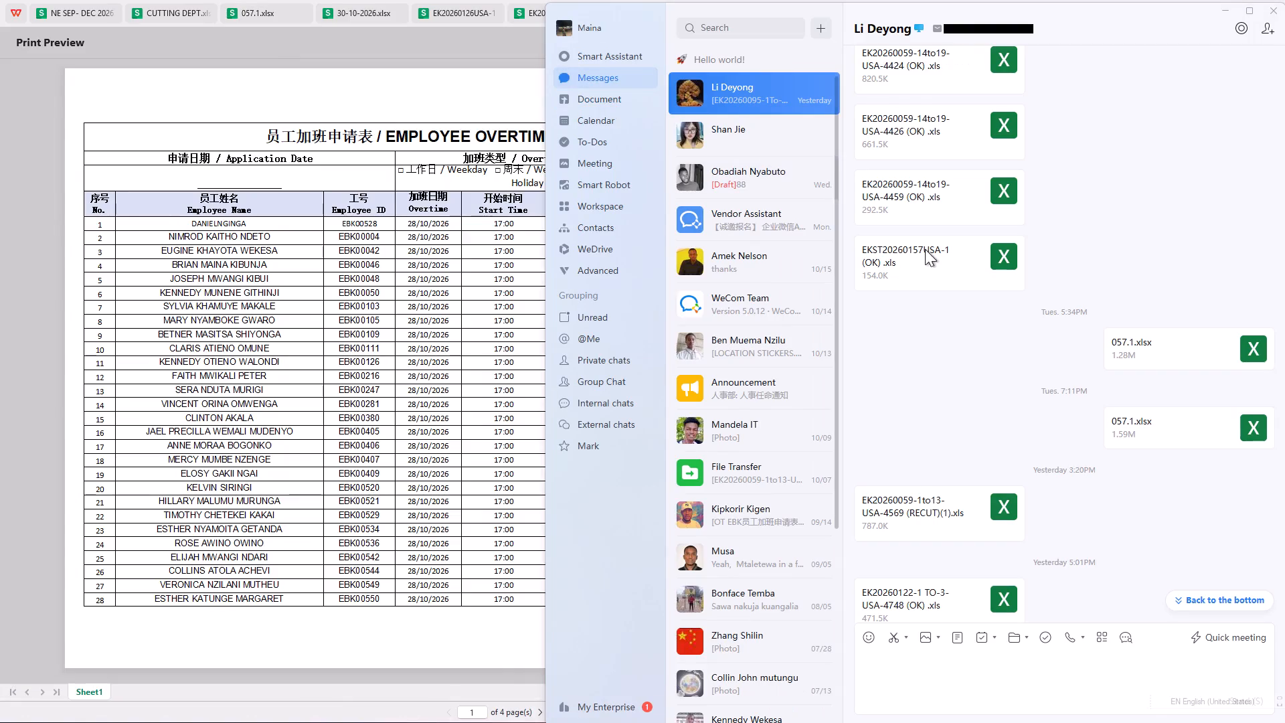
scroll(925, 249, "down", 6)
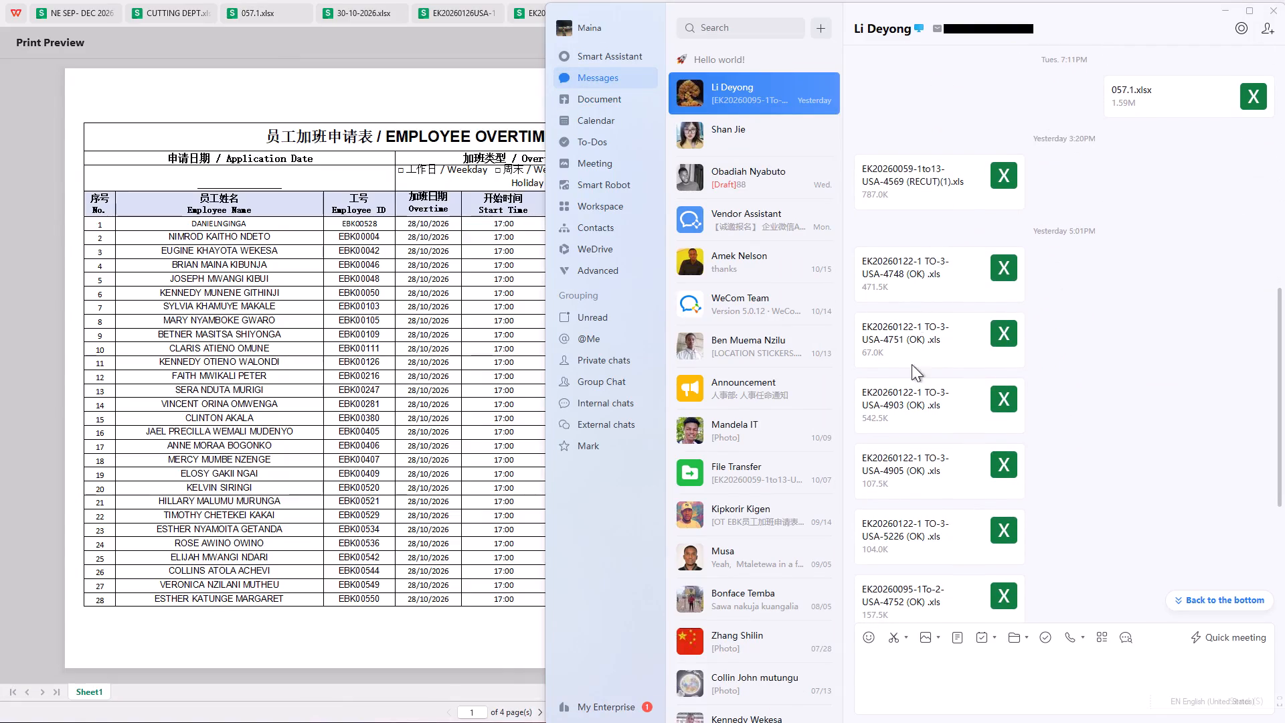
double_click(894, 283)
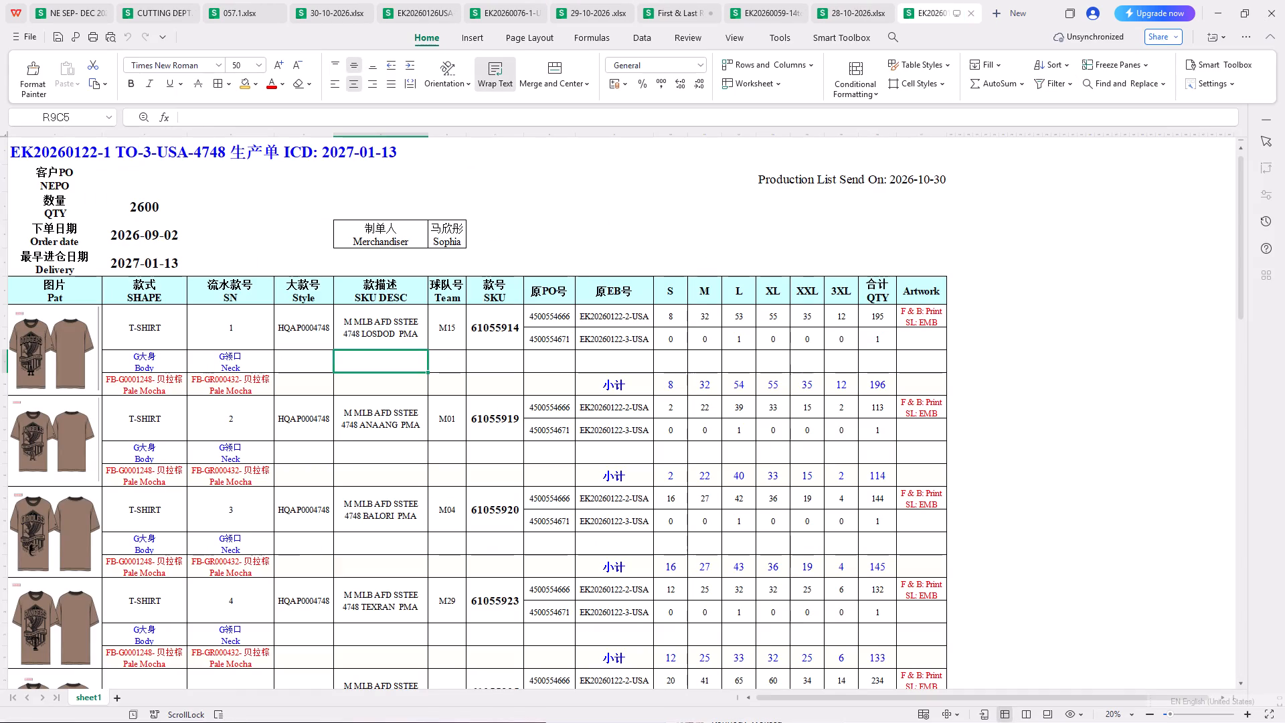
Save a copy of the USA-4748 production list in the desktop FAITH folder, keeping its name and .xls format.
left_click(17, 39)
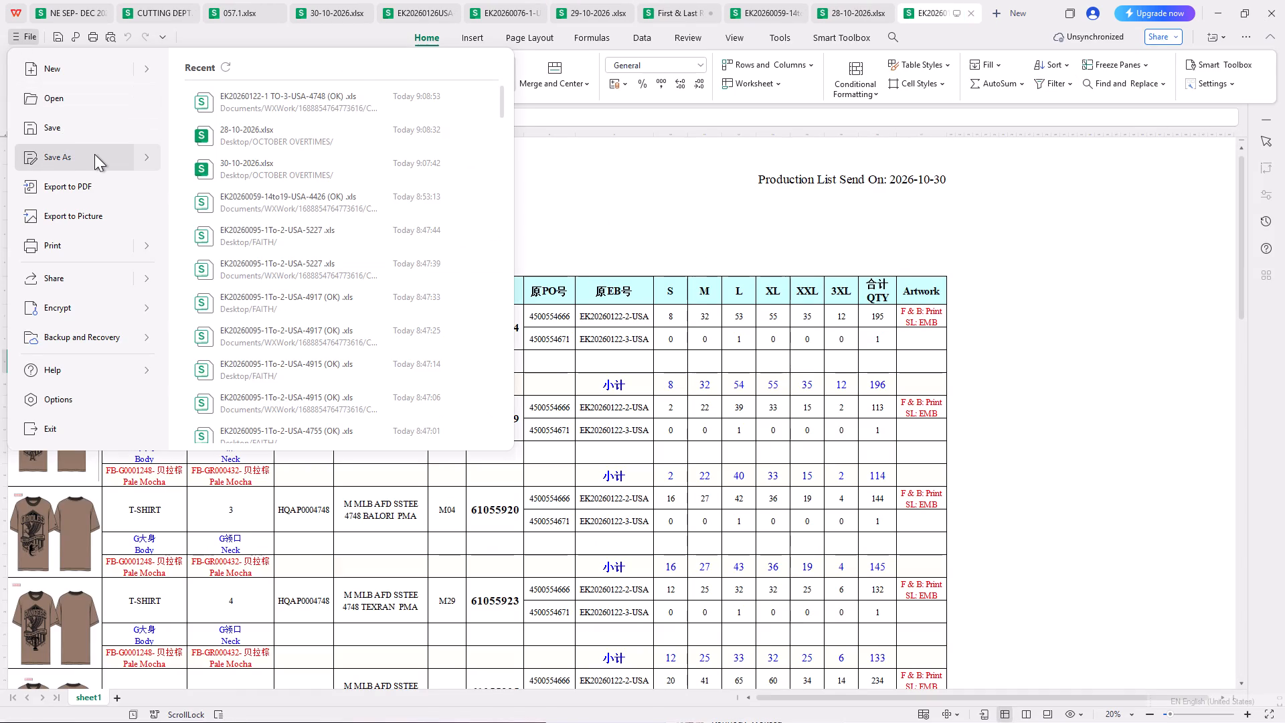
left_click(96, 155)
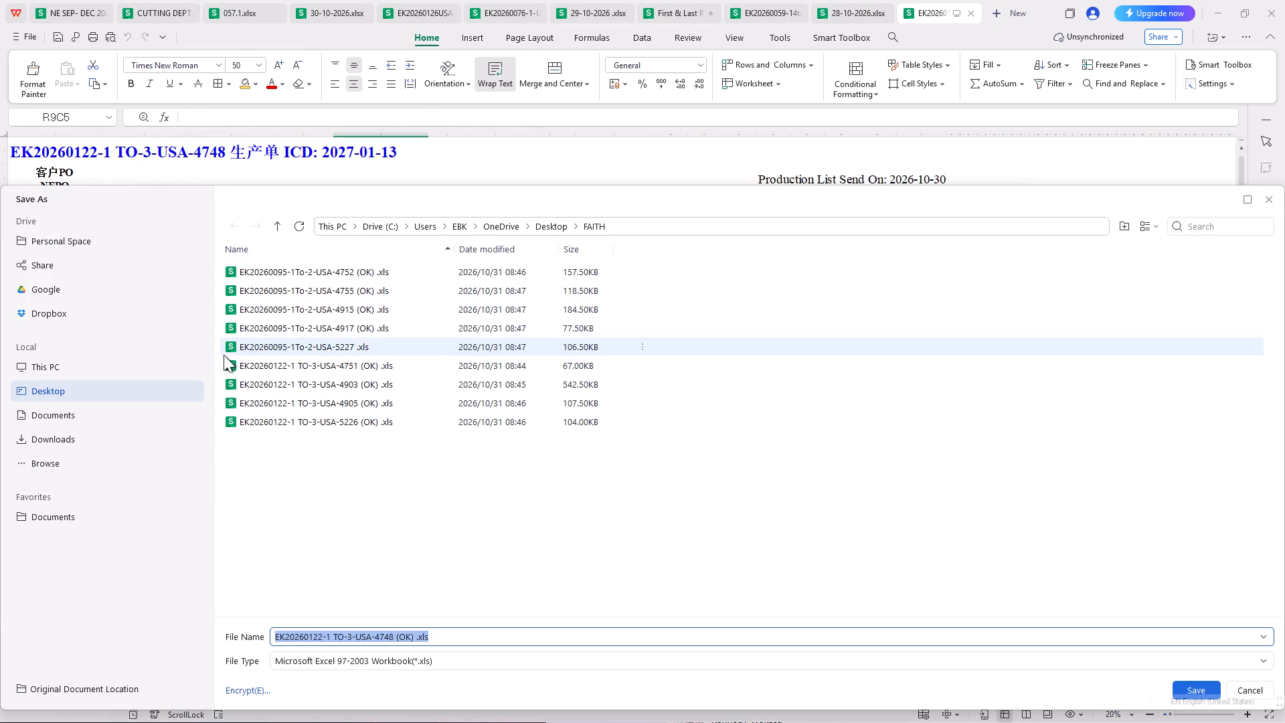
left_click(1208, 692)
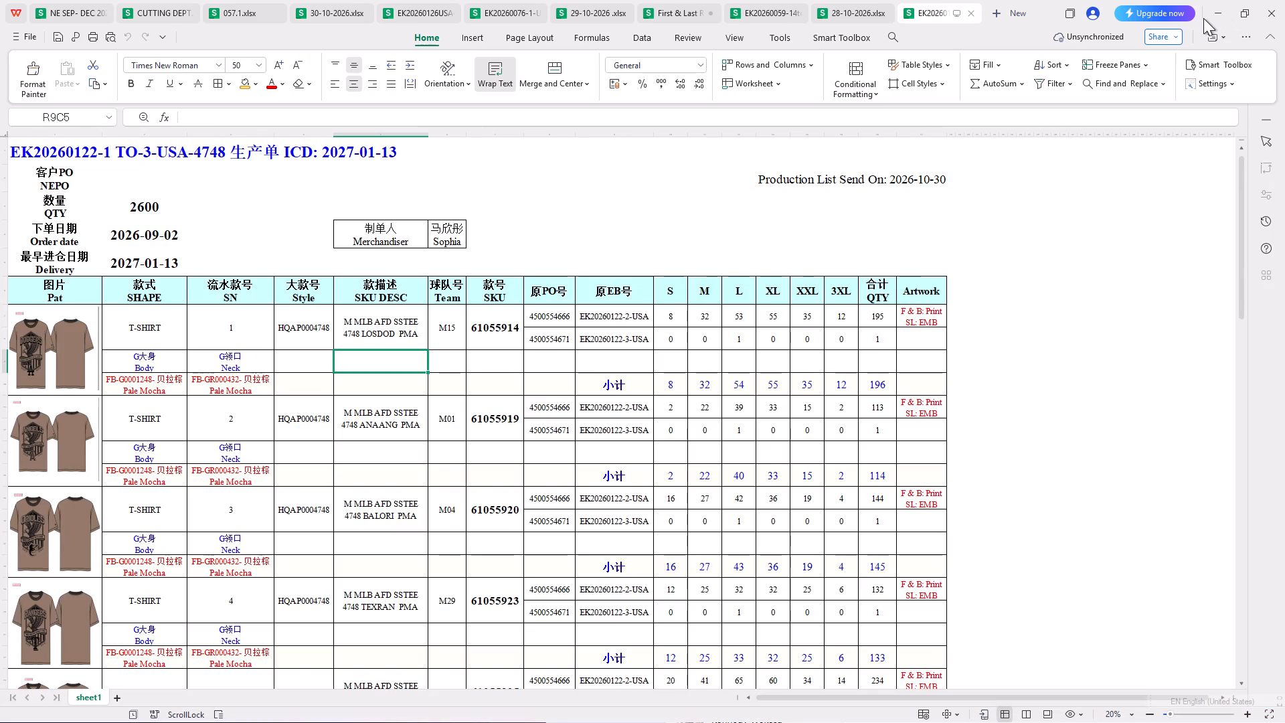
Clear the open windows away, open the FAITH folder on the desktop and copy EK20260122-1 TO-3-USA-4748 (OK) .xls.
left_click(1214, 15)
left_click(1214, 15)
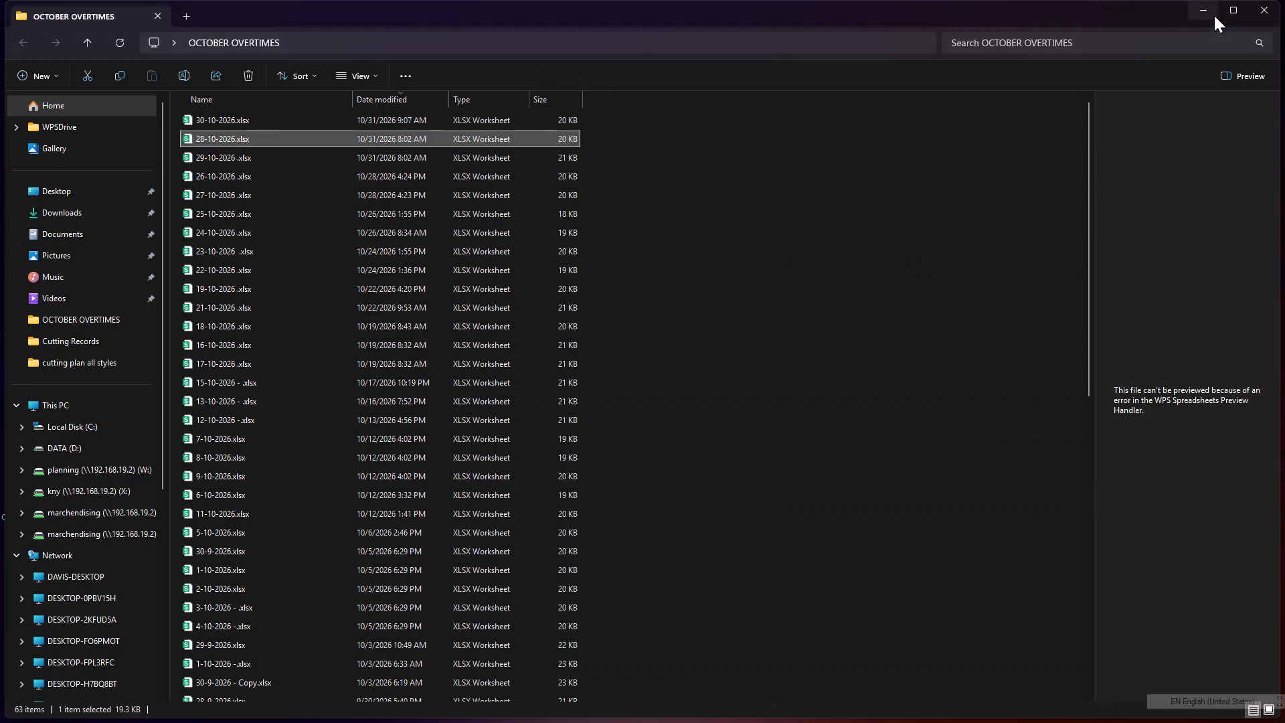
left_click(1209, 6)
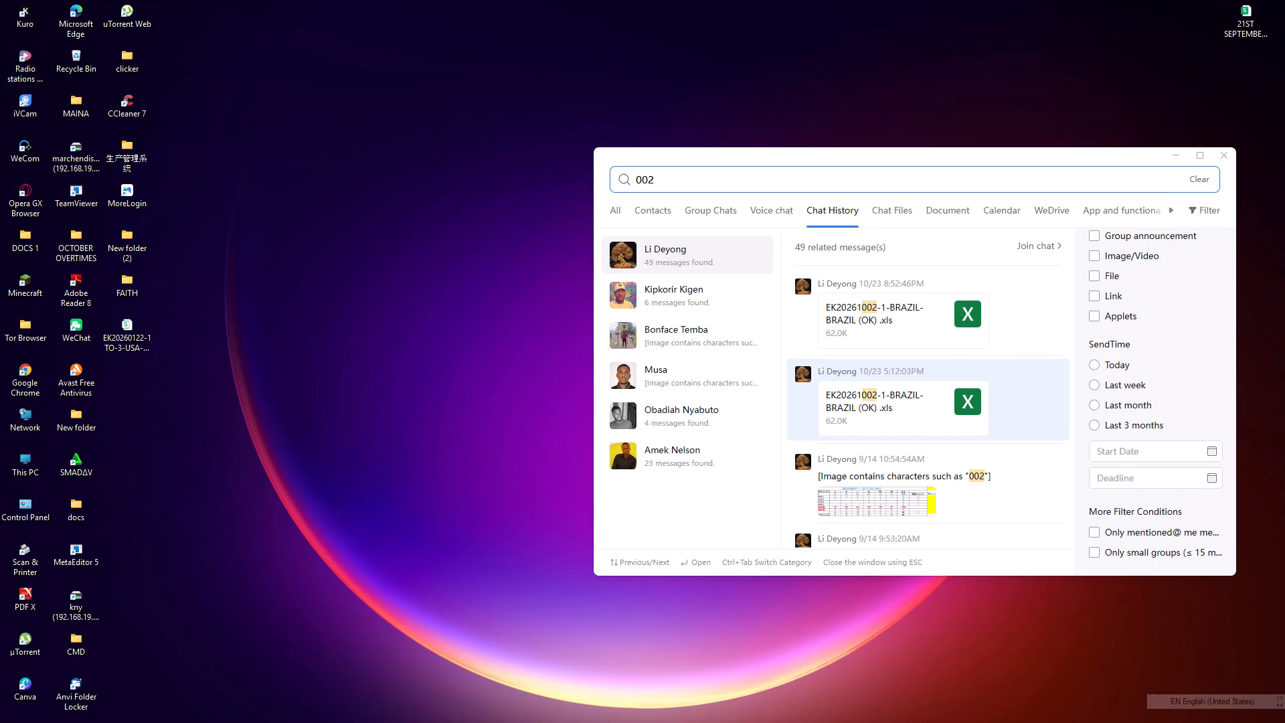
double_click(118, 276)
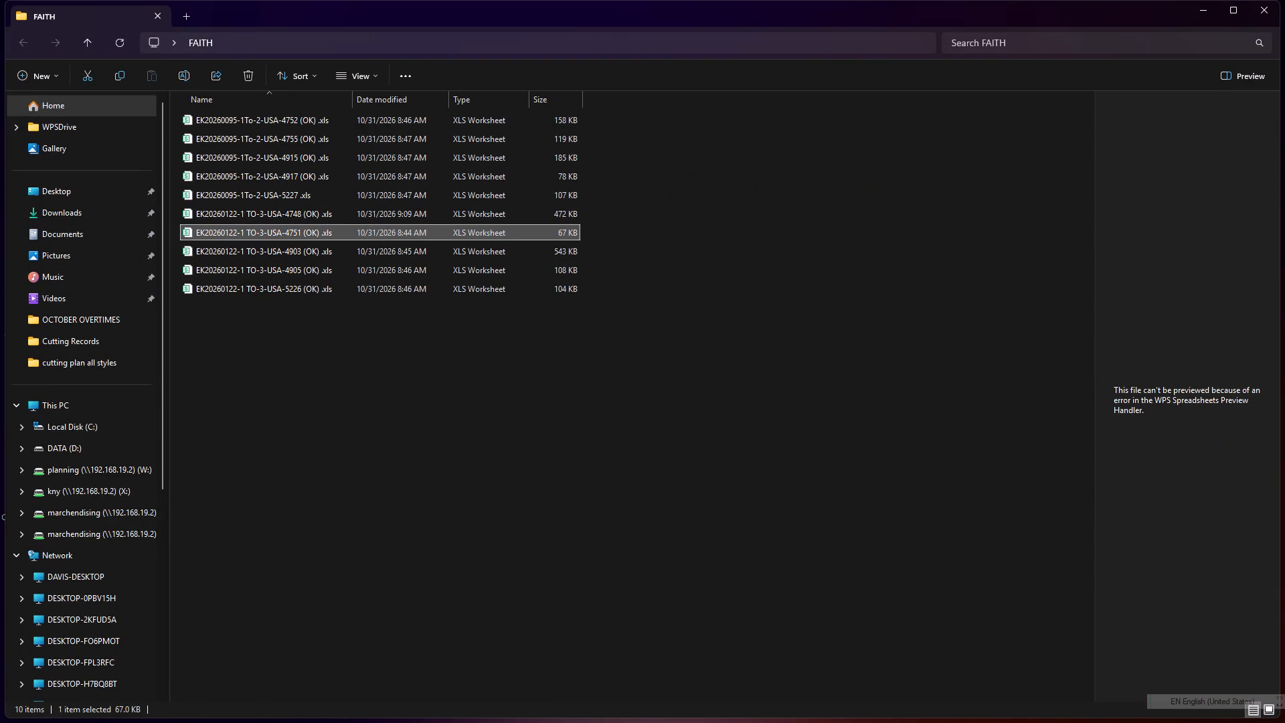
right_click(248, 209)
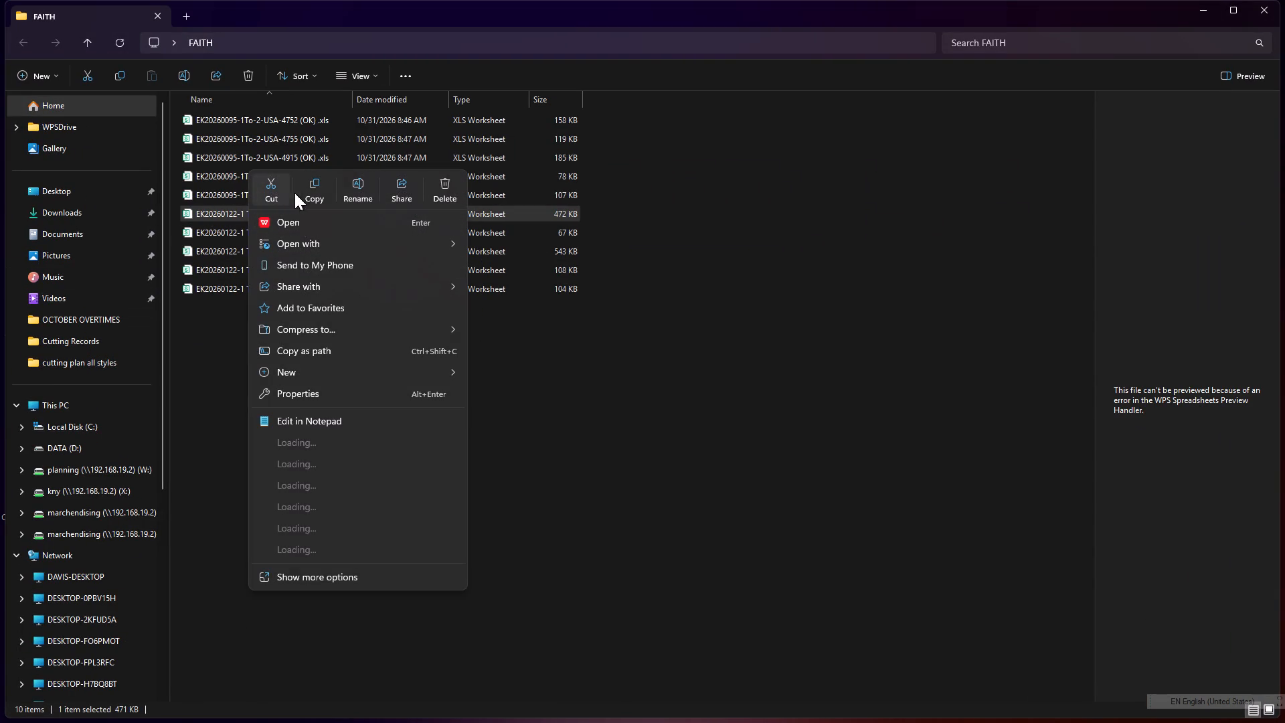
left_click(316, 202)
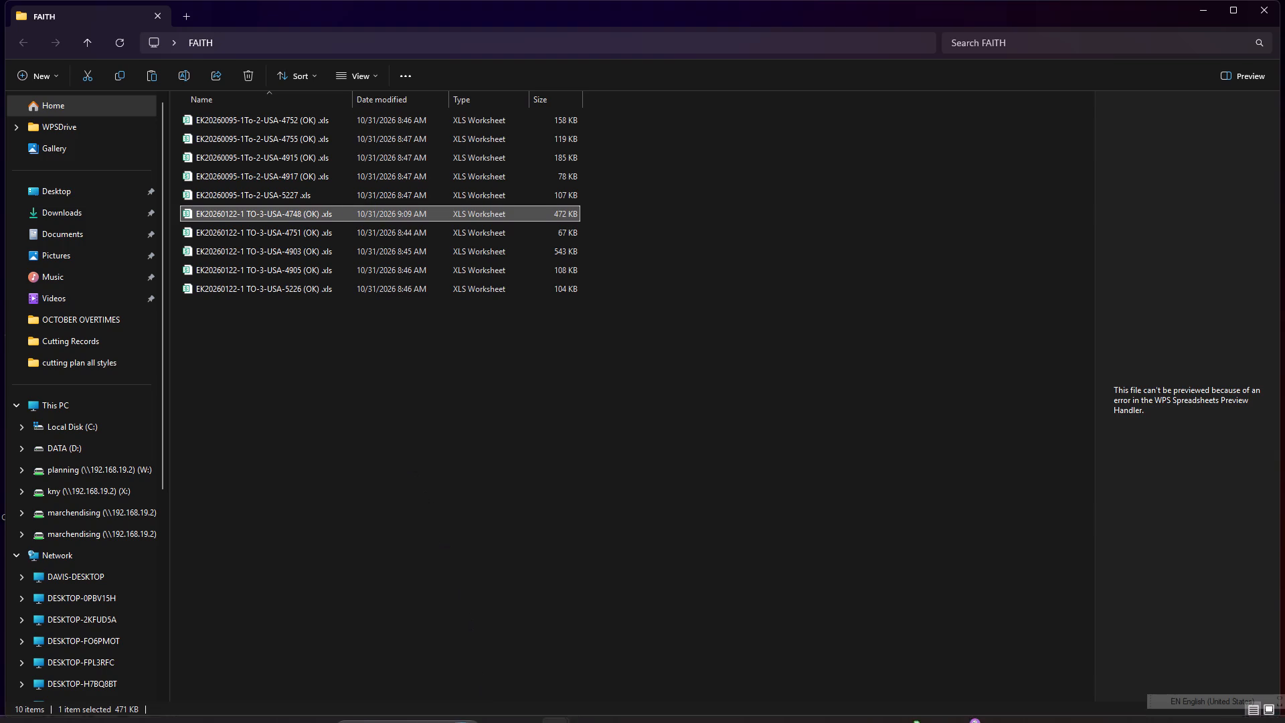
Switch to Weixin, send the copied USA-4748 file in the chat holding the other EK20260095 and EK20260122 files, and minimize the window.
left_click(620, 660)
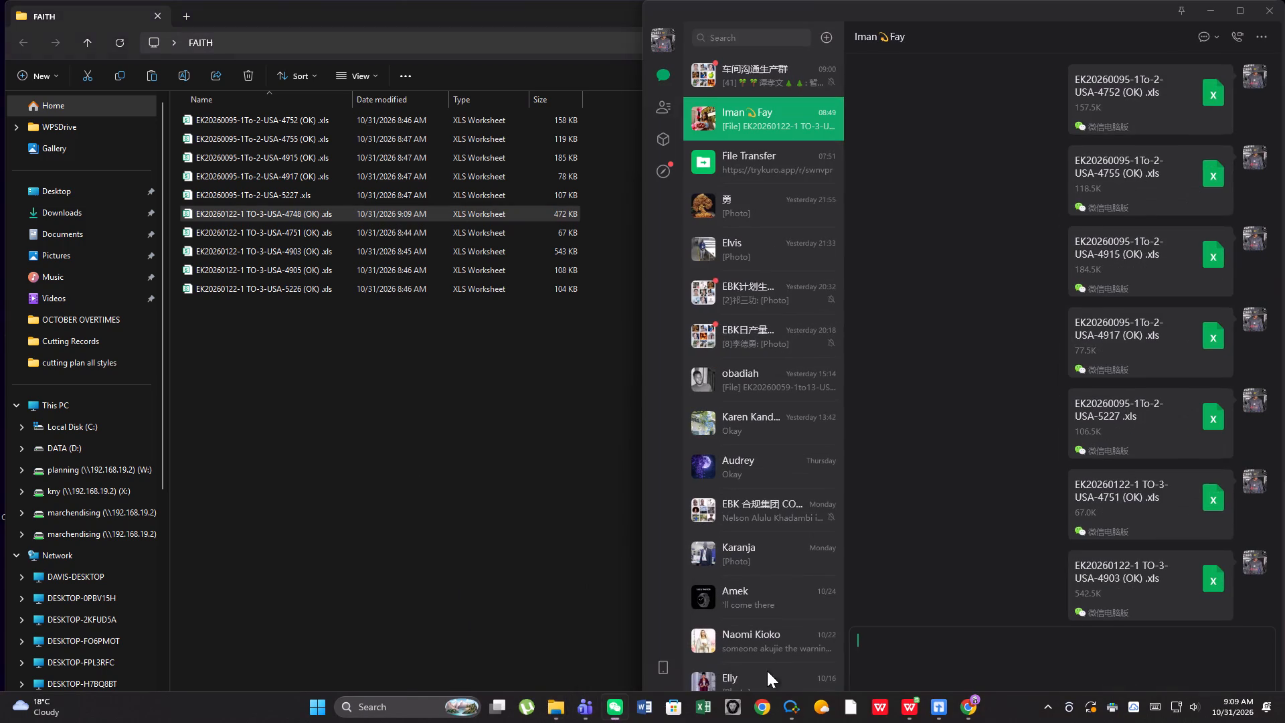
right_click(873, 646)
left_click(890, 659)
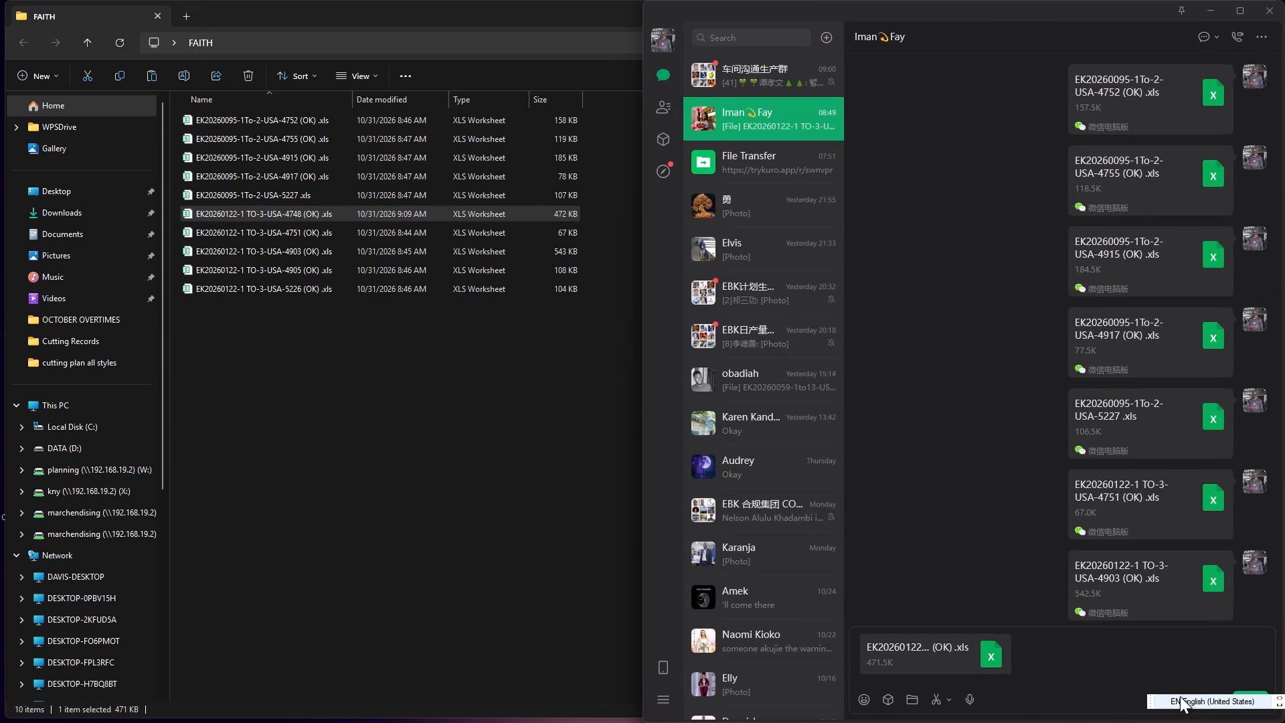
key("Return")
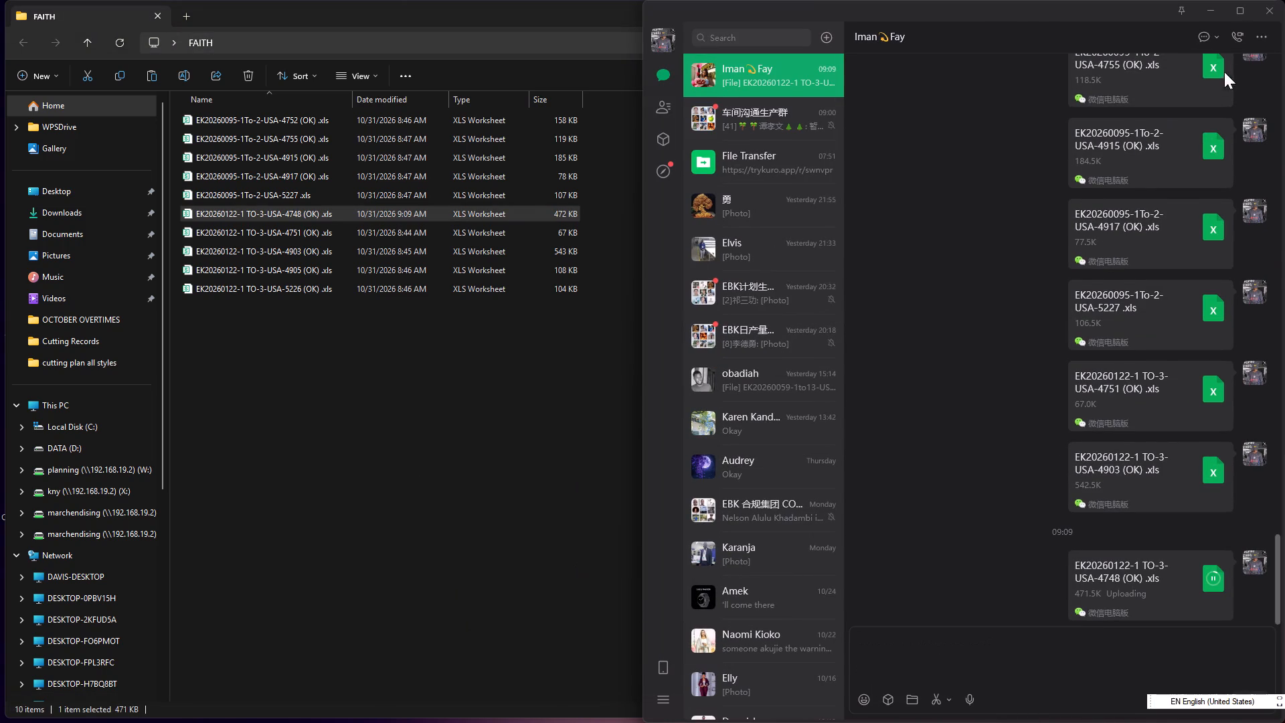
left_click(1221, 13)
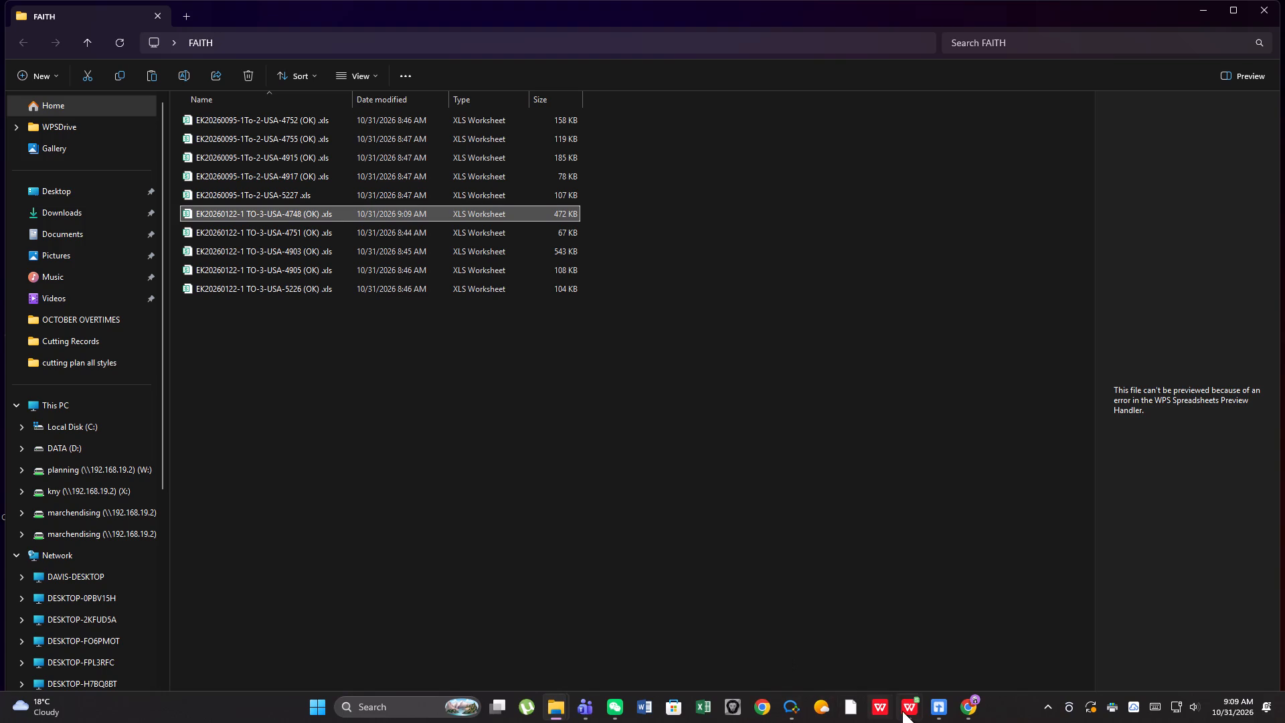
Switch back to WPS Office and return to the 28-10-2026 workbook's print preview.
left_click(940, 655)
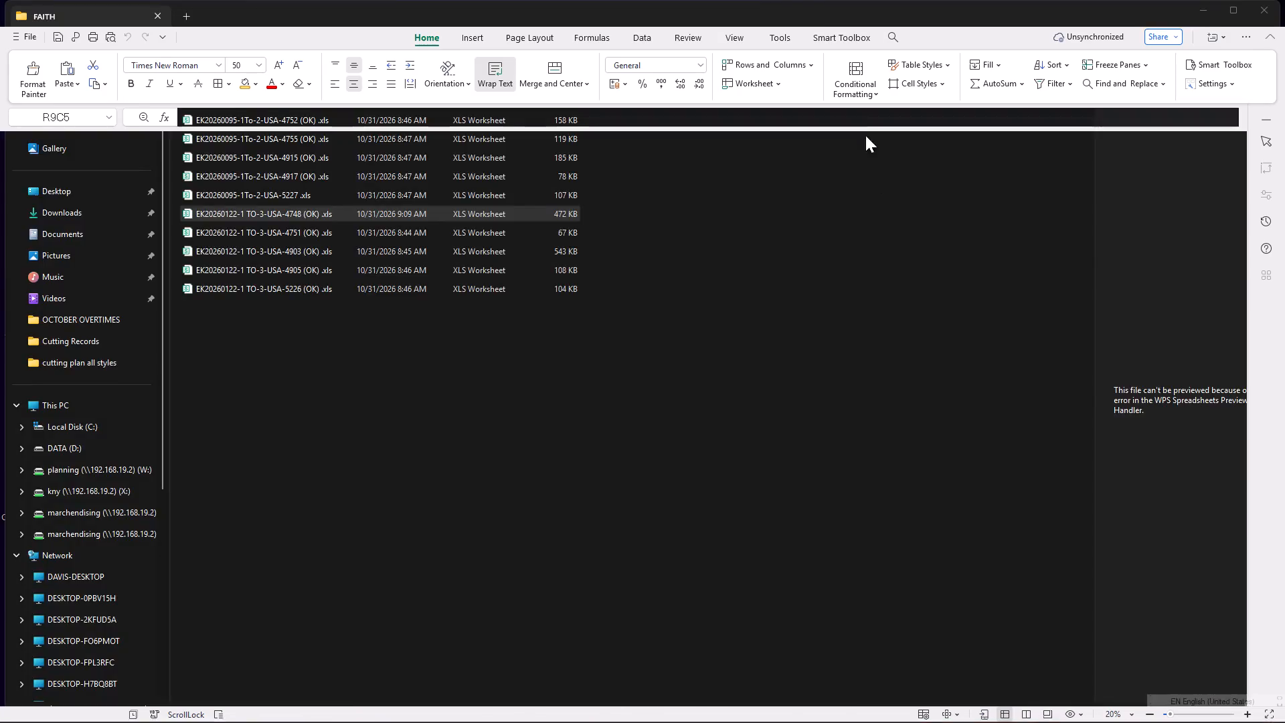
left_click(844, 9)
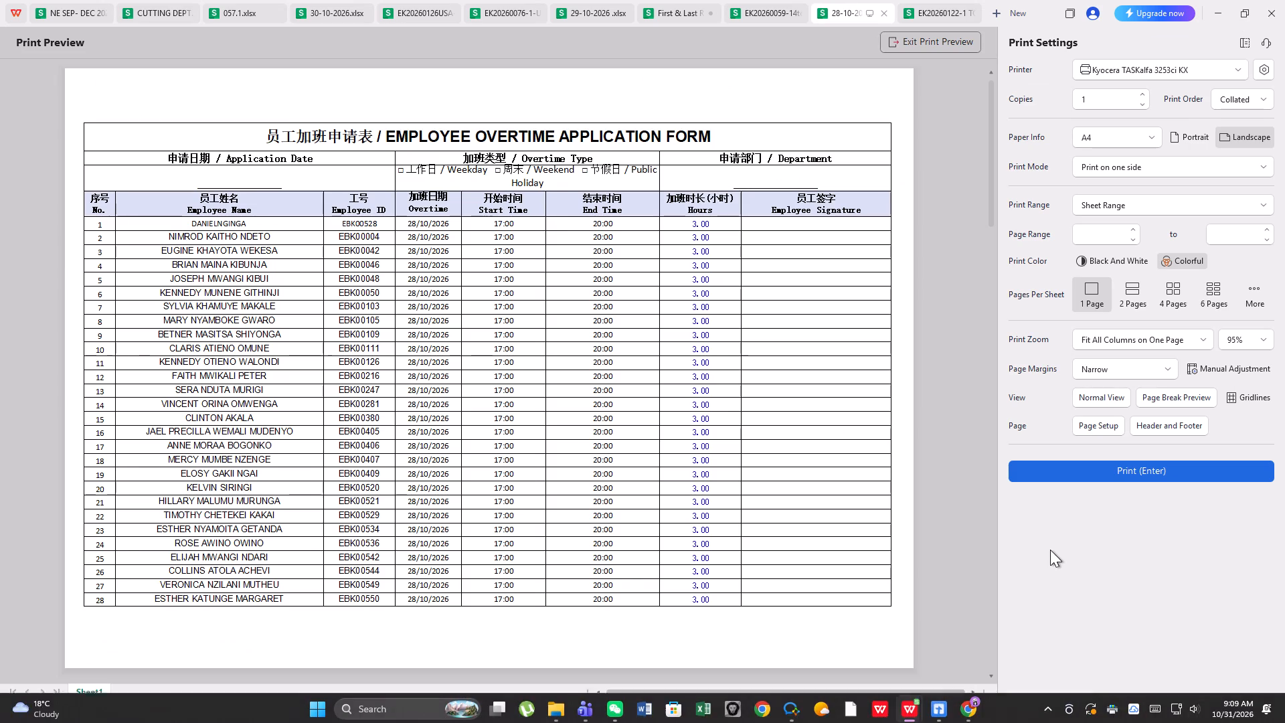